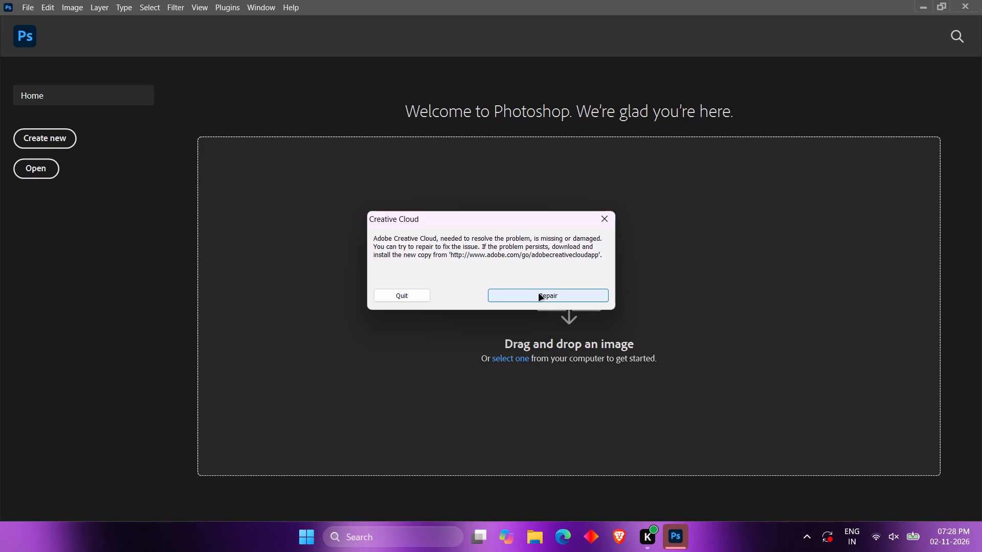
# Choose to repair Creative Cloud in the dialog reporting it missing or damaged.
pyautogui.click(539, 294)
pyautogui.click(543, 298)
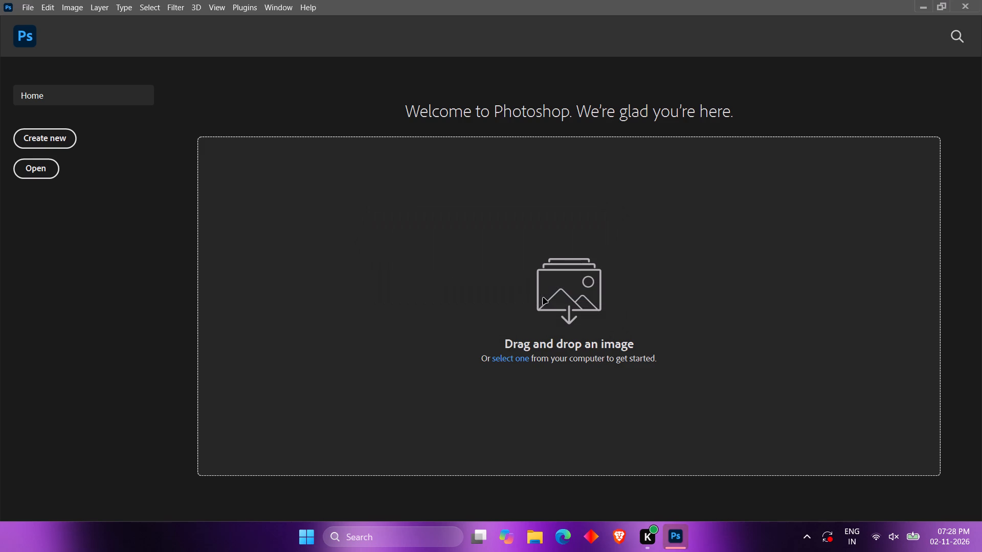
# Start a new document and examine the blank presets in the Photo, Art & Illustration, Web, Mobile and Film & Video categories.
pyautogui.click(30, 9)
pyautogui.click(50, 20)
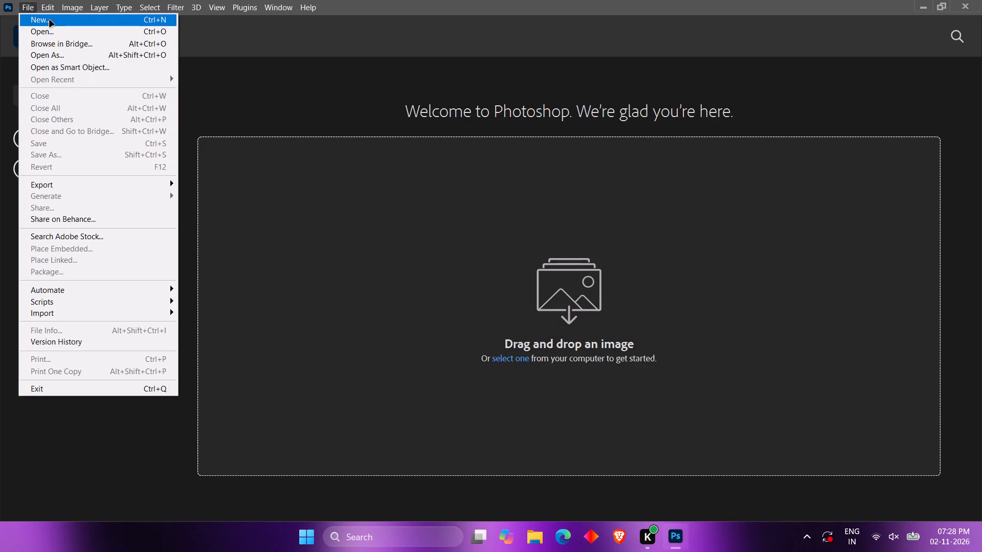
pyautogui.click(203, 43)
pyautogui.click(243, 52)
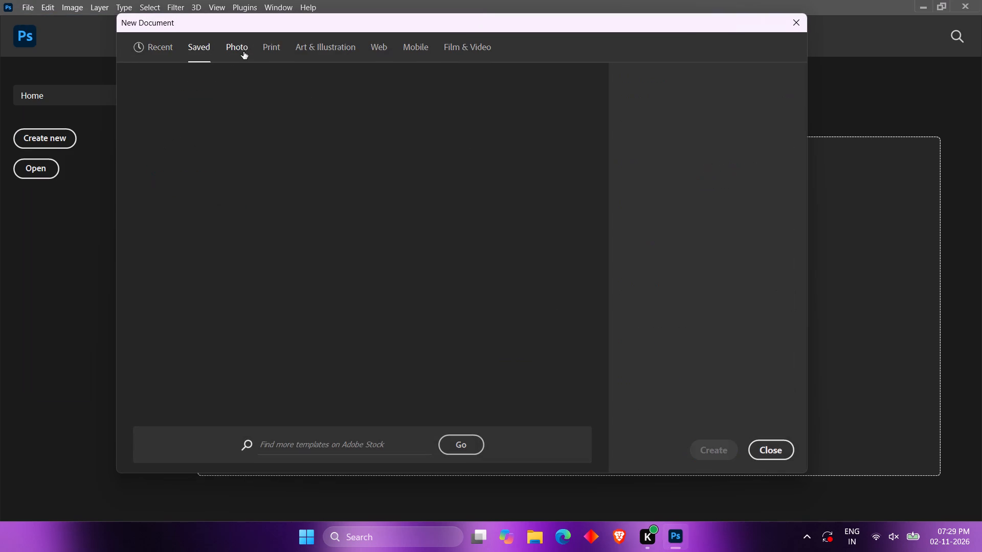
pyautogui.click(365, 50)
pyautogui.click(329, 50)
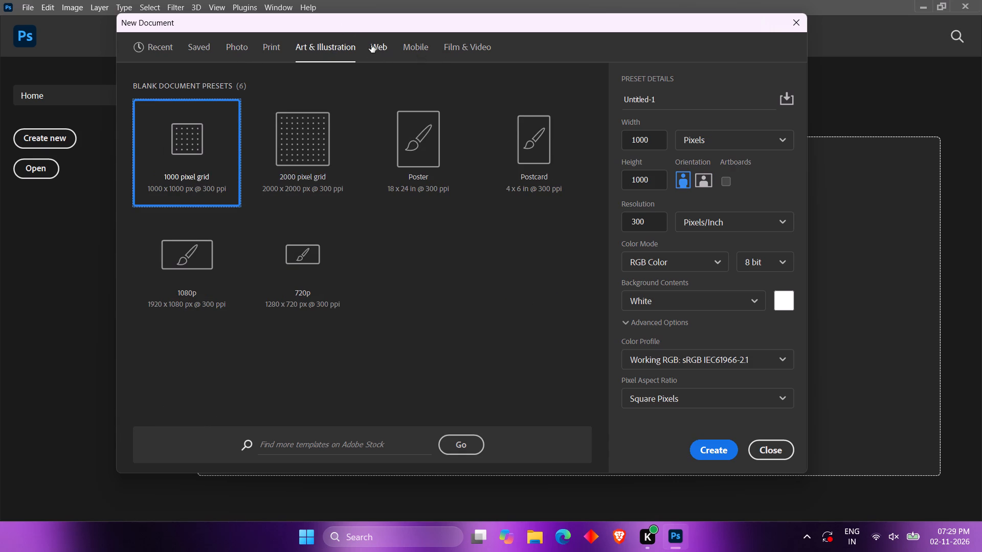
pyautogui.click(371, 45)
pyautogui.click(429, 57)
pyautogui.click(421, 52)
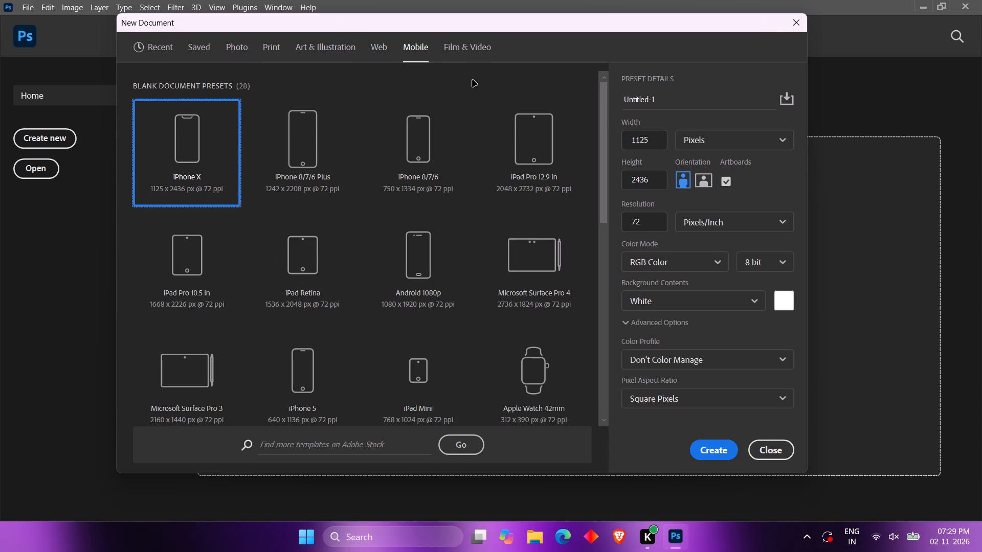
pyautogui.click(455, 43)
pyautogui.click(417, 43)
pyautogui.click(334, 49)
# Create a new document from the A4 print preset with its height set to 210 mm.
pyautogui.click(275, 57)
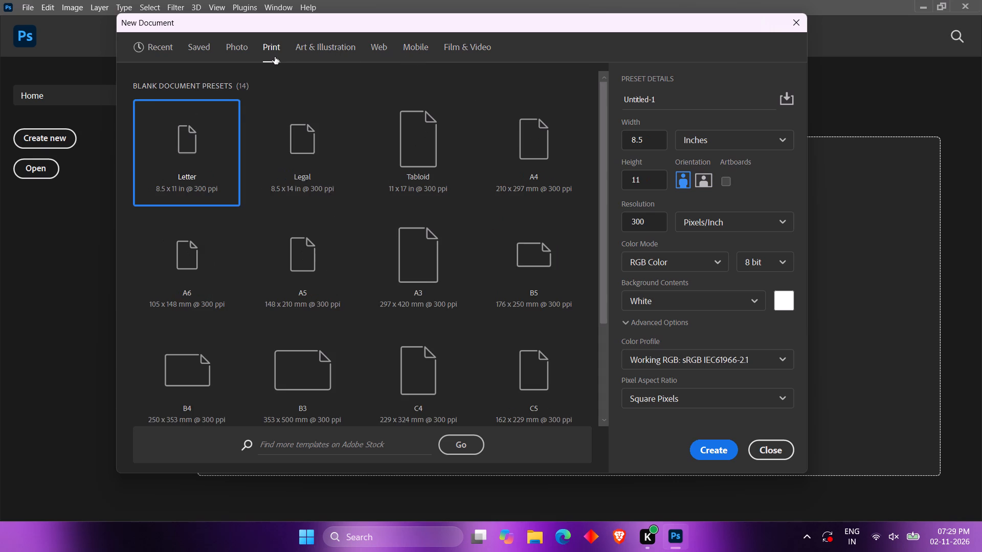
pyautogui.click(533, 151)
pyautogui.click(649, 136)
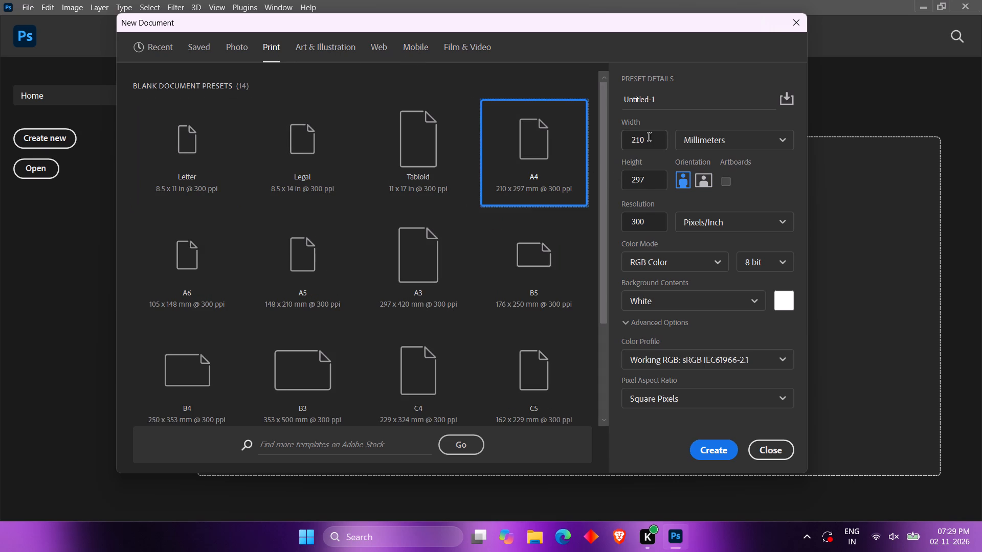
pyautogui.moveTo(644, 182); pyautogui.dragTo(560, 173)
pyautogui.write('210')
pyautogui.press('Return')
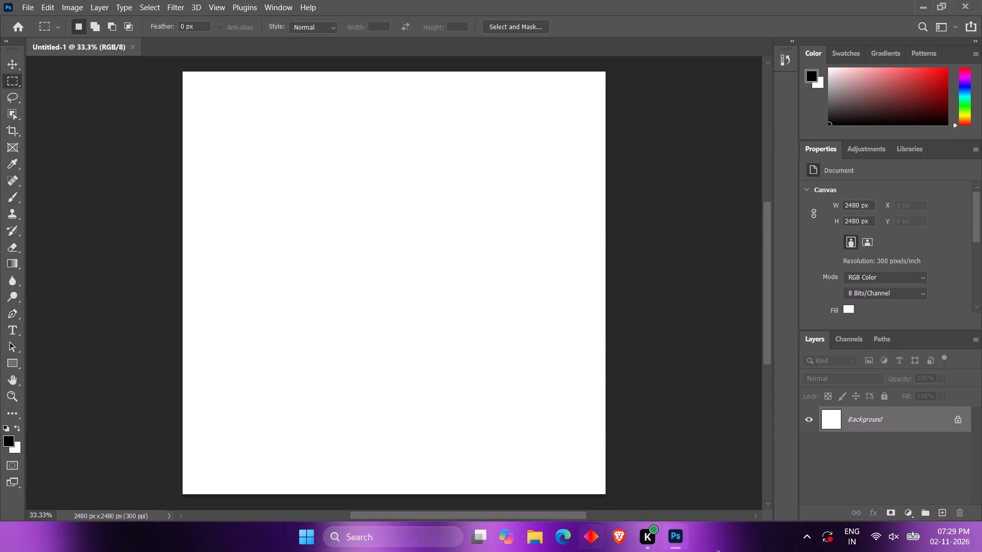
# Switch to the Brave browser, pause the loading video, and search Google Images for pizza in a new tab.
pyautogui.click(620, 541)
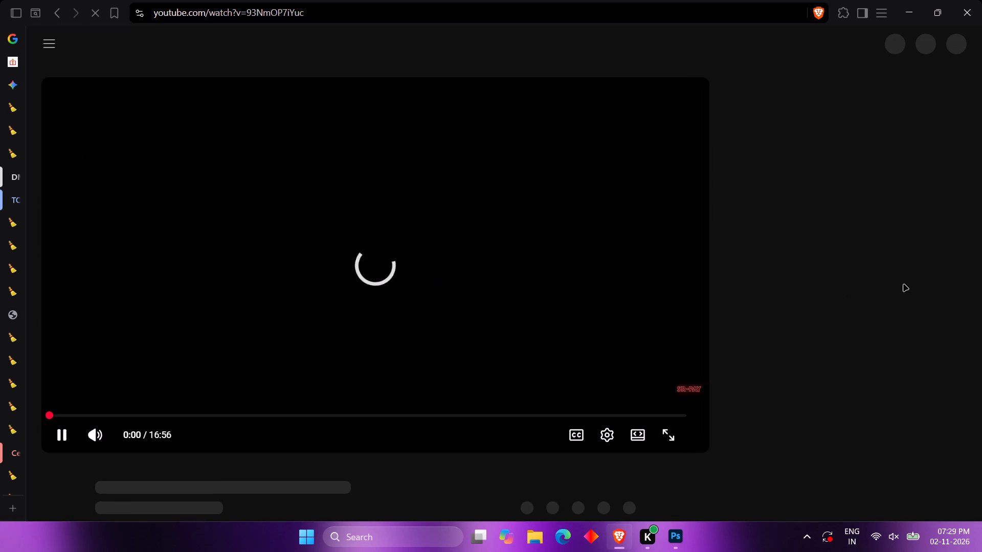
pyautogui.click(405, 241)
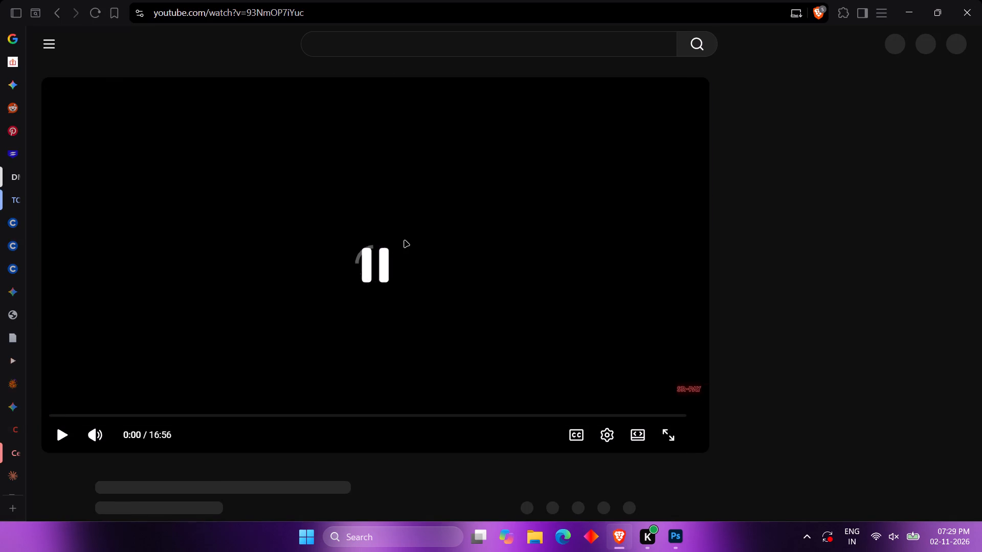
pyautogui.click(405, 241)
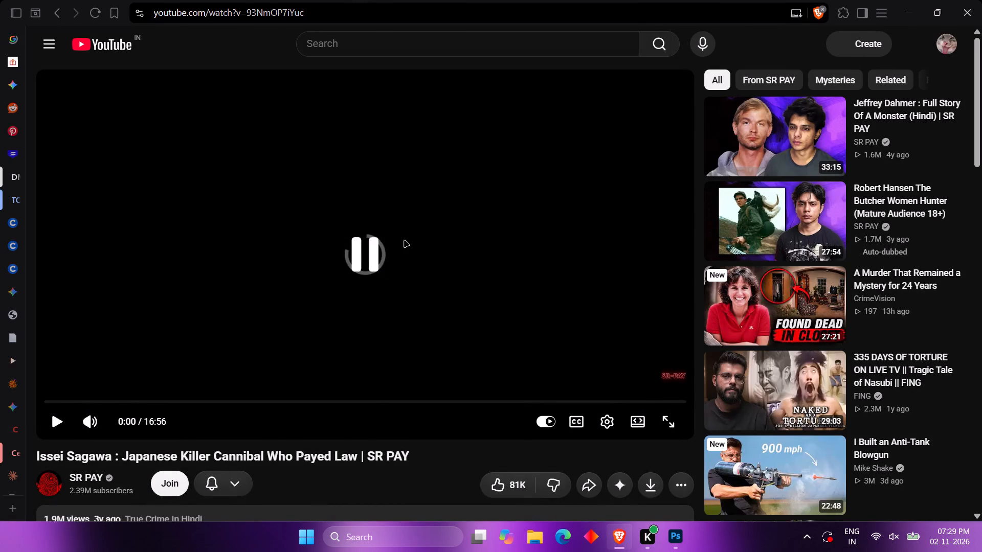
pyautogui.hotkey('ctrl', 't')
pyautogui.write('pizza')
pyautogui.press('Return')
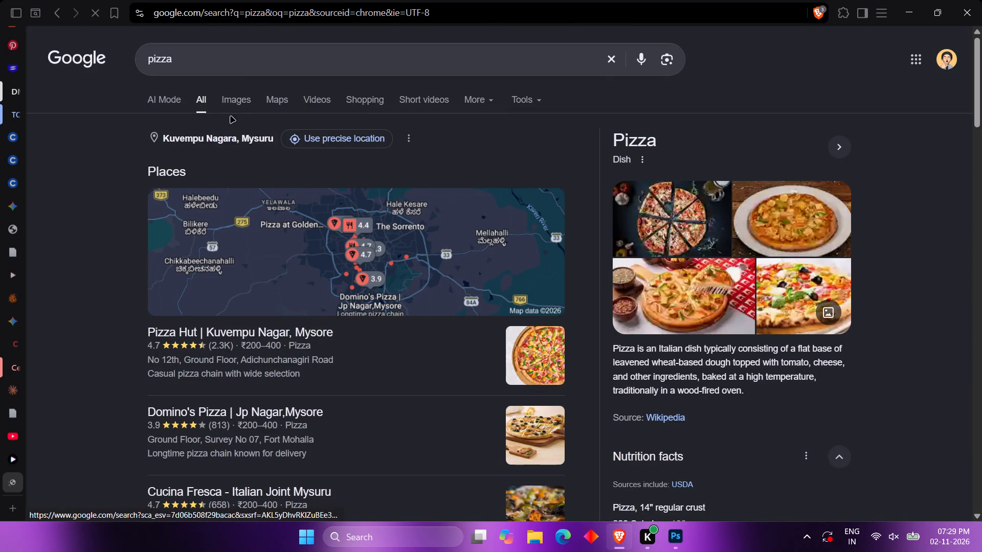
pyautogui.click(233, 108)
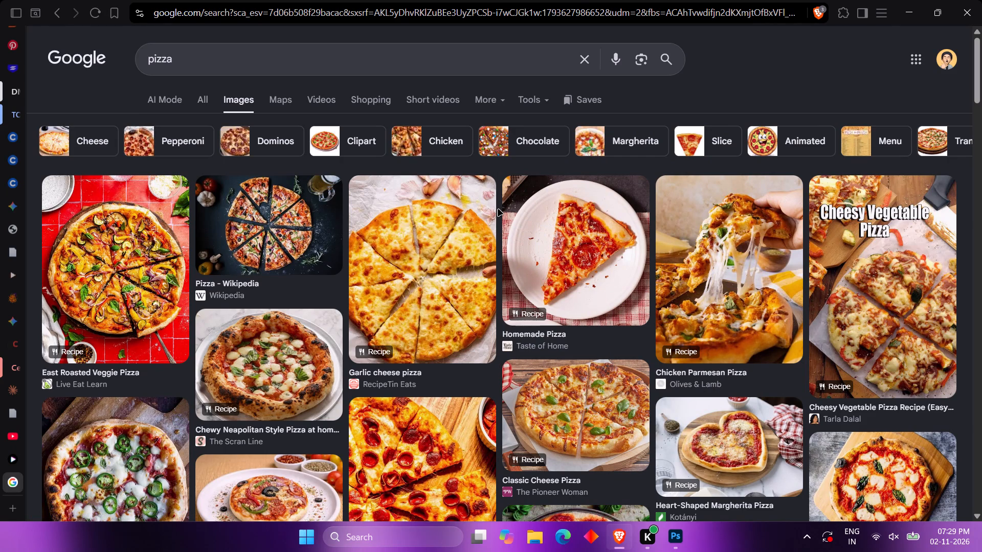
# Browse the pizza image results and open the preview of the Jalapeño and Coppa Spicy Pizza image.
pyautogui.scroll(-3, 498, 210)
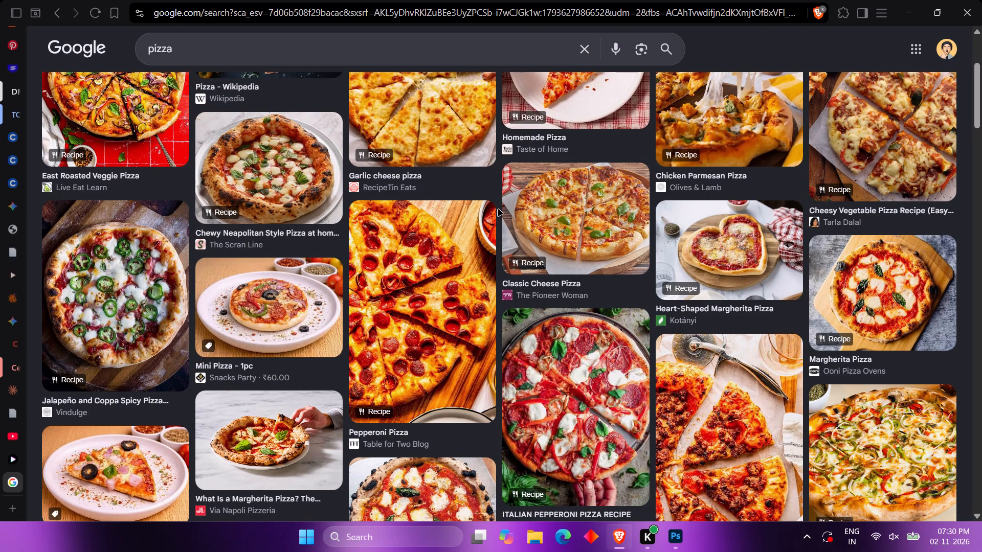
pyautogui.scroll(-4, 498, 210)
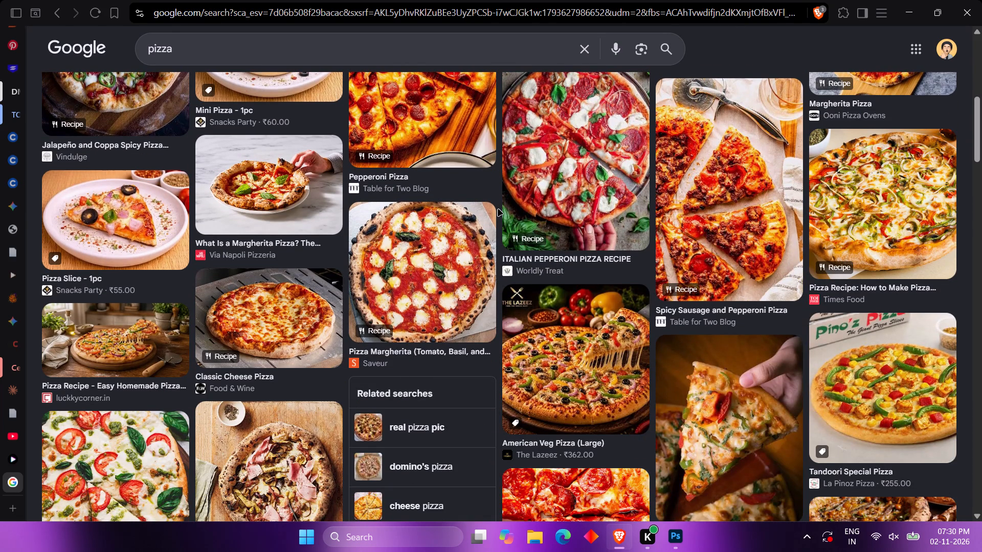
pyautogui.scroll(4, 498, 210)
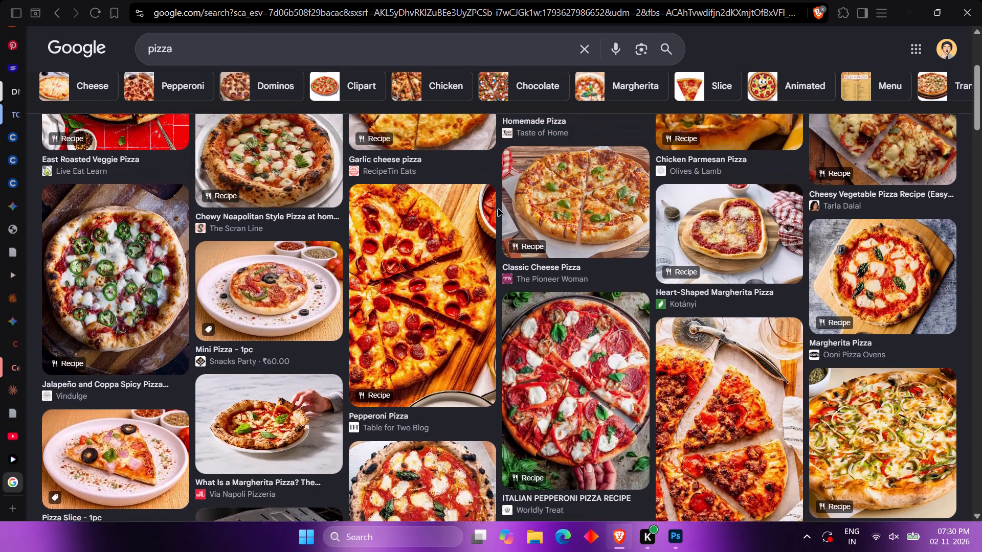
pyautogui.scroll(2, 498, 210)
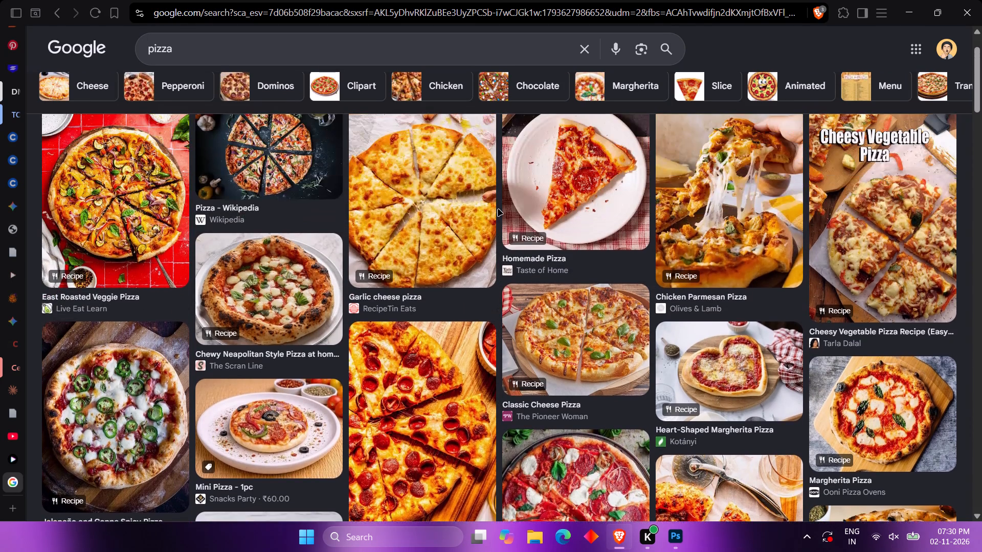
pyautogui.scroll(-1, 498, 210)
pyautogui.click(79, 320)
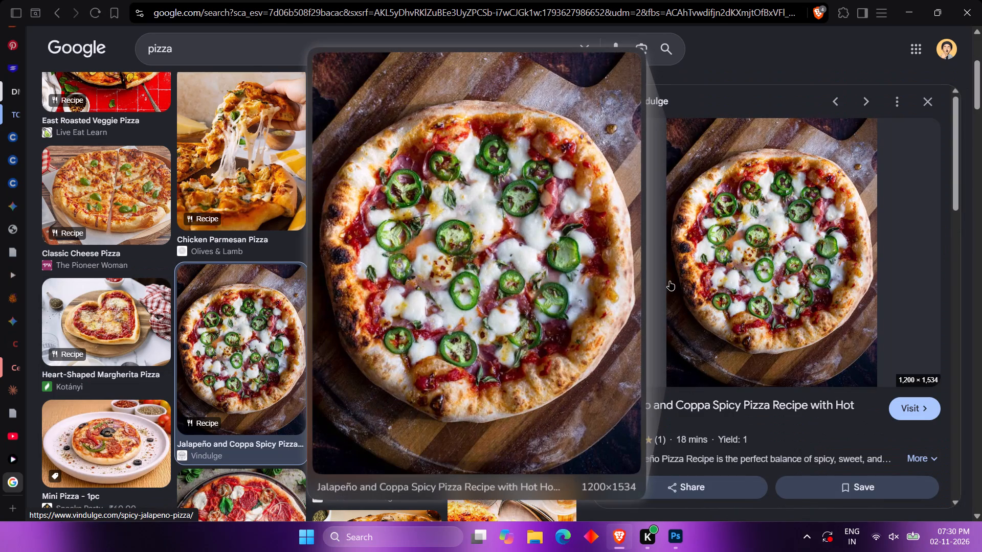
# Save the previewed pizza image as Pizza-with-Jalapeno-Coppa-and-Hot-Honey.jpg in the PS > Posters > R > Scraps folder on drive E.
pyautogui.rightClick(669, 281)
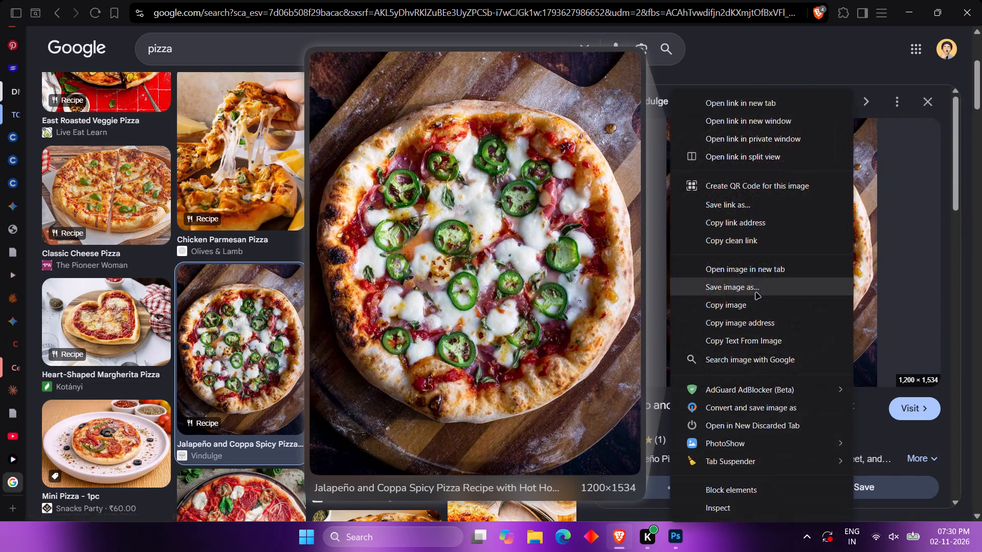
pyautogui.click(756, 293)
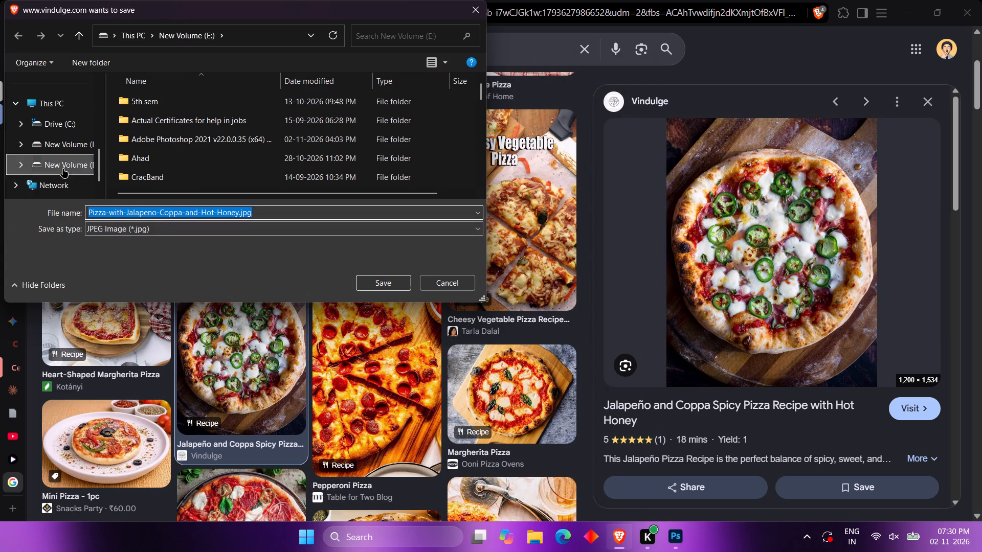
pyautogui.scroll(-5, 163, 124)
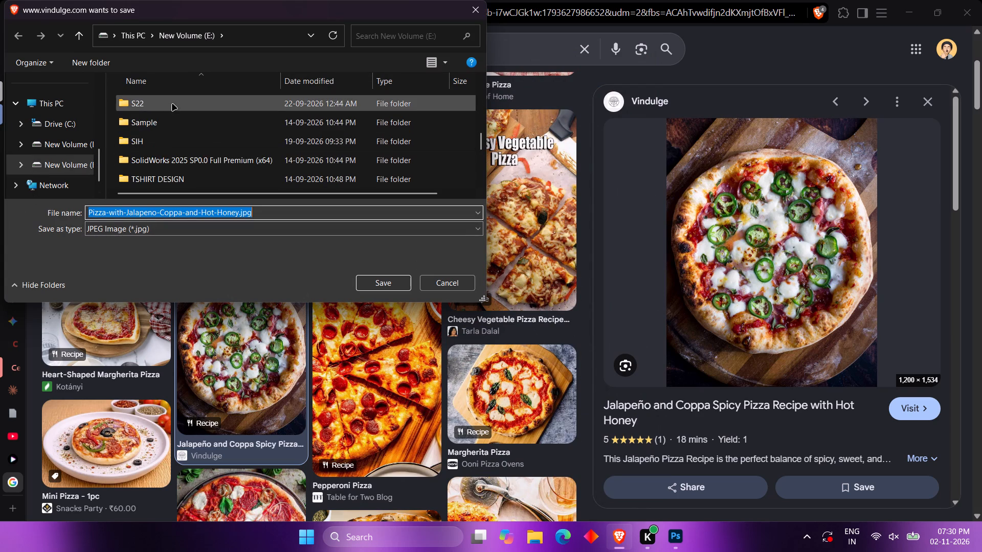
pyautogui.scroll(1, 171, 127)
pyautogui.click(157, 105)
pyautogui.doubleClick(156, 121)
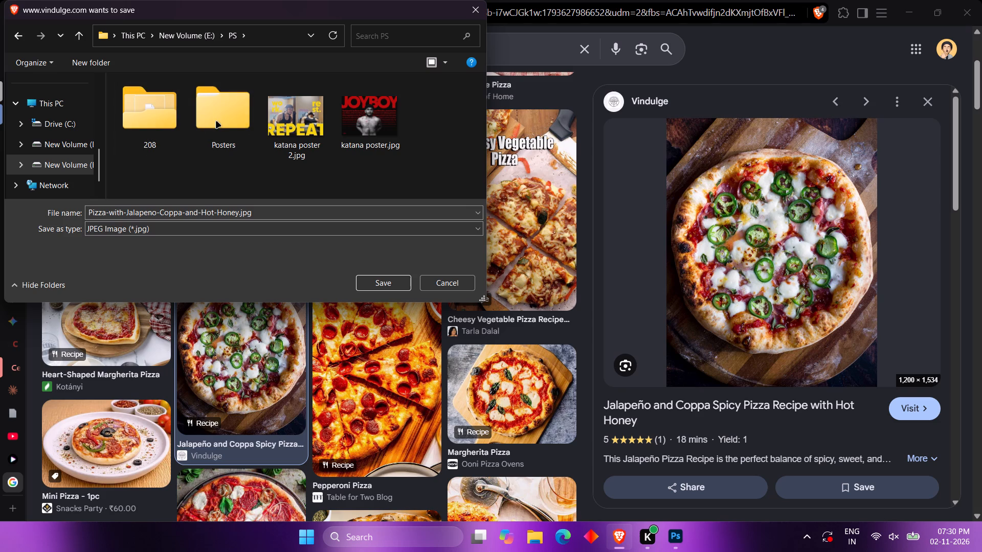
pyautogui.doubleClick(216, 122)
pyautogui.doubleClick(174, 137)
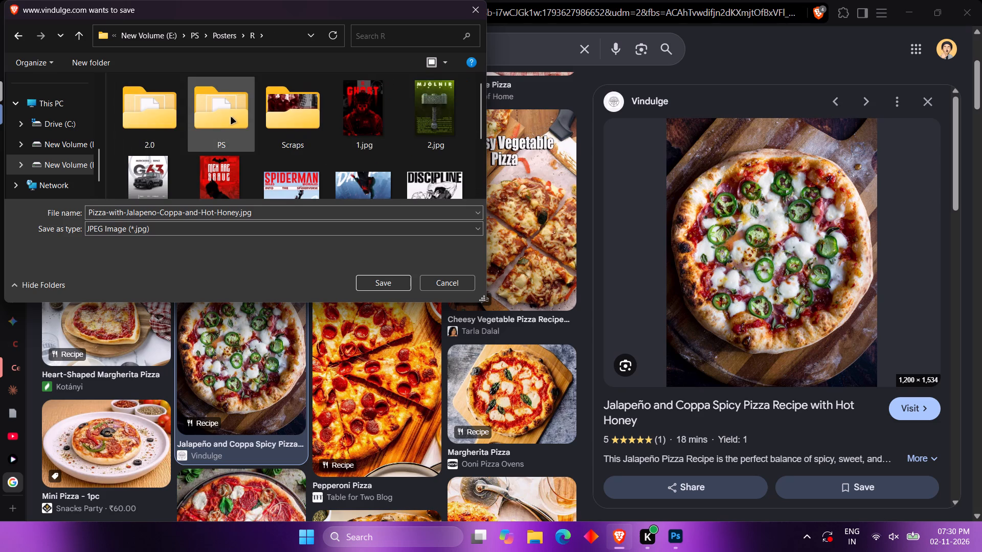
pyautogui.doubleClick(284, 125)
pyautogui.click(384, 278)
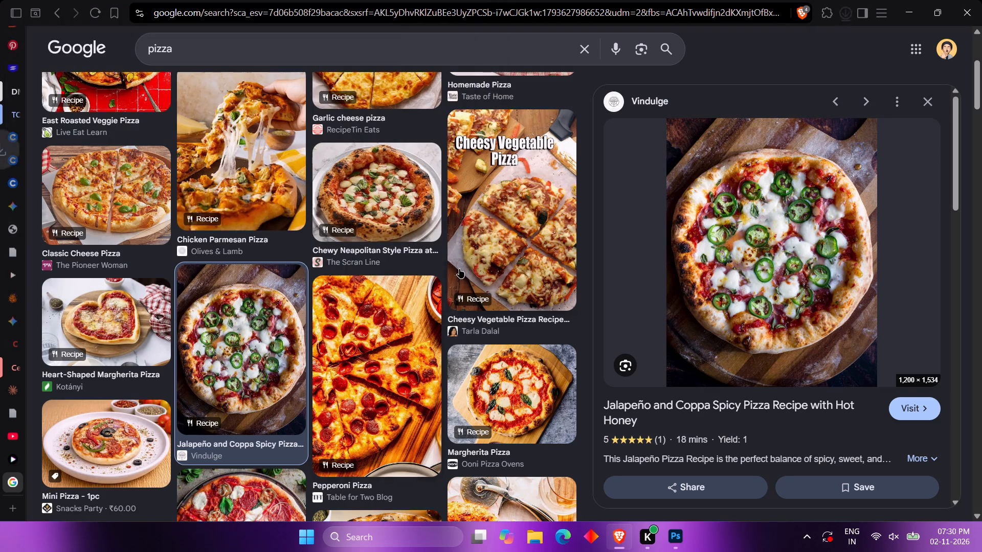
# Place the downloaded pizza image from the Scraps folder into the Untitled-1 document in Photoshop.
pyautogui.click(791, 43)
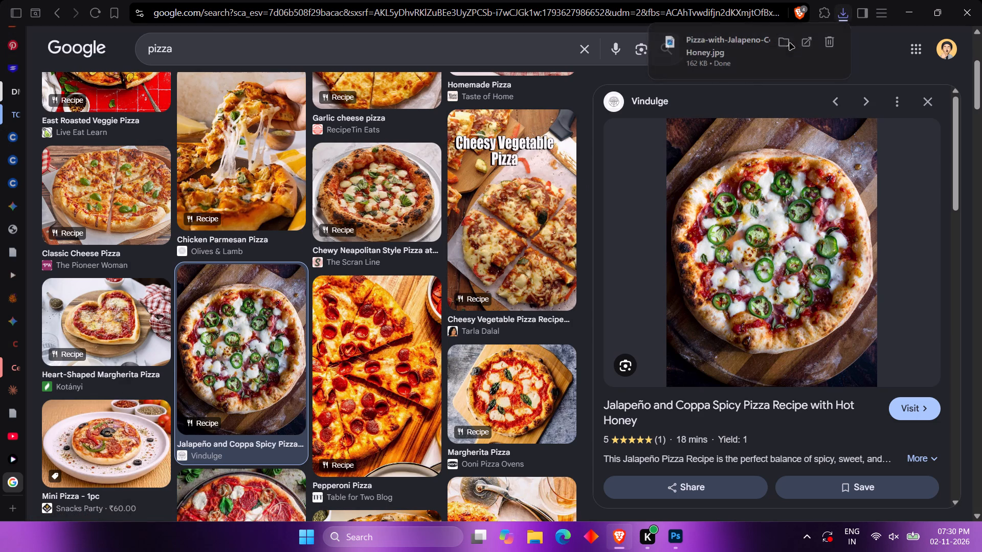
pyautogui.moveTo(464, 441); pyautogui.dragTo(680, 543)
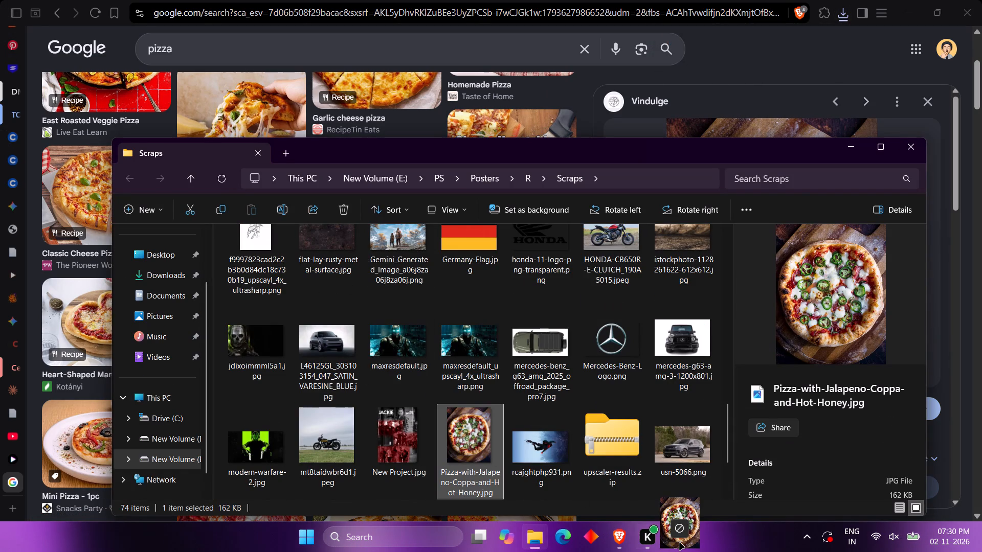
pyautogui.moveTo(680, 543); pyautogui.dragTo(437, 246)
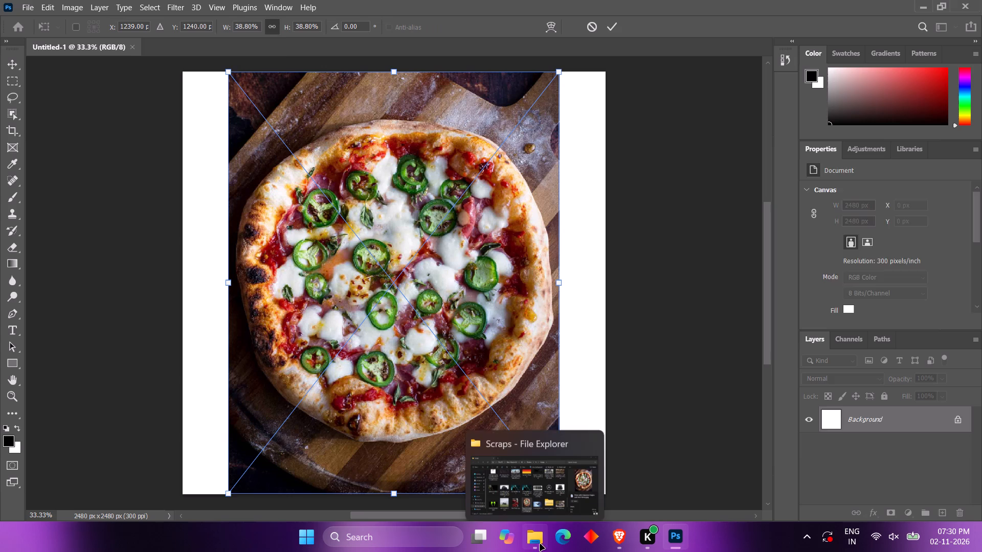
pyautogui.click(610, 32)
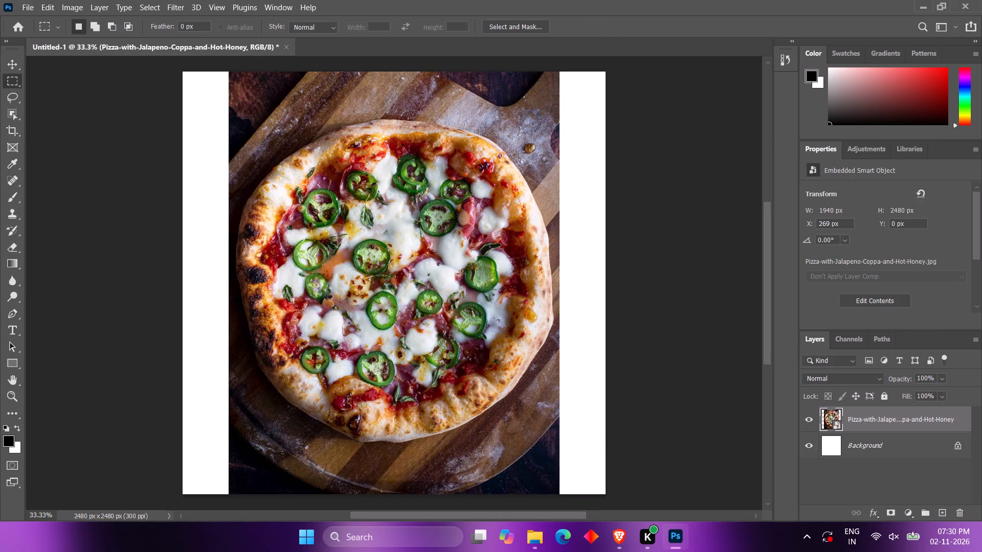
# Select the whole pizza with the Object Selection tool, using a rectangle around it.
pyautogui.click(15, 118)
pyautogui.click(377, 146)
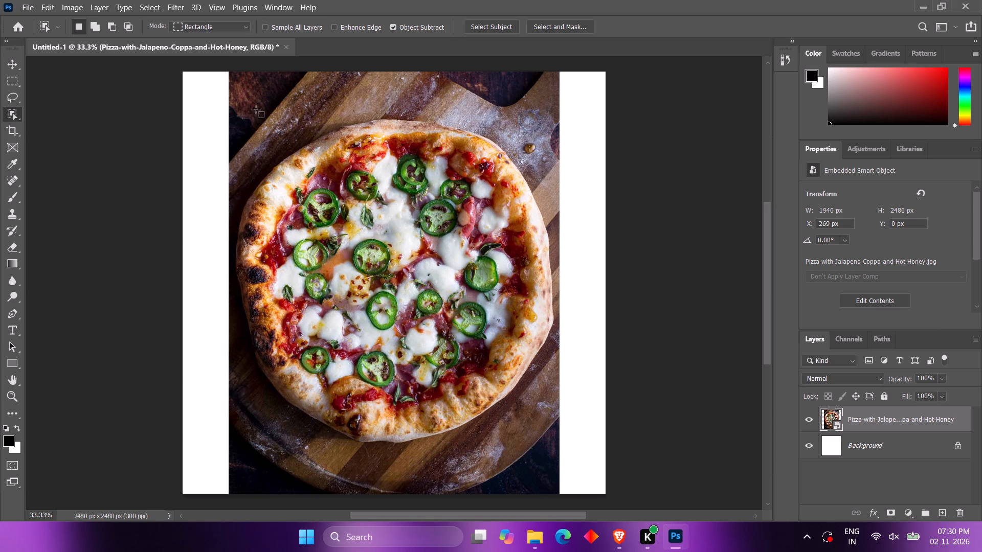
pyautogui.moveTo(256, 109); pyautogui.dragTo(559, 438)
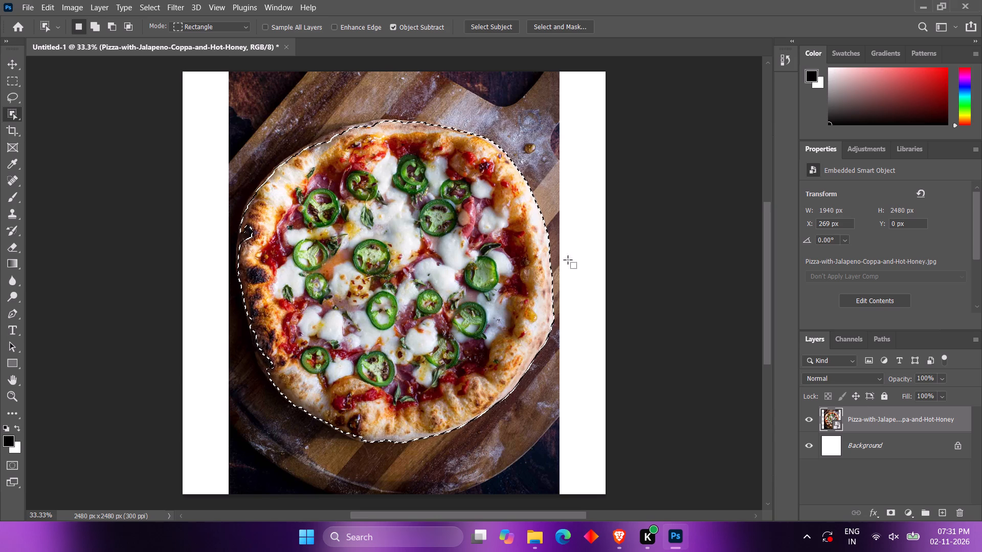
# Extend the selection over the missed crust along the pizza's upper-left, left and lower-left edges with the Quick Selection tool.
pyautogui.keyDown('alt'); pyautogui.scroll(7, 277, 150); pyautogui.keyUp('alt')
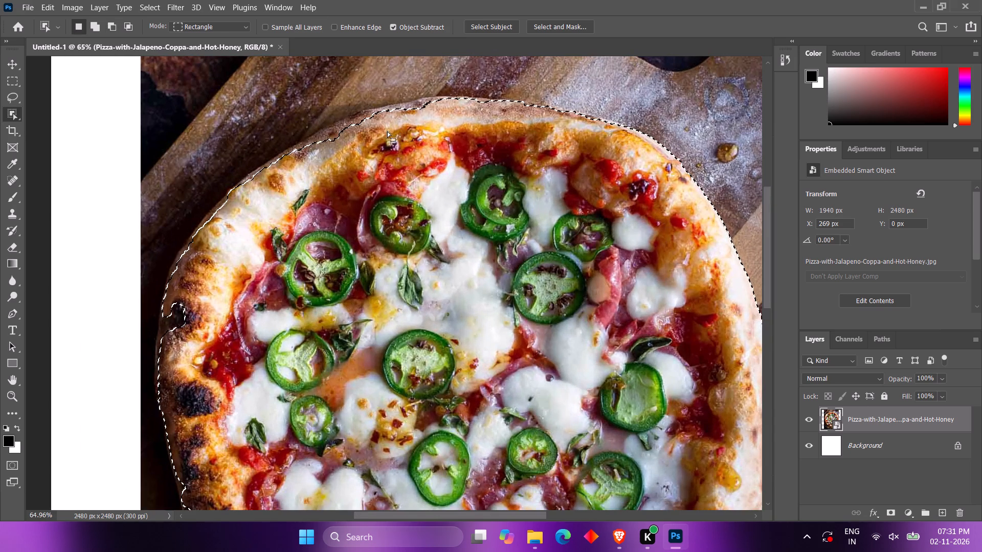
pyautogui.rightClick(15, 114)
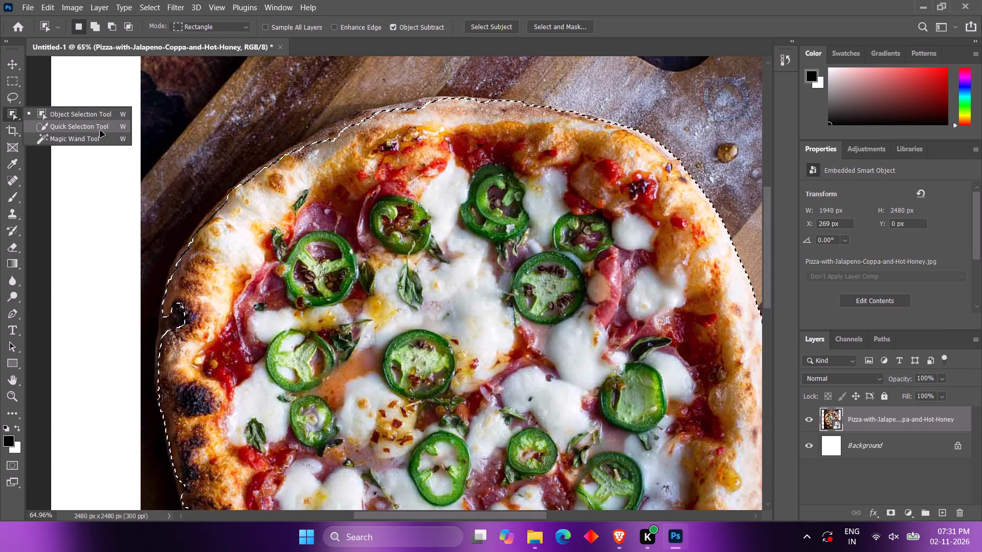
pyautogui.click(100, 131)
pyautogui.keyDown('shift'); pyautogui.moveTo(315, 145); pyautogui.dragTo(408, 111); pyautogui.keyUp('shift')
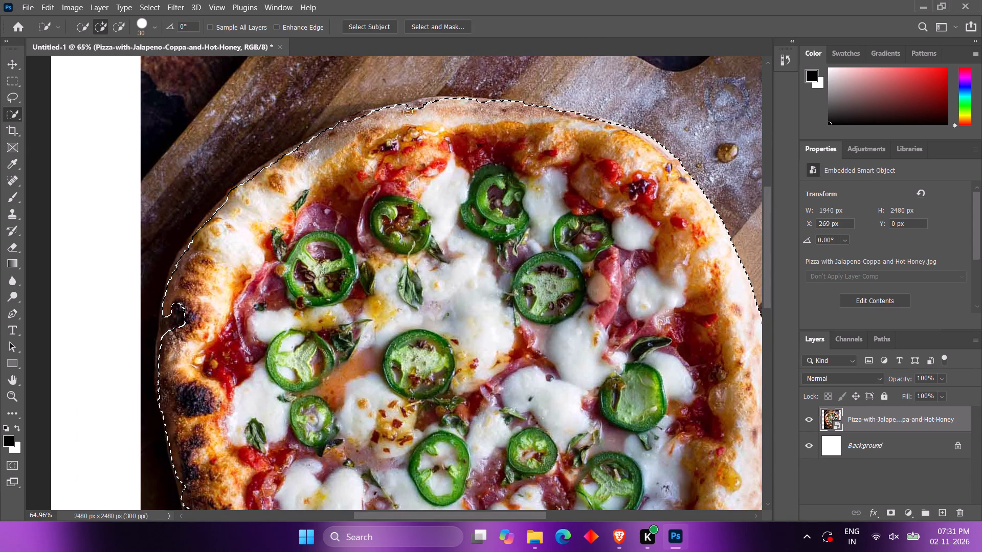
pyautogui.keyDown('shift'); pyautogui.moveTo(408, 111); pyautogui.dragTo(436, 107); pyautogui.keyUp('shift')
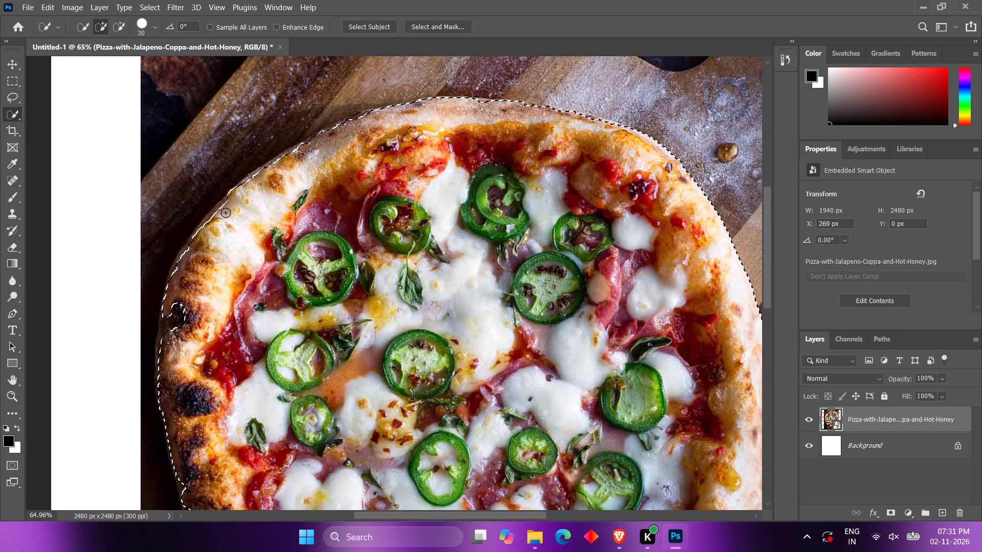
pyautogui.keyDown('shift'); pyautogui.moveTo(231, 203); pyautogui.dragTo(193, 254); pyautogui.keyUp('shift')
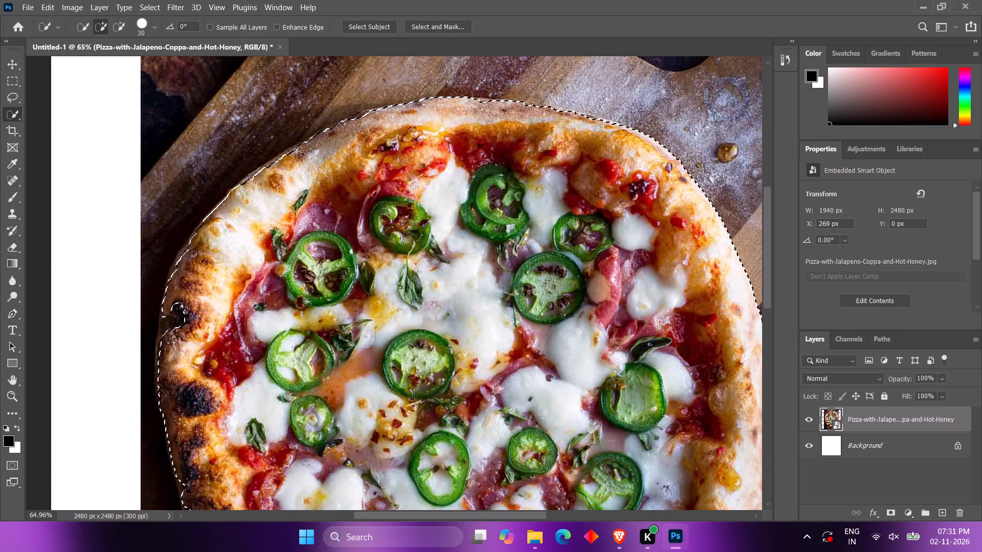
pyautogui.keyDown('shift'); pyautogui.moveTo(193, 254); pyautogui.dragTo(176, 352); pyautogui.keyUp('shift')
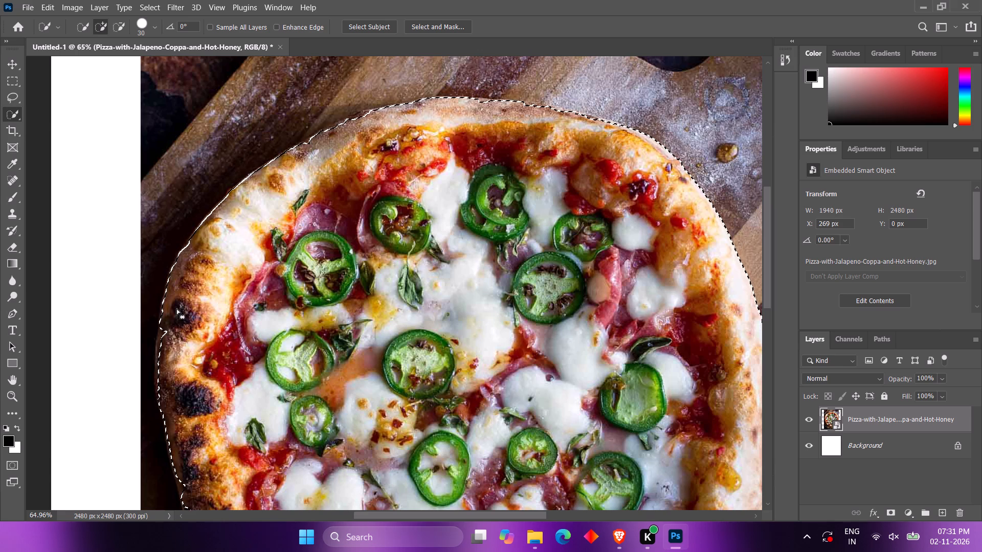
pyautogui.keyDown('shift'); pyautogui.moveTo(169, 321); pyautogui.dragTo(187, 488); pyautogui.keyUp('shift')
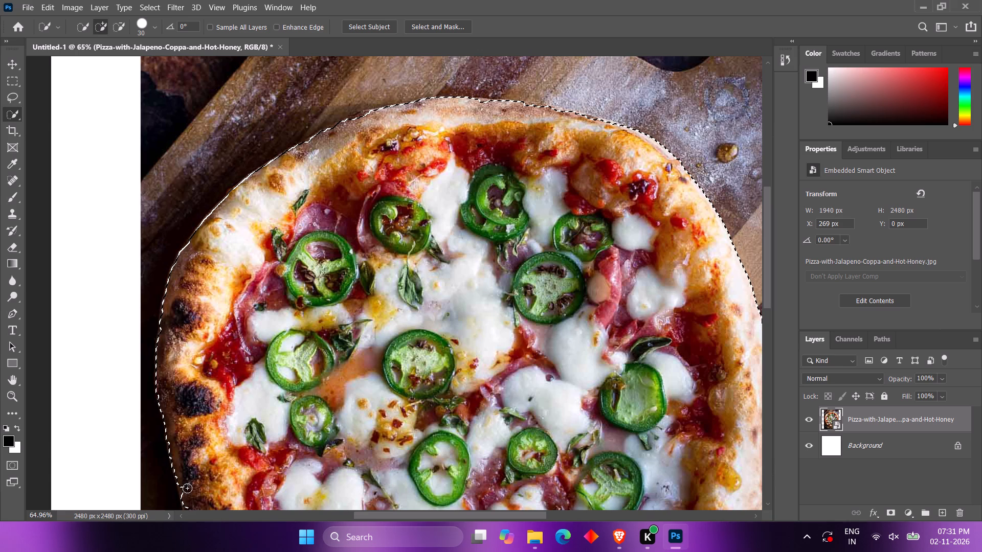
pyautogui.keyDown('shift'); pyautogui.moveTo(187, 488); pyautogui.dragTo(194, 506); pyautogui.keyUp('shift')
pyautogui.scroll(-20, 276, 241)
pyautogui.scroll(-1, 276, 241)
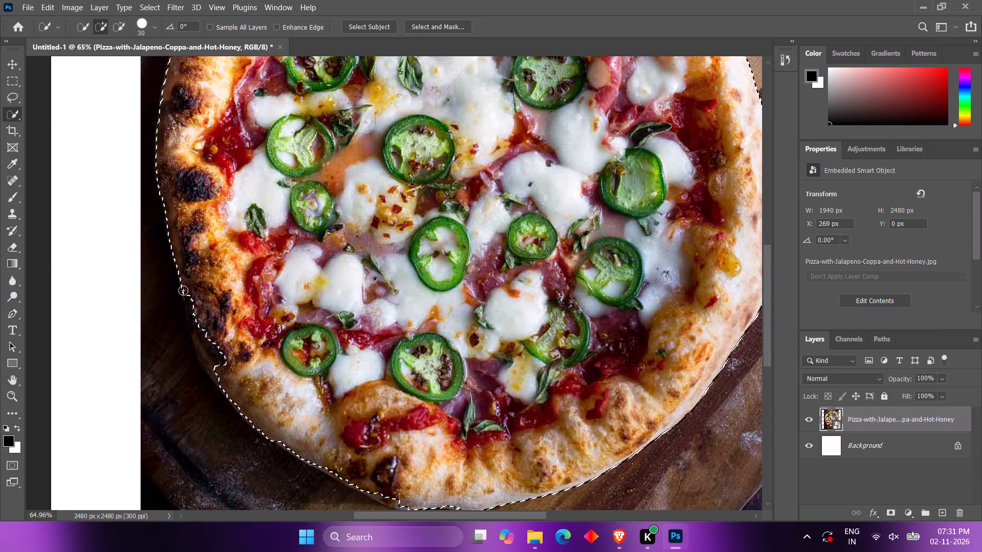
pyautogui.keyDown('shift'); pyautogui.moveTo(186, 290); pyautogui.dragTo(219, 367); pyautogui.keyUp('shift')
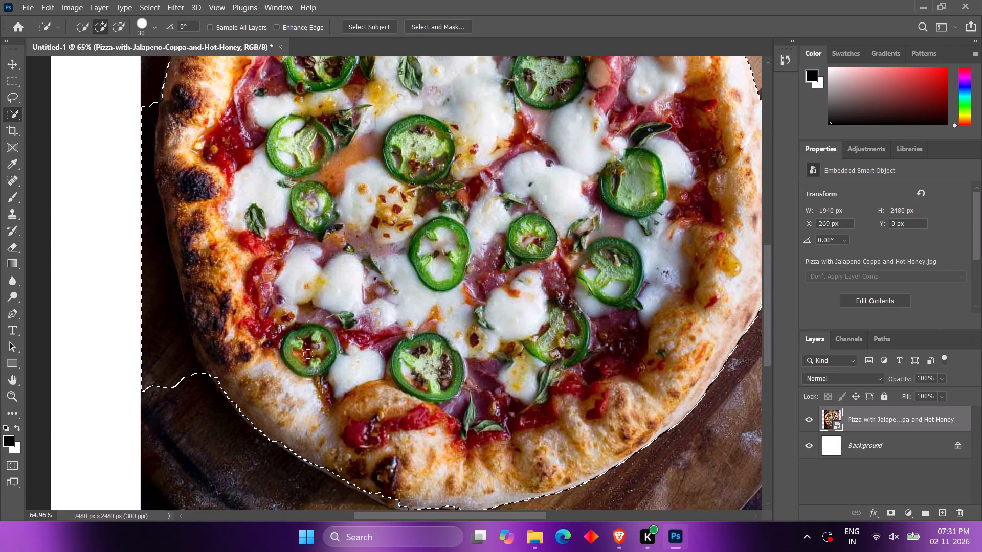
# Subtract the dark background area beside the pizza's charred left crust from the selection with the Magnetic Lasso tool.
pyautogui.scroll(3, 308, 354)
pyautogui.rightClick(17, 98)
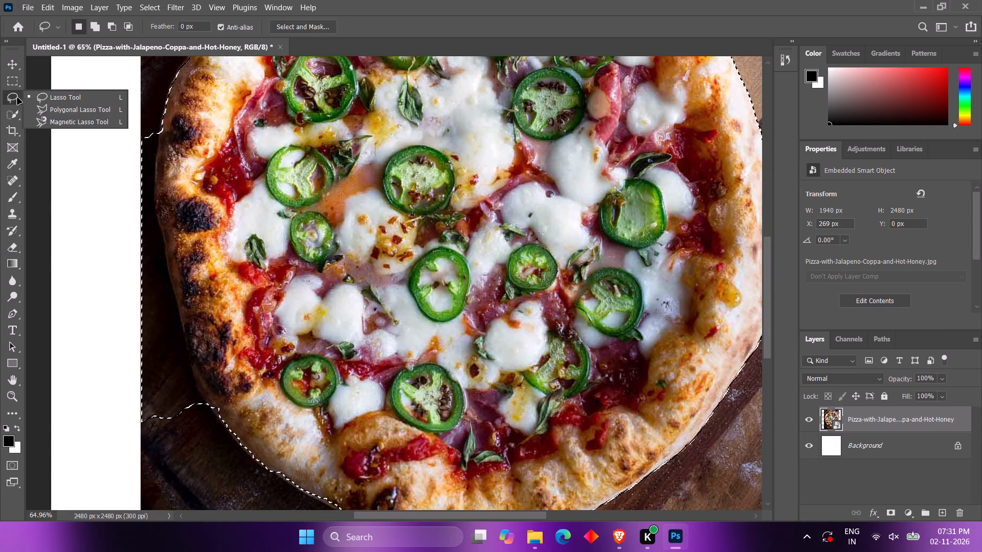
pyautogui.click(85, 118)
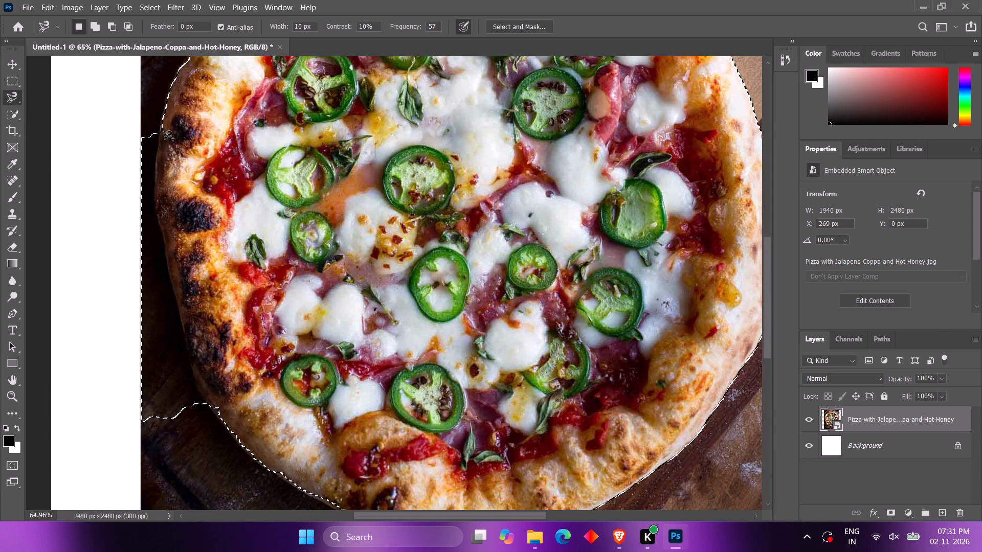
pyautogui.keyDown('alt'); pyautogui.click(162, 123); pyautogui.keyUp('alt')
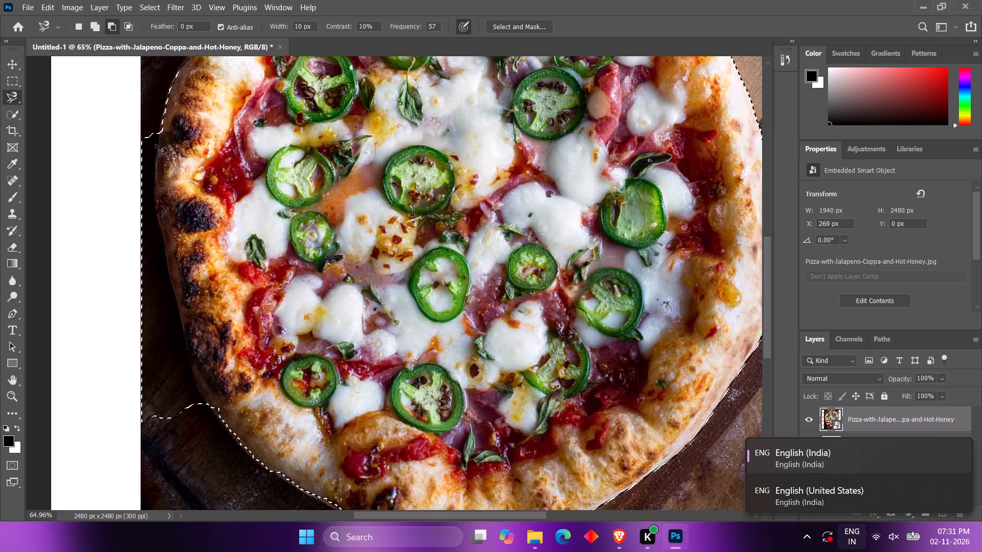
pyautogui.keyDown('alt'); pyautogui.click(163, 121); pyautogui.keyUp('alt')
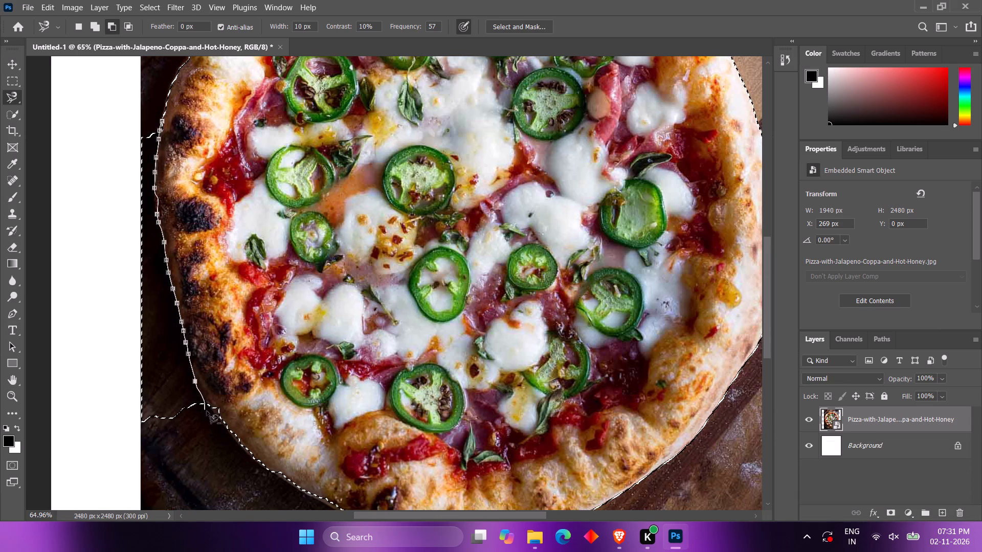
pyautogui.keyDown('ctrl'); pyautogui.keyDown('alt'); pyautogui.click(118, 108); pyautogui.keyUp('alt'); pyautogui.keyUp('ctrl')
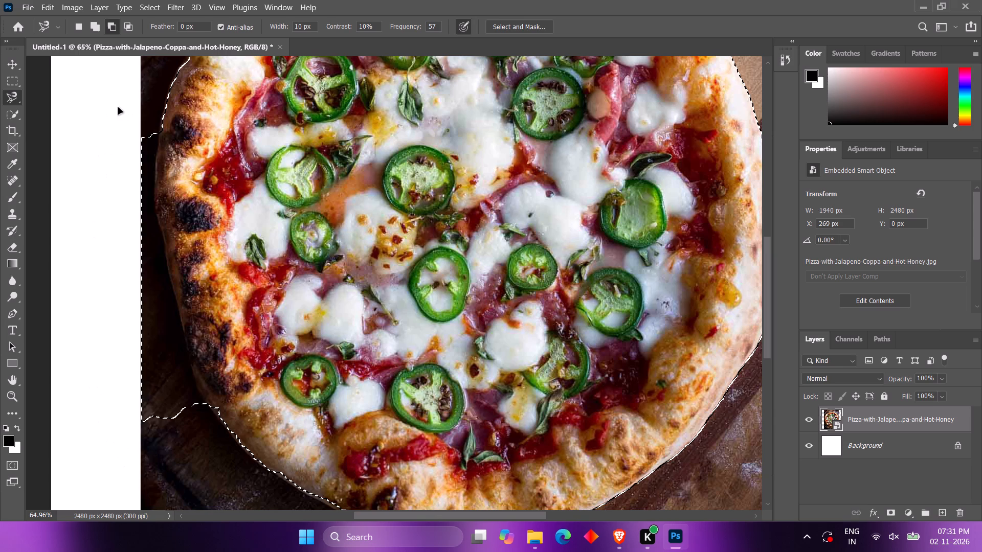
# Add the missed crust along the pizza's lower-left edge to the selection with the Quick Selection tool.
pyautogui.keyDown('alt'); pyautogui.scroll(-3, 175, 191); pyautogui.keyUp('alt')
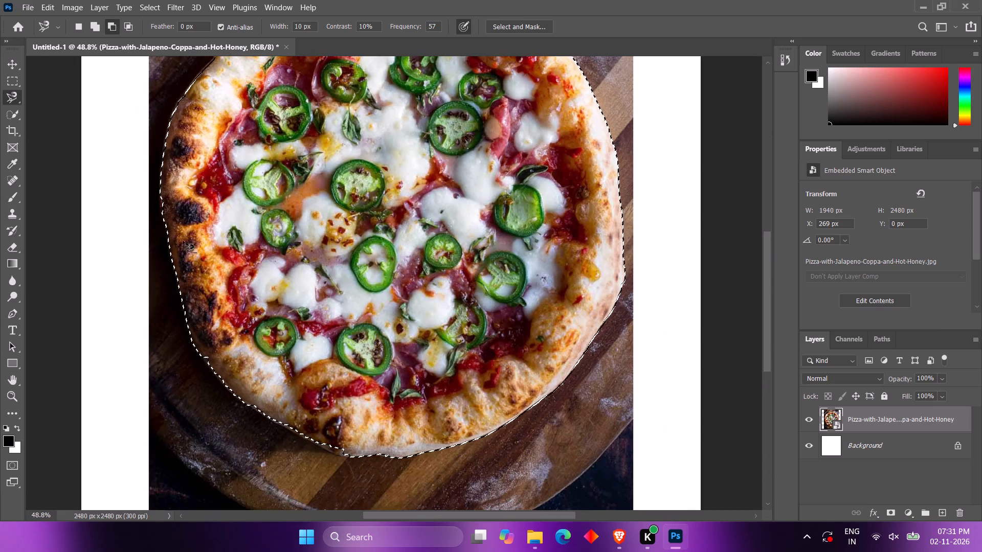
pyautogui.keyDown('alt'); pyautogui.scroll(6, 341, 448); pyautogui.keyUp('alt')
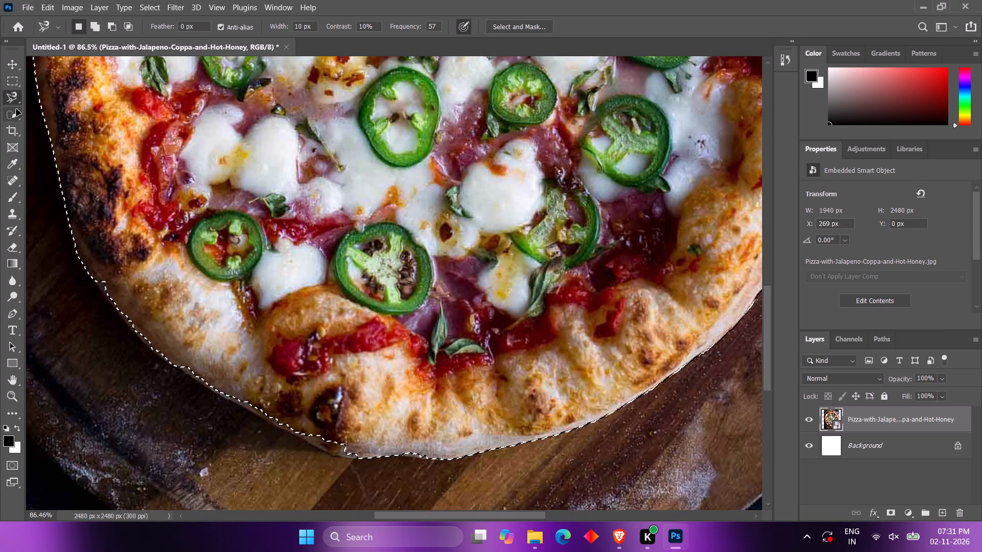
pyautogui.click(16, 109)
pyautogui.keyDown('shift'); pyautogui.moveTo(215, 378); pyautogui.dragTo(253, 405); pyautogui.keyUp('shift')
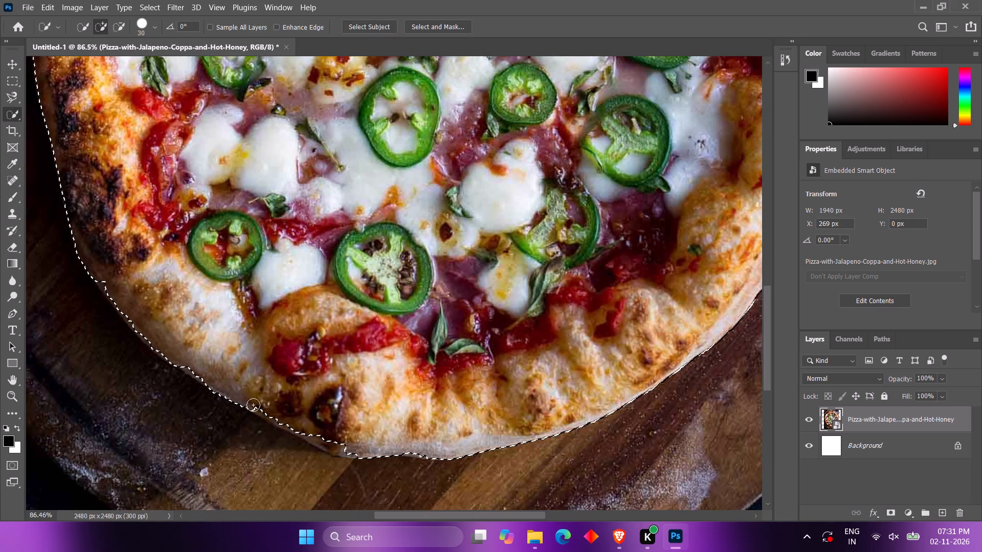
pyautogui.keyDown('shift'); pyautogui.moveTo(253, 405); pyautogui.dragTo(365, 446); pyautogui.keyUp('shift')
# Refine the selection along the pizza's top crust, adding missed crust and subtracting the bit of board that spills in.
pyautogui.keyDown('alt'); pyautogui.scroll(-9, 334, 407); pyautogui.keyUp('alt')
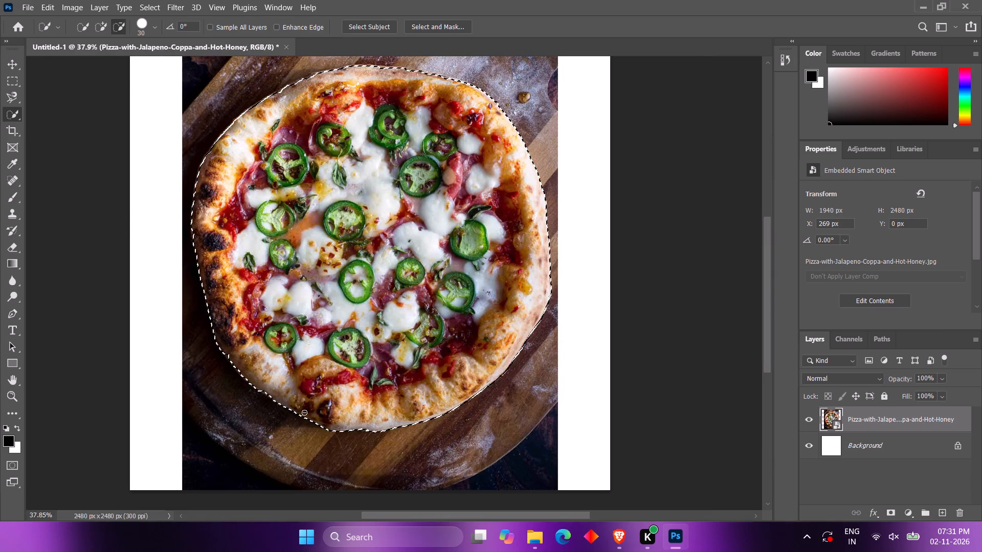
pyautogui.scroll(5, 560, 281)
pyautogui.keyDown('alt'); pyautogui.scroll(10, 486, 143); pyautogui.keyUp('alt')
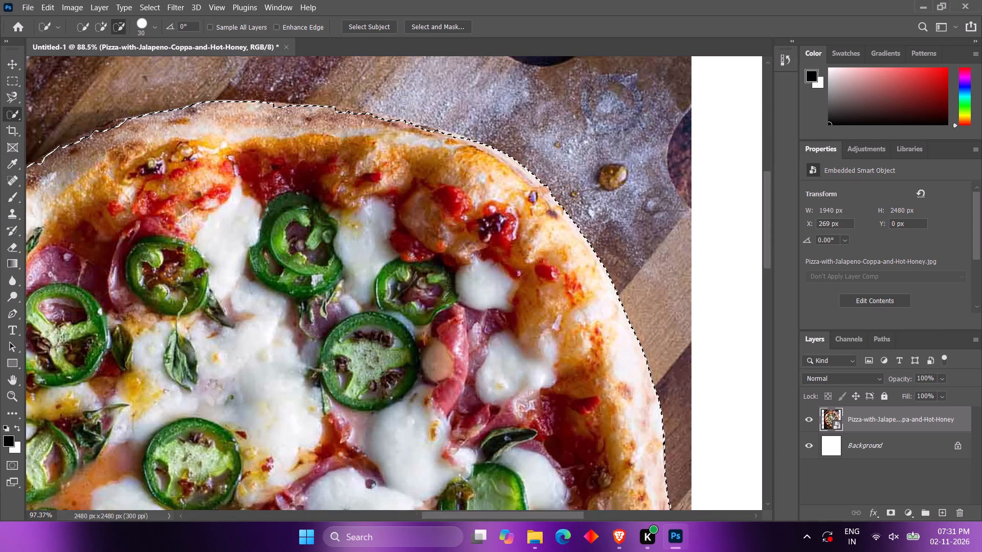
pyautogui.keyDown('shift'); pyautogui.moveTo(264, 111); pyautogui.dragTo(351, 119); pyautogui.keyUp('shift')
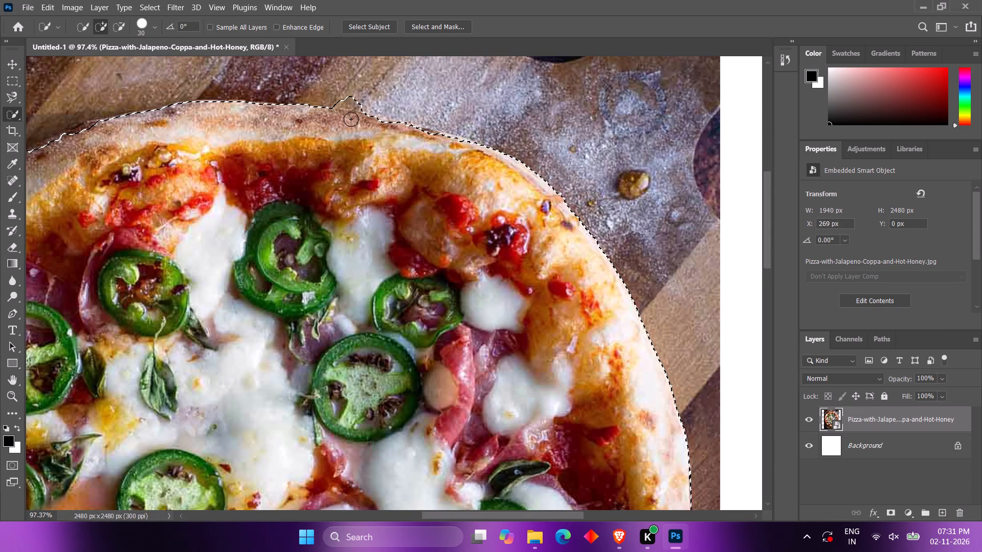
pyautogui.keyDown('shift'); pyautogui.moveTo(351, 119); pyautogui.dragTo(486, 162); pyautogui.keyUp('shift')
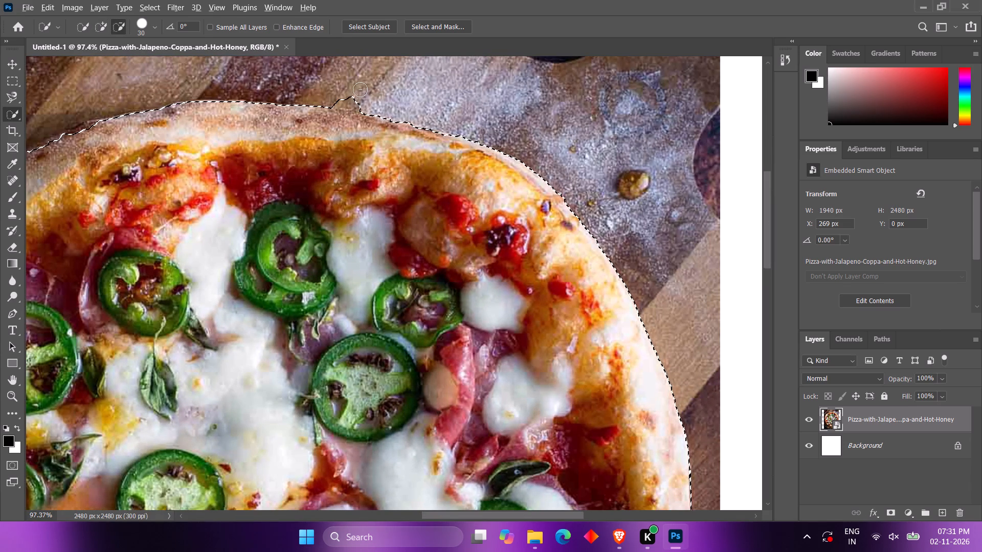
pyautogui.keyDown('alt'); pyautogui.moveTo(333, 99); pyautogui.dragTo(397, 106); pyautogui.keyUp('alt')
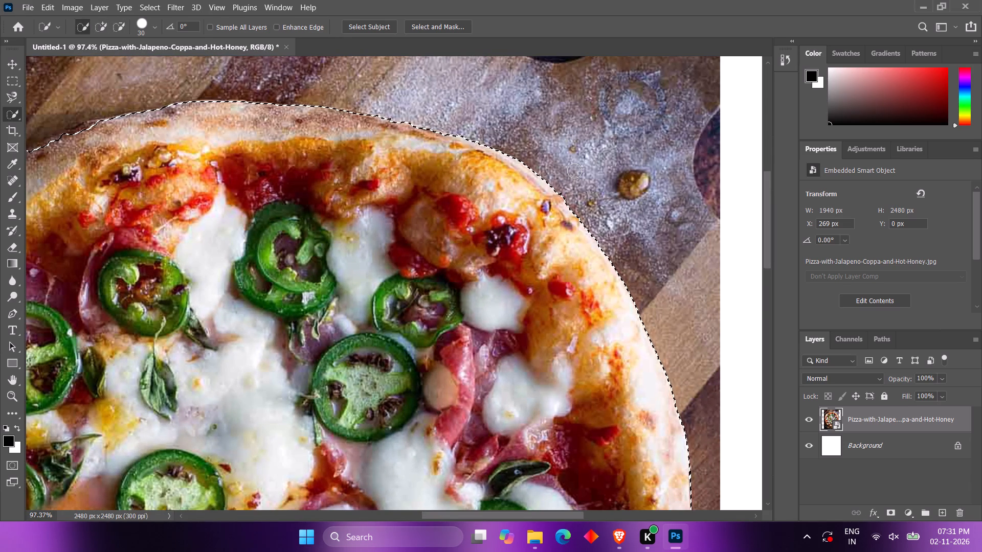
# Add a layer mask to the pizza layer from the selection, hiding the board and background.
pyautogui.click(888, 511)
# Rotate the masked pizza with Free Transform, 90° clockwise and a further 180°, so its charred crust faces down.
pyautogui.keyDown('alt'); pyautogui.scroll(-11, 455, 231); pyautogui.keyUp('alt')
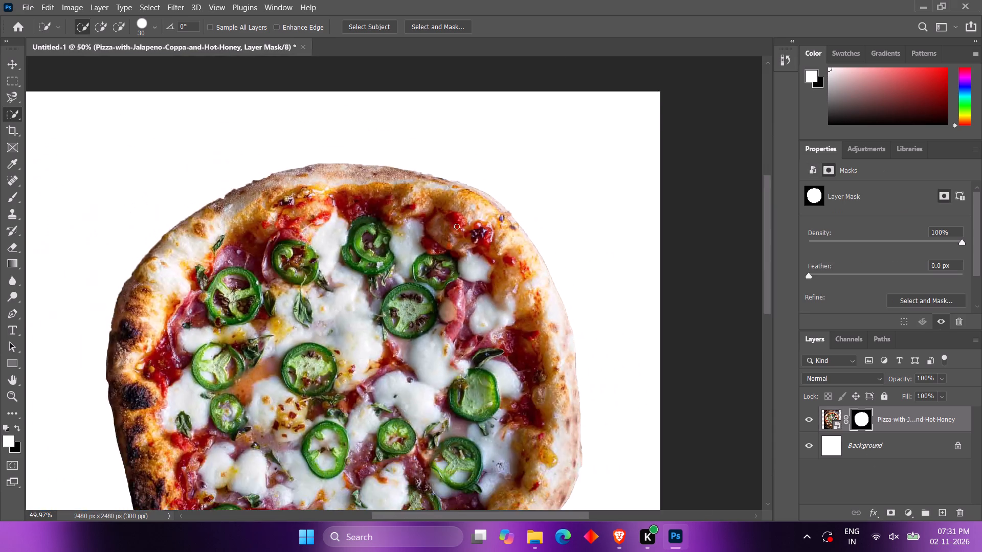
pyautogui.keyDown('alt'); pyautogui.scroll(-2, 457, 226); pyautogui.keyUp('alt')
pyautogui.scroll(-5, 454, 225)
pyautogui.hotkey('ctrl', 't')
pyautogui.rightClick(406, 298)
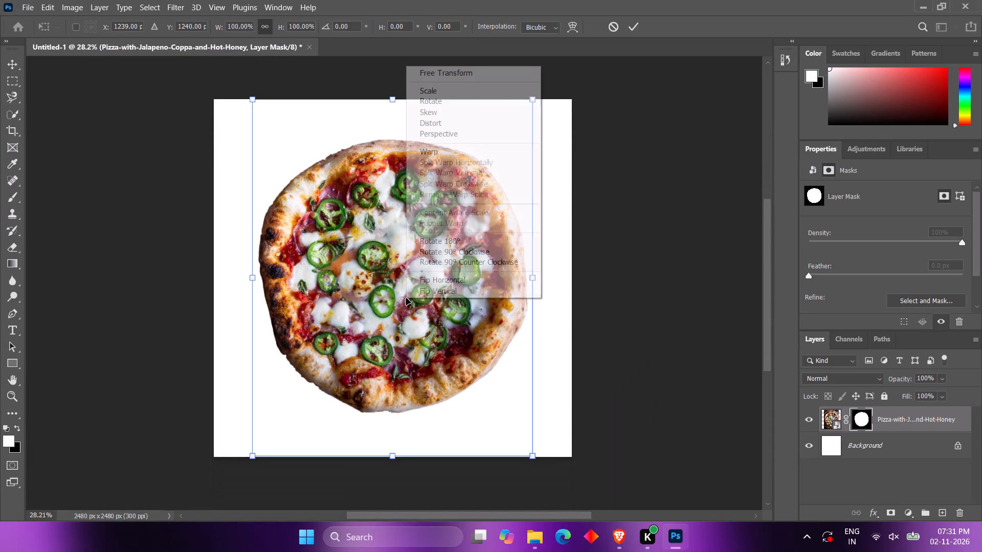
pyautogui.click(481, 250)
pyautogui.rightClick(418, 263)
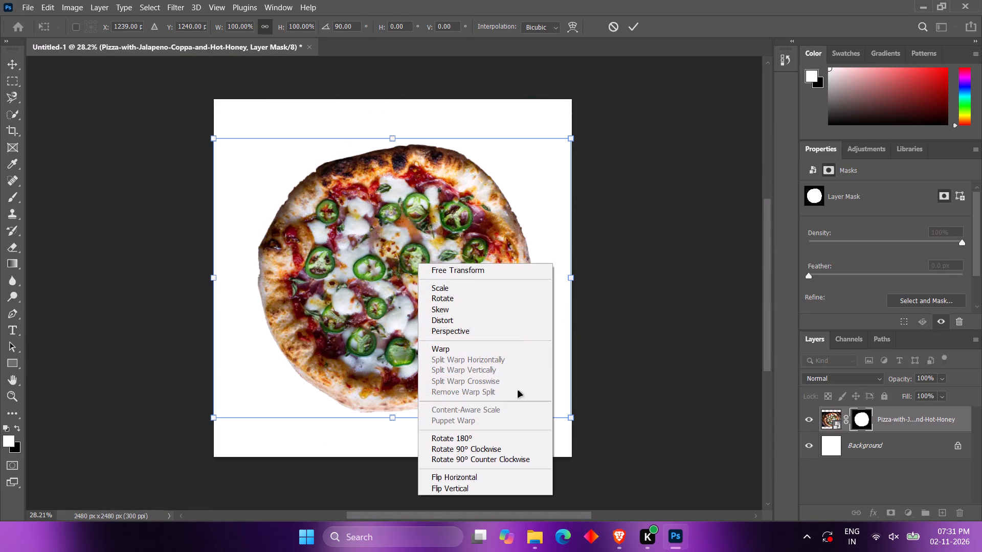
pyautogui.click(486, 434)
# Enlarge the pizza to about 128% and move it down so only its upper half shows along the canvas's bottom edge.
pyautogui.moveTo(462, 310); pyautogui.dragTo(461, 367)
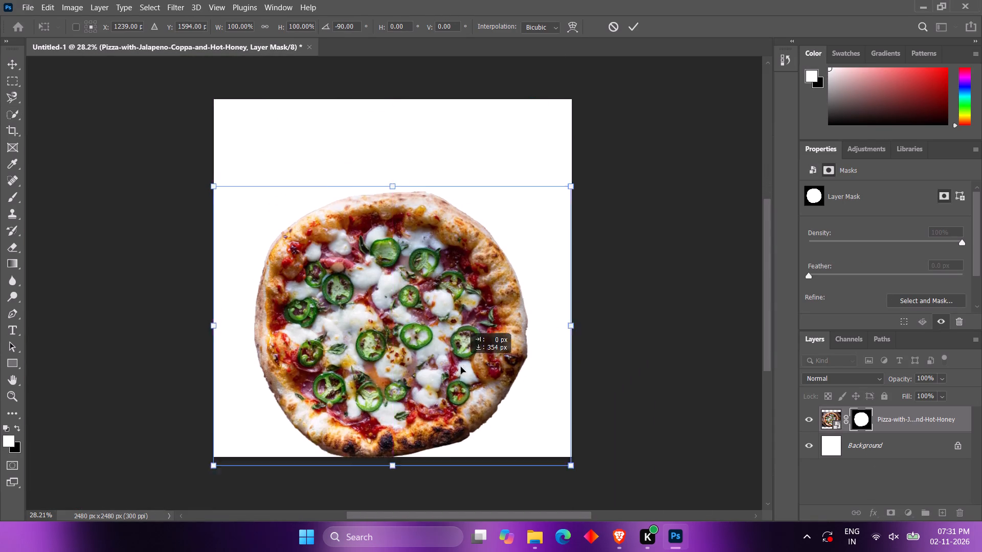
pyautogui.moveTo(461, 367); pyautogui.dragTo(465, 410)
pyautogui.keyDown('alt'); pyautogui.scroll(-6, 454, 236); pyautogui.keyUp('alt')
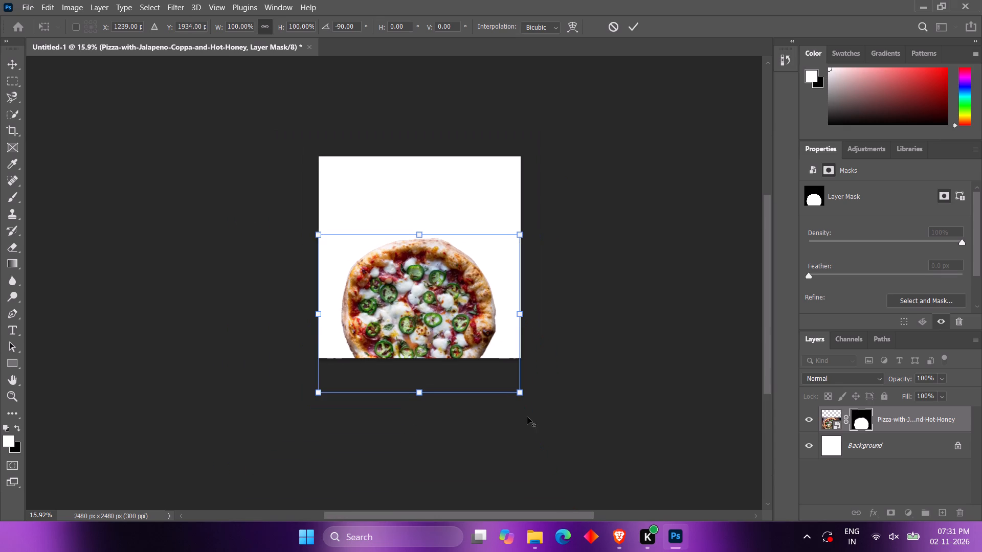
pyautogui.keyDown('alt'); pyautogui.moveTo(520, 397); pyautogui.dragTo(545, 363); pyautogui.keyUp('alt')
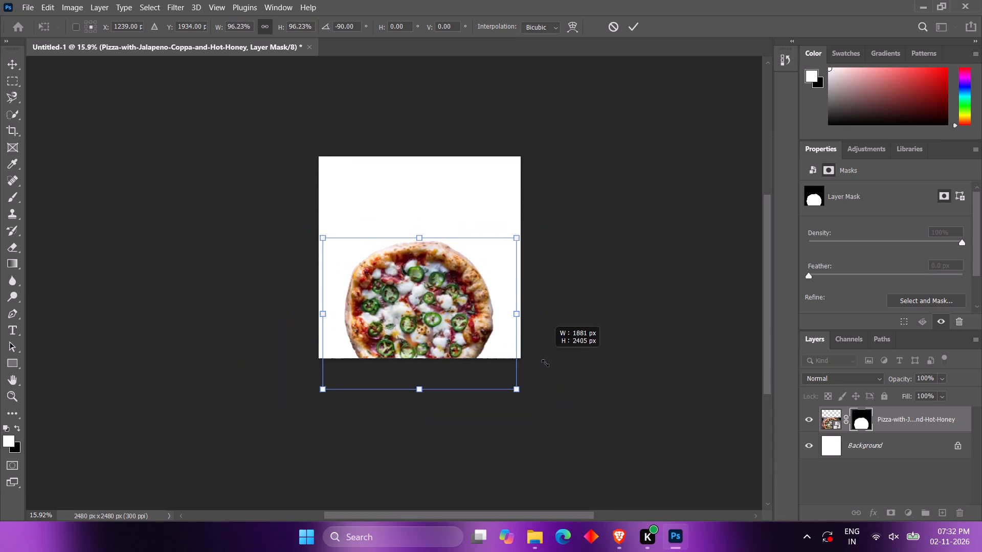
pyautogui.keyDown('alt'); pyautogui.moveTo(545, 363); pyautogui.dragTo(562, 408); pyautogui.keyUp('alt')
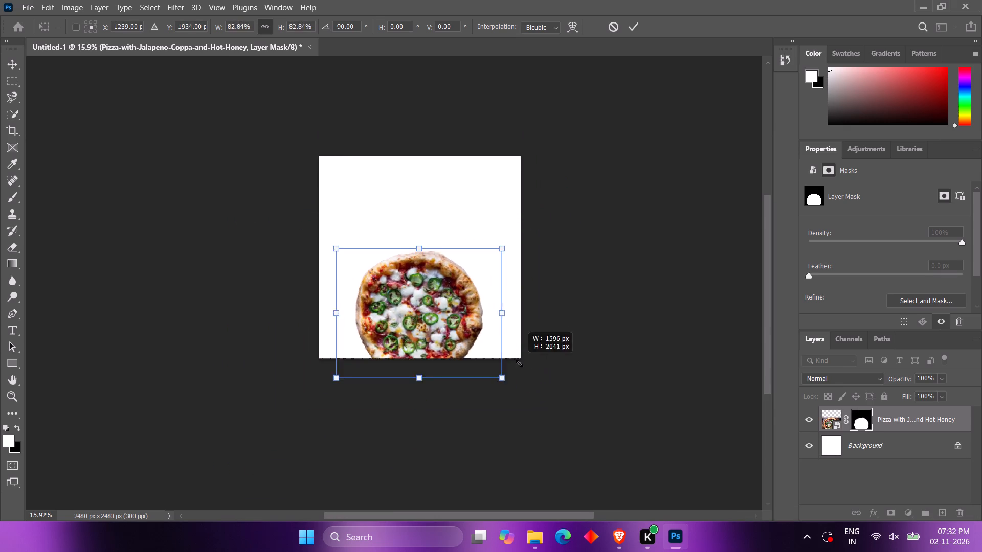
pyautogui.keyDown('alt'); pyautogui.click(555, 410); pyautogui.keyUp('alt')
pyautogui.moveTo(470, 323); pyautogui.dragTo(470, 331)
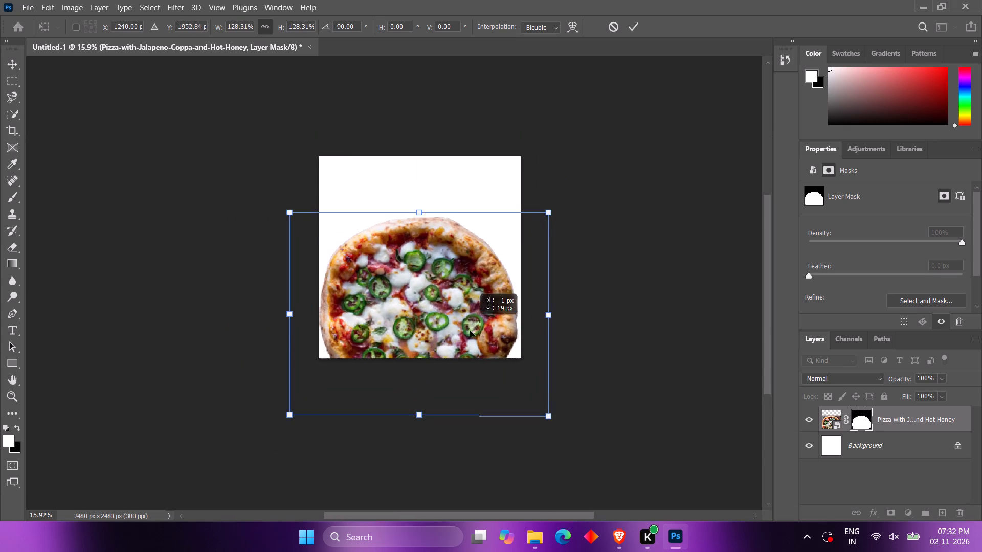
pyautogui.moveTo(470, 331); pyautogui.dragTo(471, 359)
pyautogui.click(634, 21)
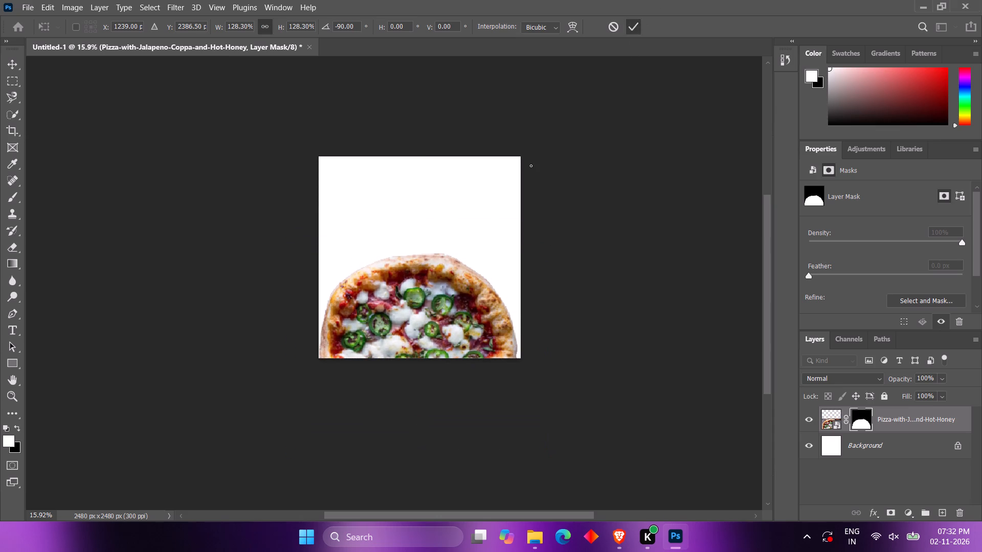
# Add a new empty layer directly above the Background layer, beneath the pizza.
pyautogui.keyDown('alt'); pyautogui.scroll(6, 494, 214); pyautogui.keyUp('alt')
pyautogui.keyDown('alt'); pyautogui.scroll(1, 374, 302); pyautogui.keyUp('alt')
pyautogui.click(902, 445)
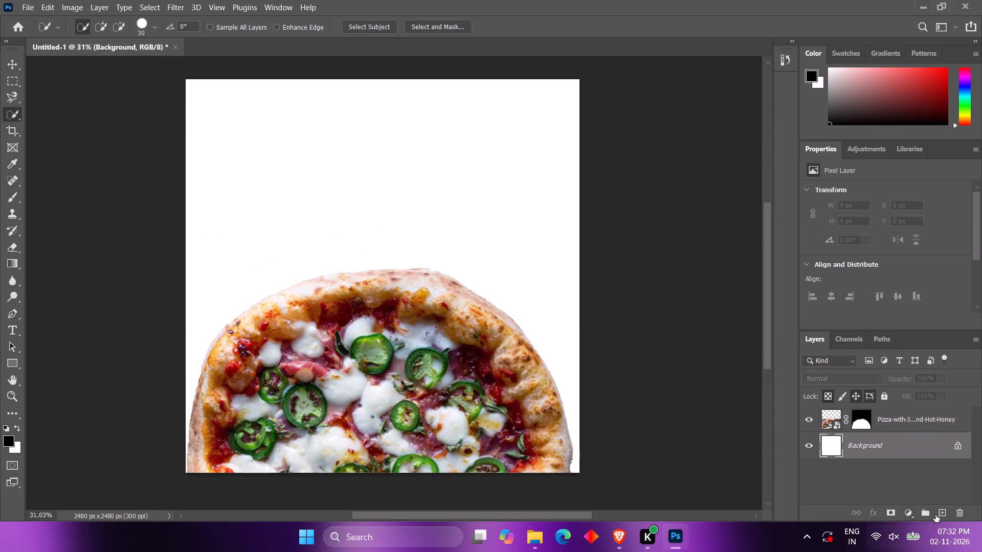
pyautogui.click(938, 512)
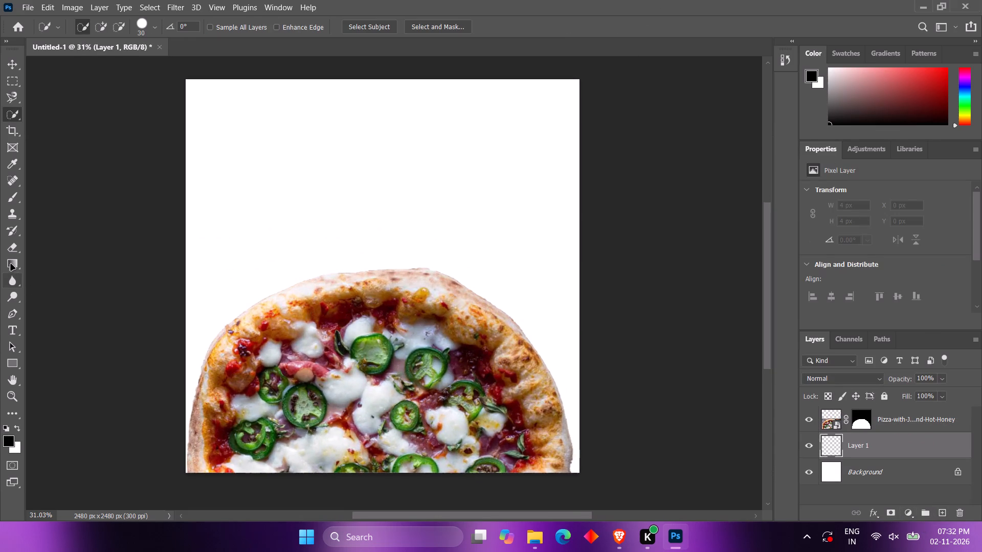
# Fill the new layer with a vertical black-to-white linear Foreground to Background gradient, fading to white around the pizza's top edge.
pyautogui.click(15, 267)
pyautogui.click(93, 22)
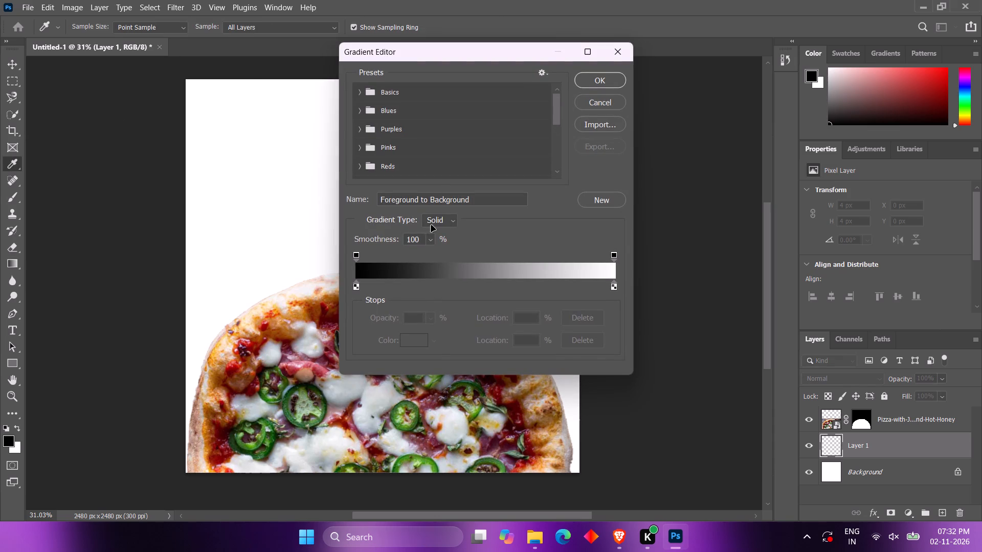
pyautogui.click(614, 77)
pyautogui.moveTo(397, 192); pyautogui.dragTo(397, 298)
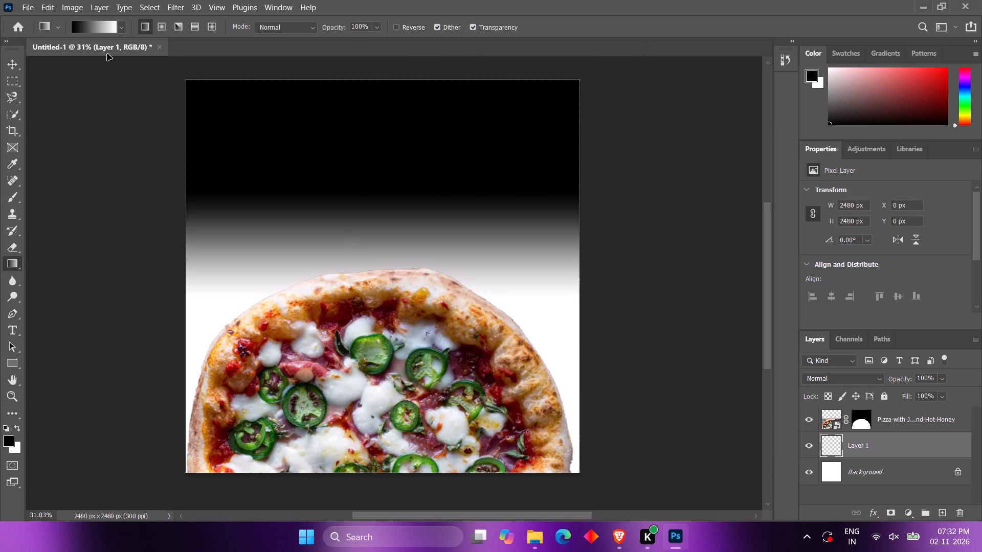
# Recolour the gradient's stops to dark red #660000 at 0% and lighter red #d84242 at 100%.
pyautogui.click(96, 27)
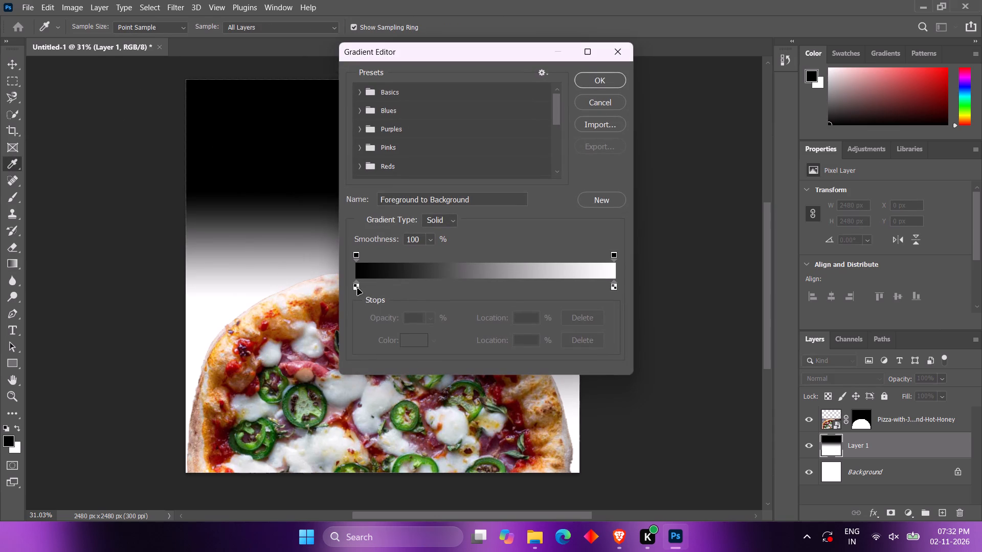
pyautogui.click(358, 289)
pyautogui.click(419, 343)
pyautogui.moveTo(471, 191); pyautogui.dragTo(476, 86)
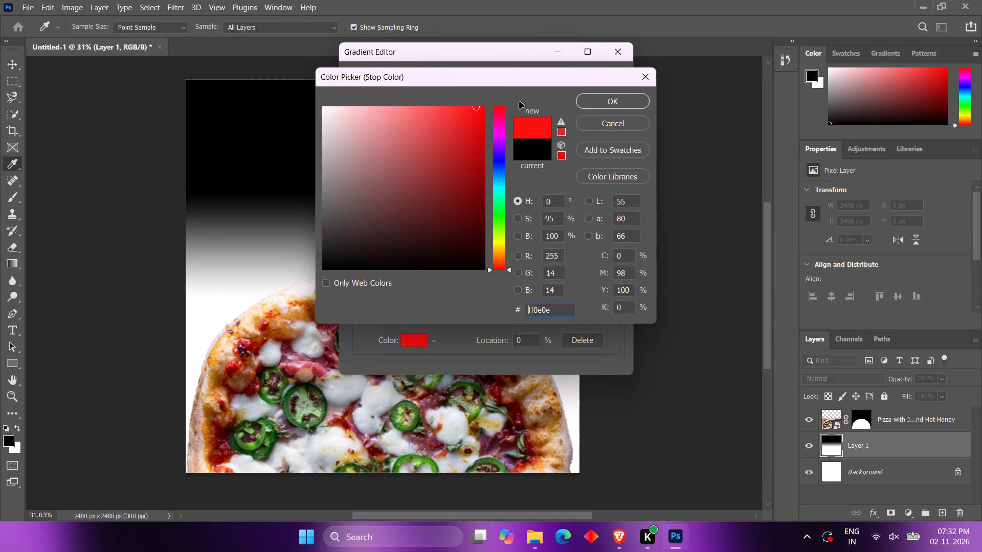
pyautogui.moveTo(464, 141); pyautogui.dragTo(499, 204)
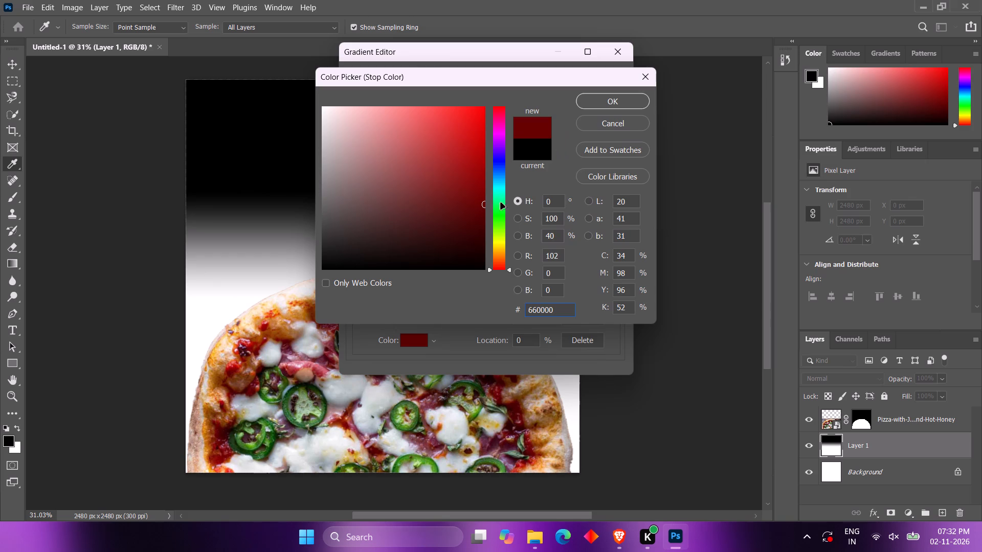
pyautogui.click(593, 99)
pyautogui.click(612, 288)
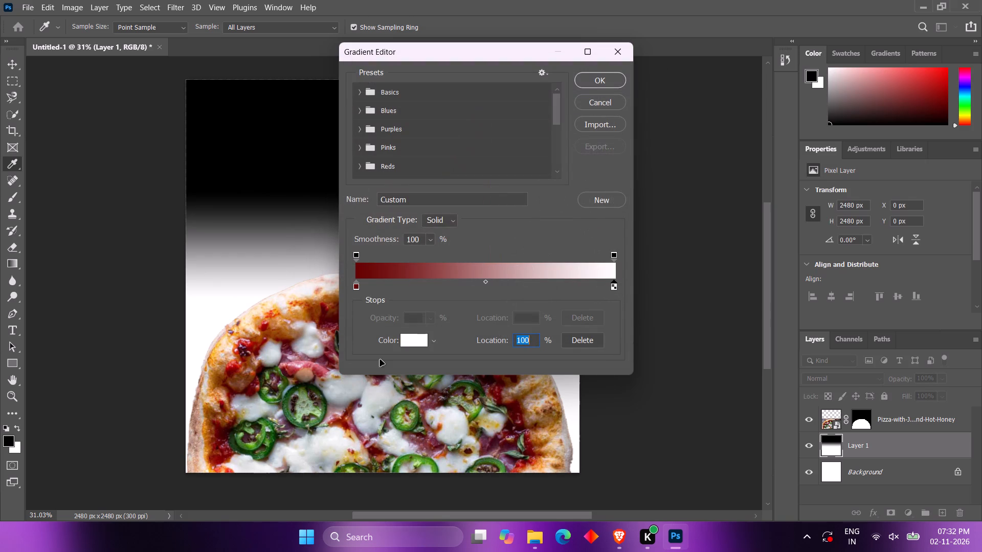
pyautogui.click(410, 345)
pyautogui.moveTo(438, 199); pyautogui.dragTo(510, 125)
pyautogui.click(435, 131)
pyautogui.click(602, 99)
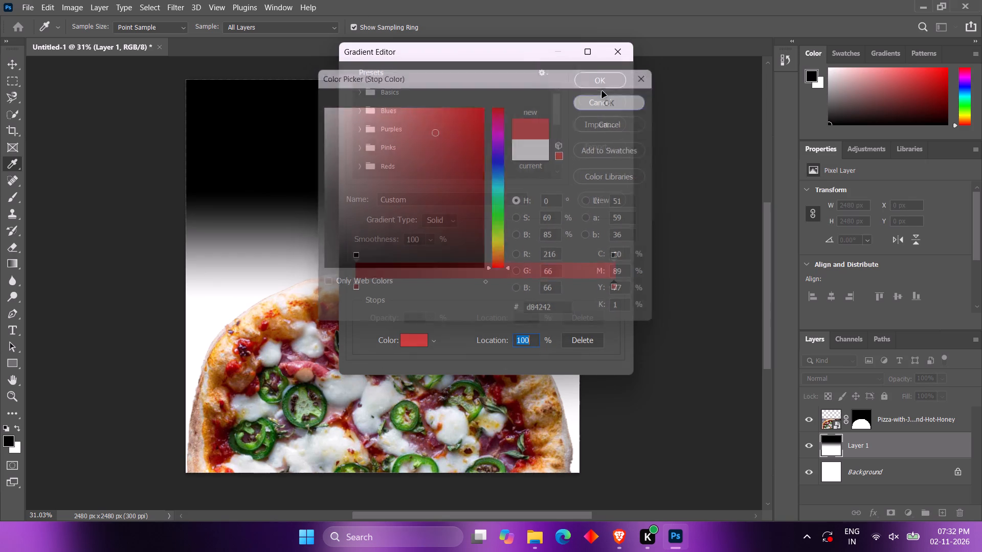
pyautogui.click(595, 81)
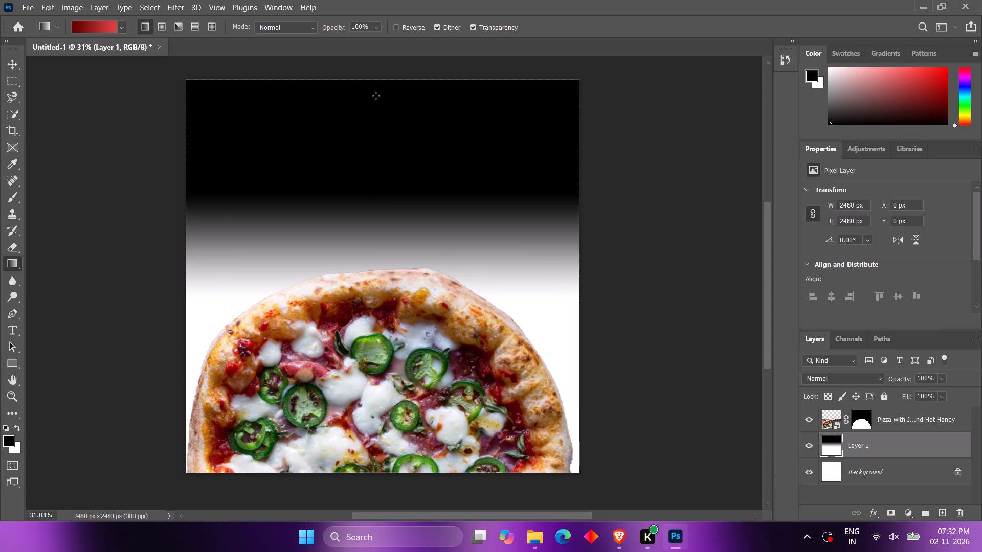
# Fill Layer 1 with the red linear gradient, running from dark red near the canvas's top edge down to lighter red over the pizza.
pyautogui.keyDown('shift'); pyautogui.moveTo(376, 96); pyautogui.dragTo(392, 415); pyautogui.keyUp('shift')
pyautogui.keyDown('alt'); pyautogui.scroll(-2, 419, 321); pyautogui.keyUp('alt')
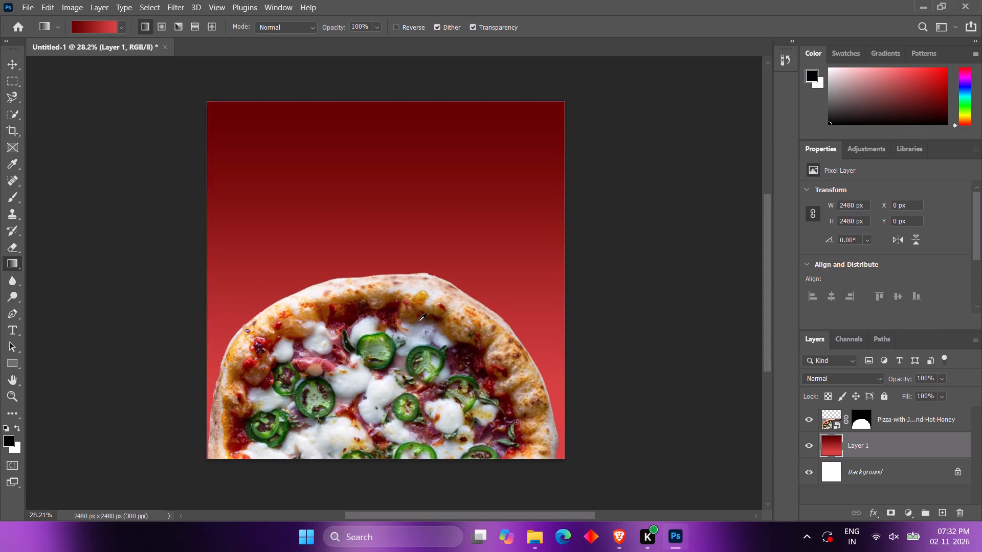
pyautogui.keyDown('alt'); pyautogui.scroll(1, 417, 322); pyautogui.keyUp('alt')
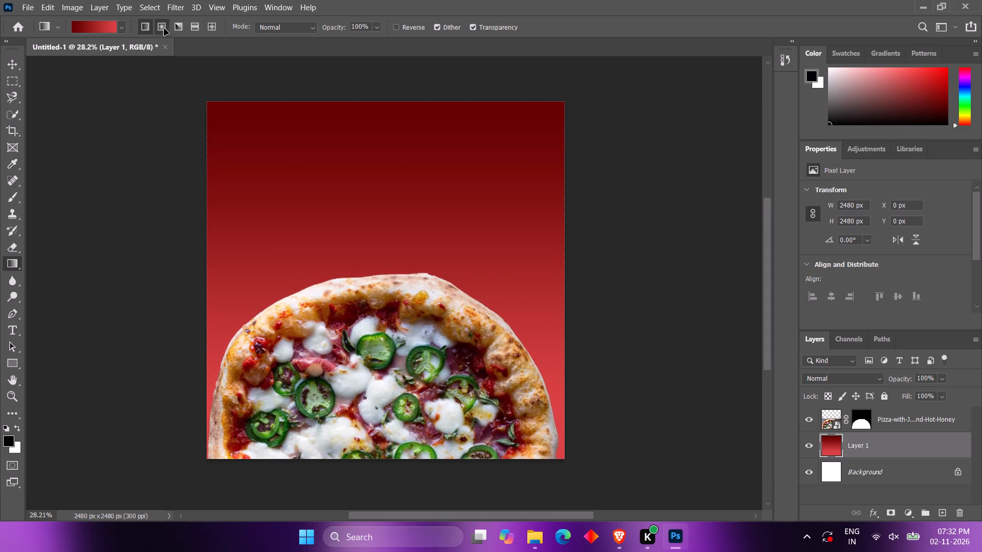
# Switch the gradient style to radial and try fills centred first above the pizza and then on it, undoing each.
pyautogui.click(164, 29)
pyautogui.keyDown('shift'); pyautogui.moveTo(376, 174); pyautogui.dragTo(389, 380); pyautogui.keyUp('shift')
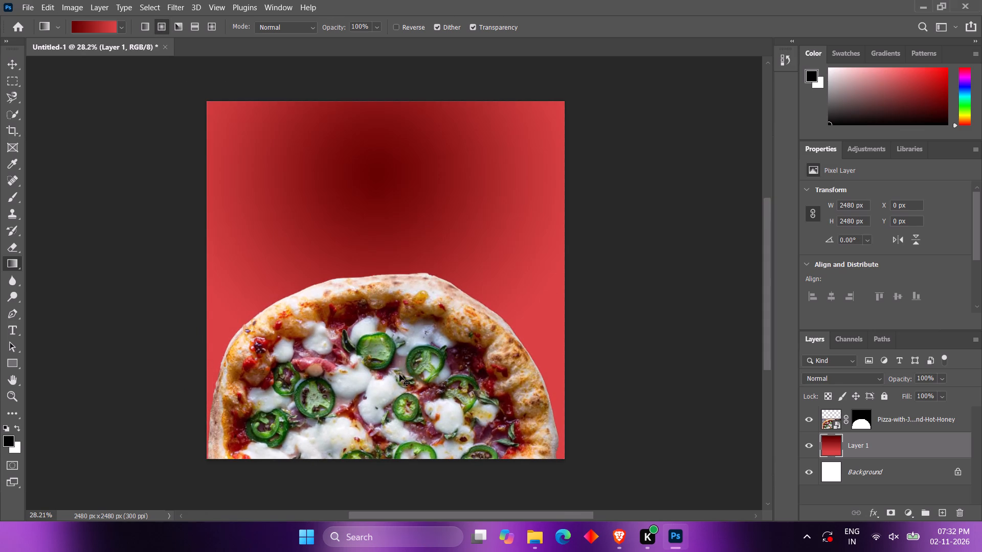
pyautogui.hotkey('ctrl', 'z')
pyautogui.keyDown('shift'); pyautogui.moveTo(392, 383); pyautogui.dragTo(391, 199); pyautogui.keyUp('shift')
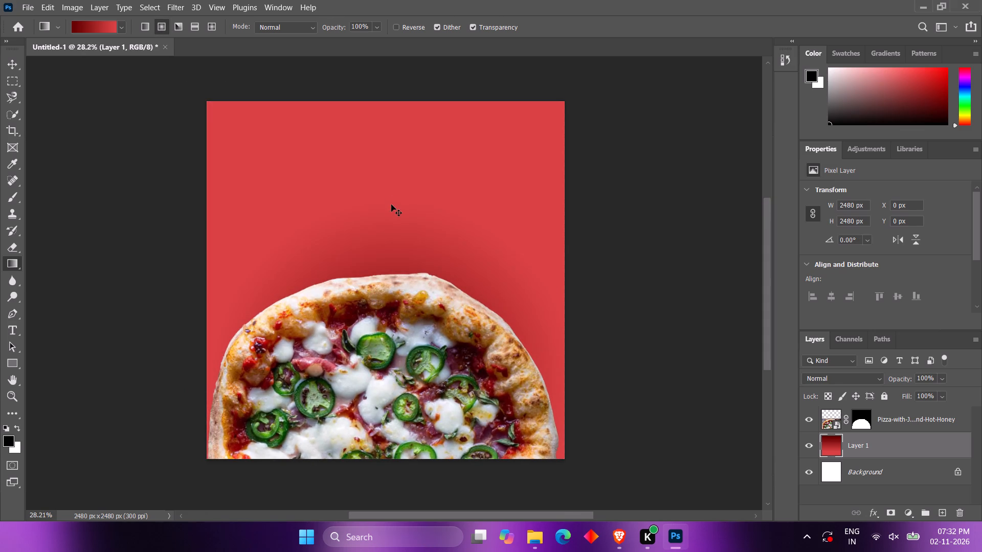
pyautogui.hotkey('ctrl', 'z')
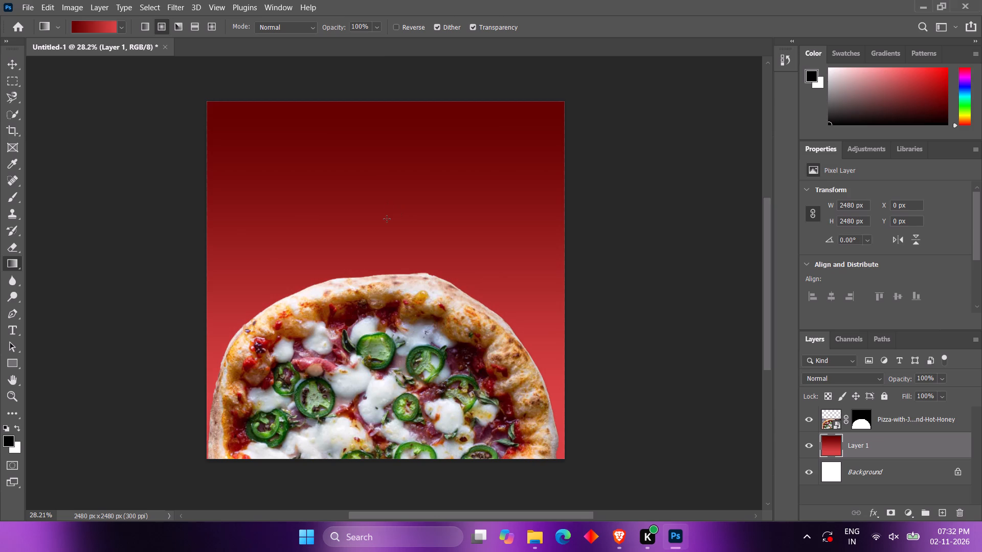
# Reverse the gradient and fill Layer 1 with a large radial glow centred low on the pizza, fading to dark red near the canvas's top edge.
pyautogui.click(400, 28)
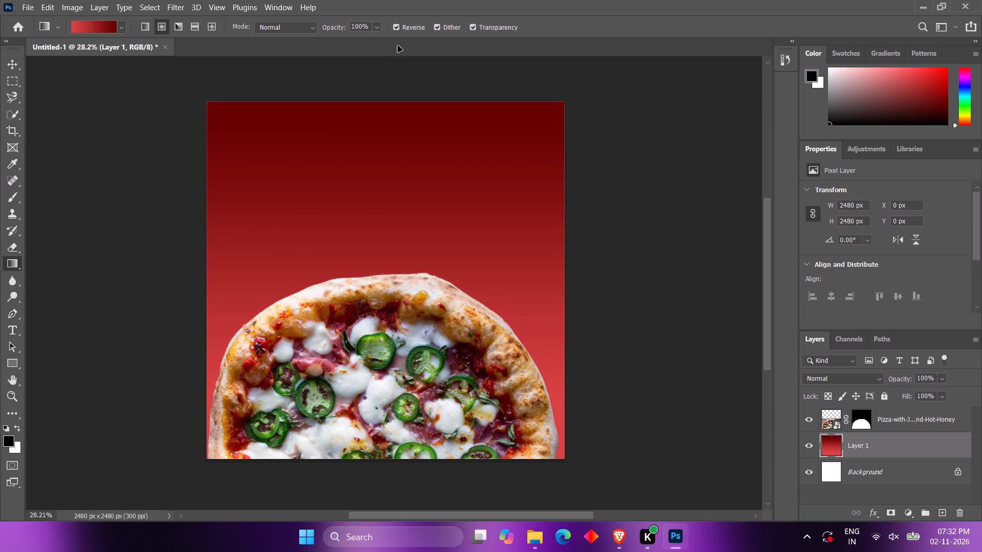
pyautogui.keyDown('shift'); pyautogui.moveTo(396, 175); pyautogui.dragTo(376, 395); pyautogui.keyUp('shift')
pyautogui.hotkey('ctrl', 'z')
pyautogui.moveTo(371, 395); pyautogui.dragTo(373, 209)
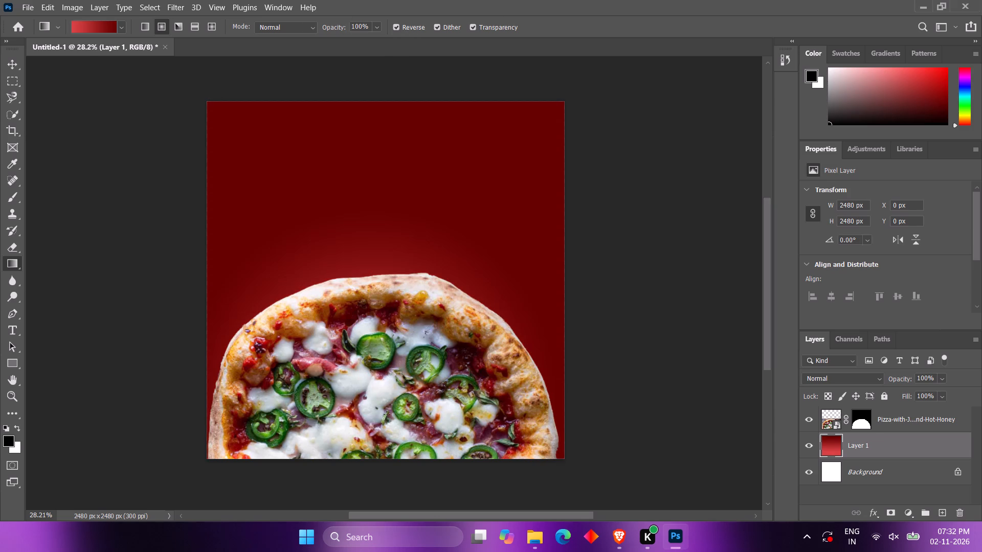
pyautogui.moveTo(393, 414); pyautogui.dragTo(399, 137)
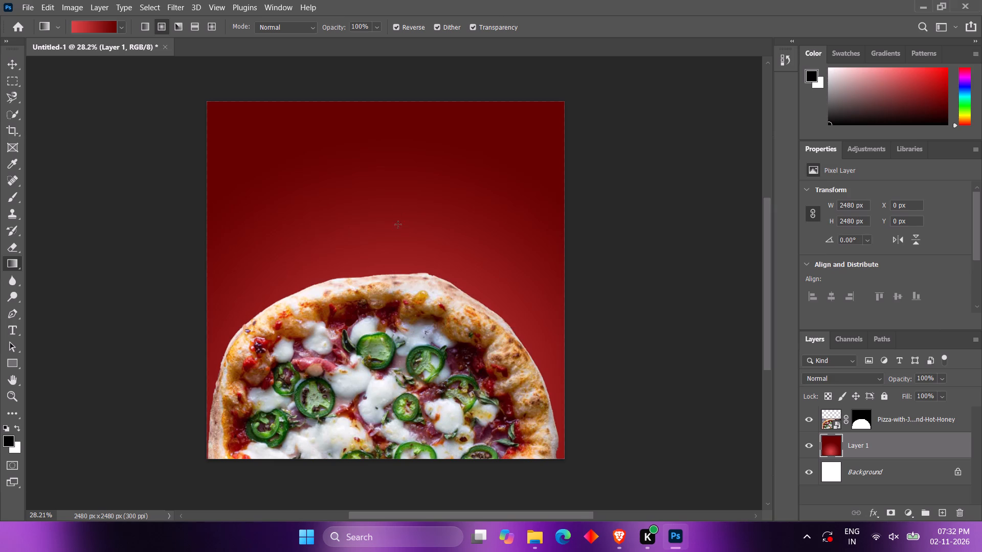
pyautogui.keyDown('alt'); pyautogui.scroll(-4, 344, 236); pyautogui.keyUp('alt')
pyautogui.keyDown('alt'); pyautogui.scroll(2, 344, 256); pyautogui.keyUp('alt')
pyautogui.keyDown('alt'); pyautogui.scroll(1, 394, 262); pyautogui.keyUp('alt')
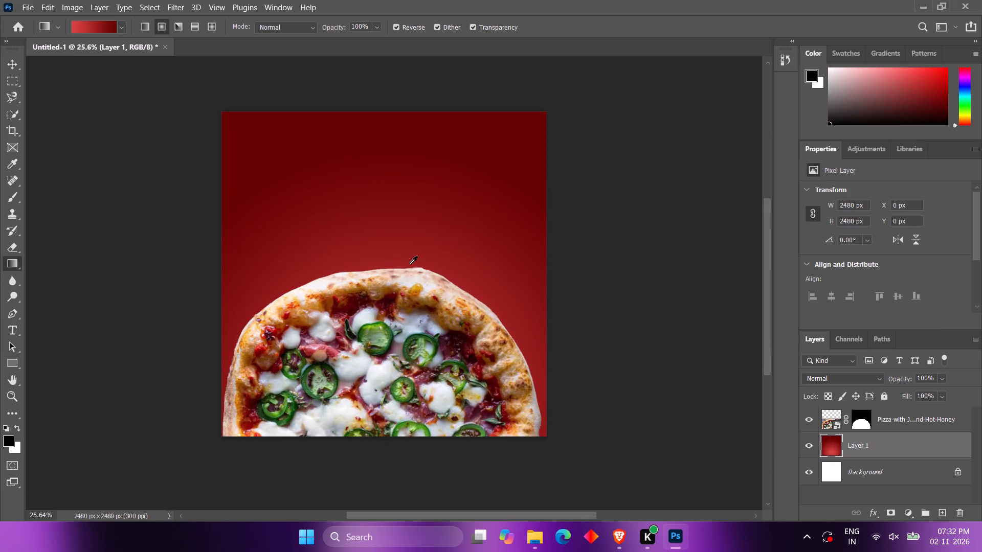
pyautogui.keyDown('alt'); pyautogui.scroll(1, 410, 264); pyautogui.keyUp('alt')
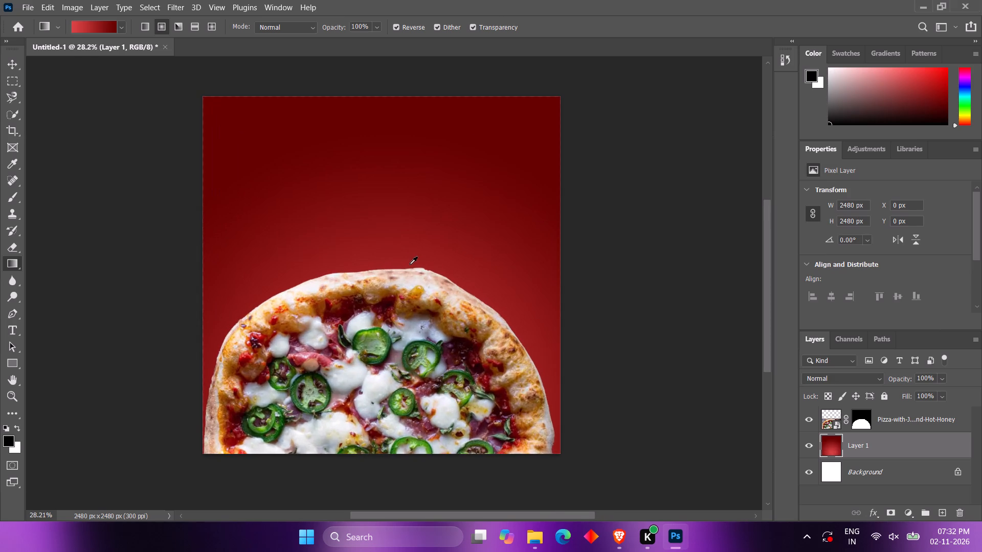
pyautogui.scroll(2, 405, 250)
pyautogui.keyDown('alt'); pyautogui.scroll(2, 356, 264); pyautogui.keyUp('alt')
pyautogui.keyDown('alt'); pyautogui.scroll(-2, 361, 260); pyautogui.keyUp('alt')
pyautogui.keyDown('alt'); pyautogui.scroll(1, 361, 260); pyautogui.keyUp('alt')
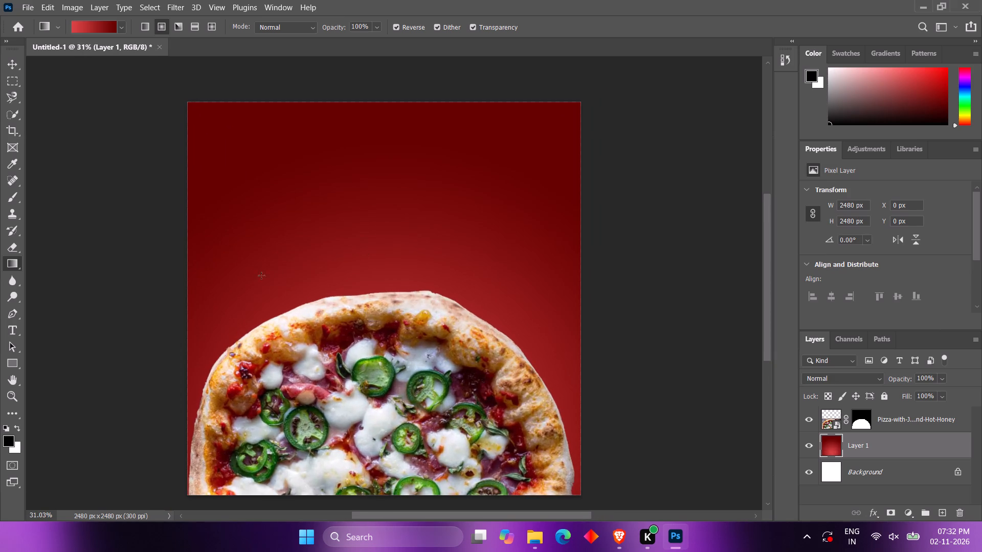
# Add the text PAPAS PIZZERIA as a new type layer in the upper part of the canvas, above the pizza.
pyautogui.click(13, 330)
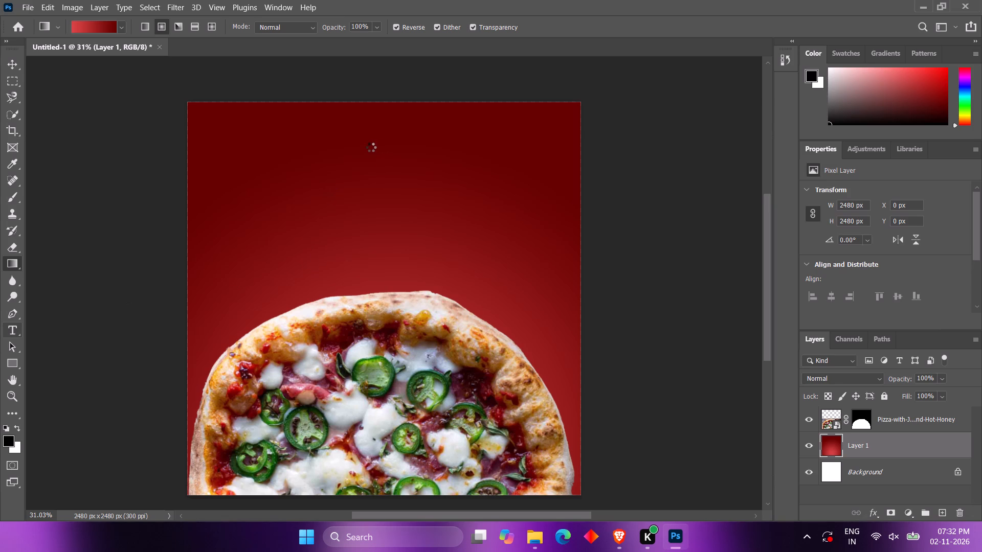
pyautogui.click(374, 147)
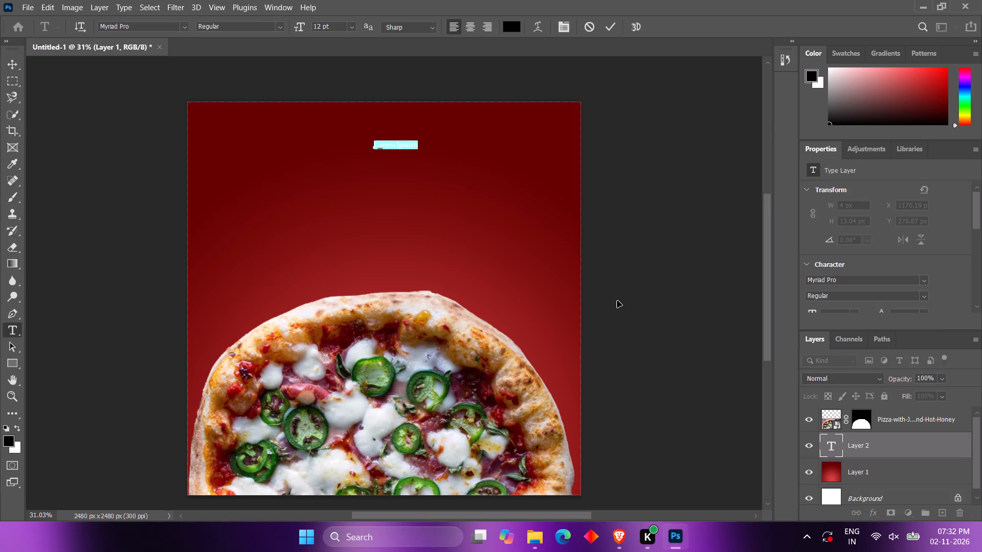
pyautogui.write('PAPAS')
pyautogui.hotkey('shift', 'space')
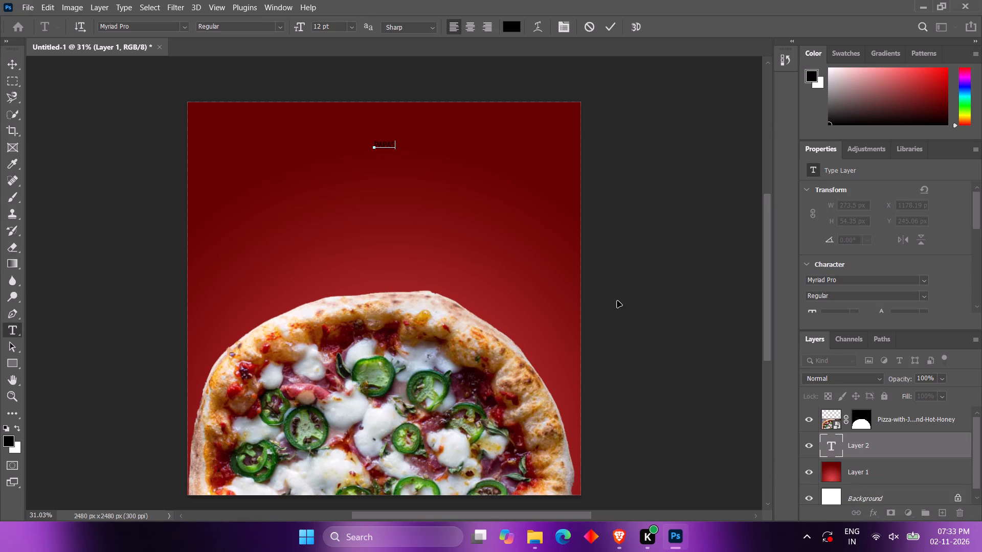
pyautogui.write('PIZZERS')
pyautogui.hotkey('shift', 'BackSpace')
pyautogui.write('IA')
pyautogui.click(605, 26)
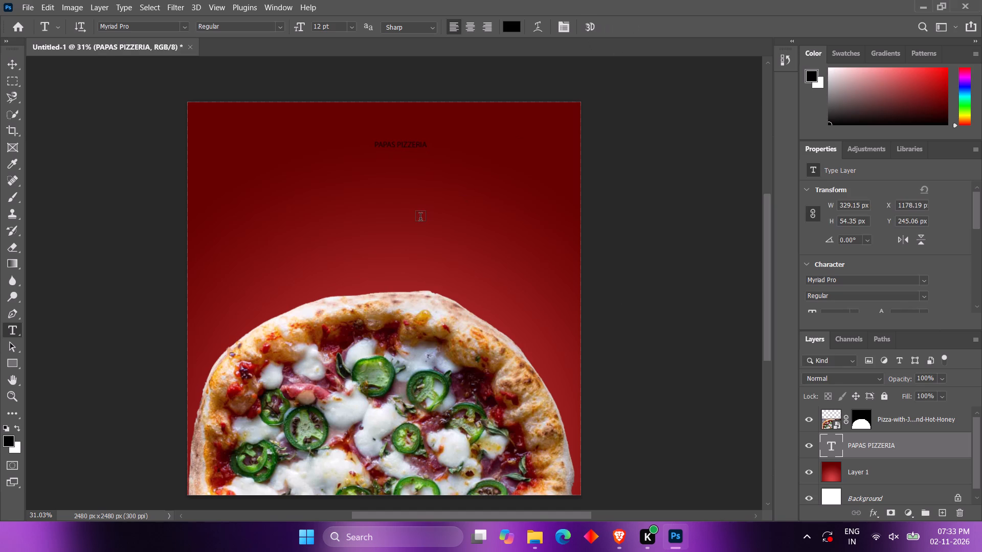
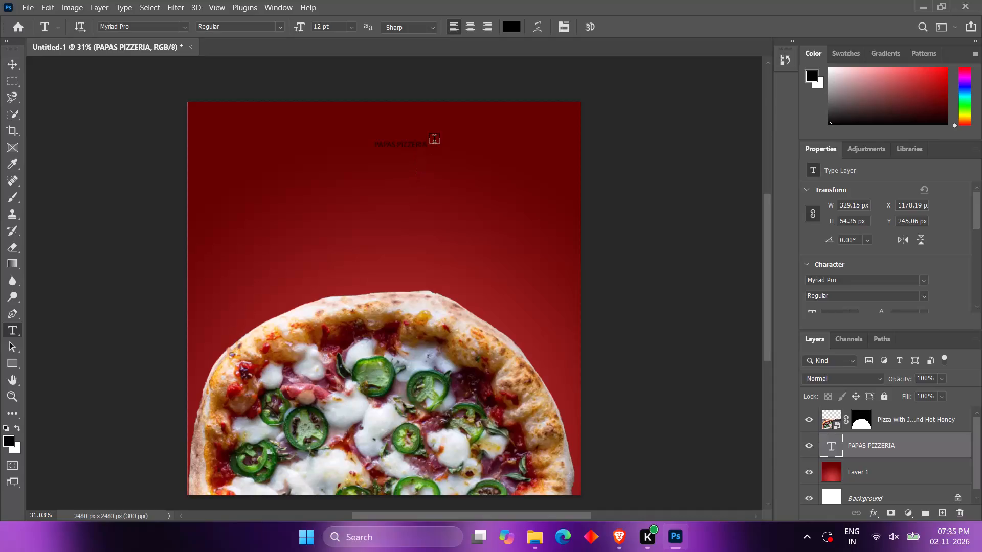
# Break the title text into two lines, with PAPAS above PIZZERIA.
pyautogui.click(185, 27)
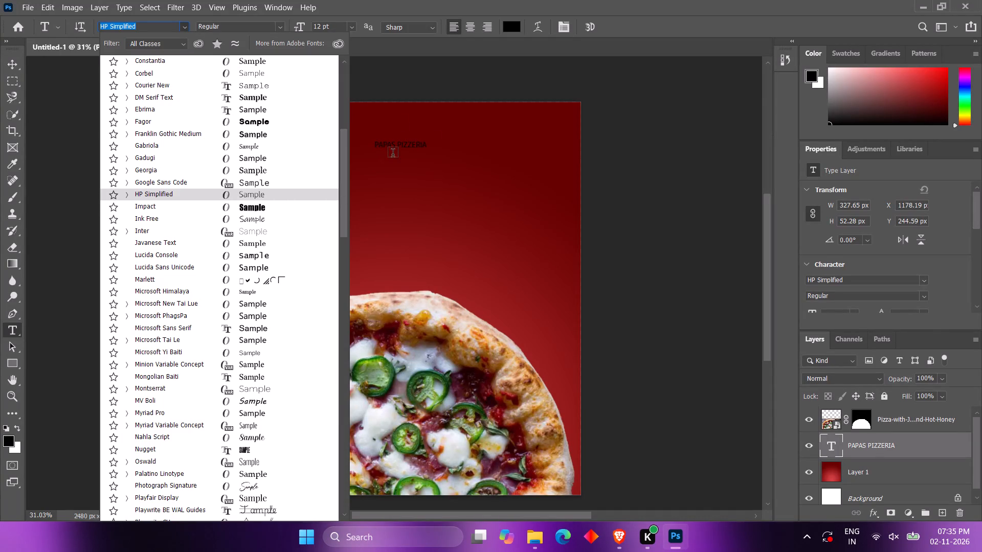
pyautogui.click(399, 146)
pyautogui.click(396, 143)
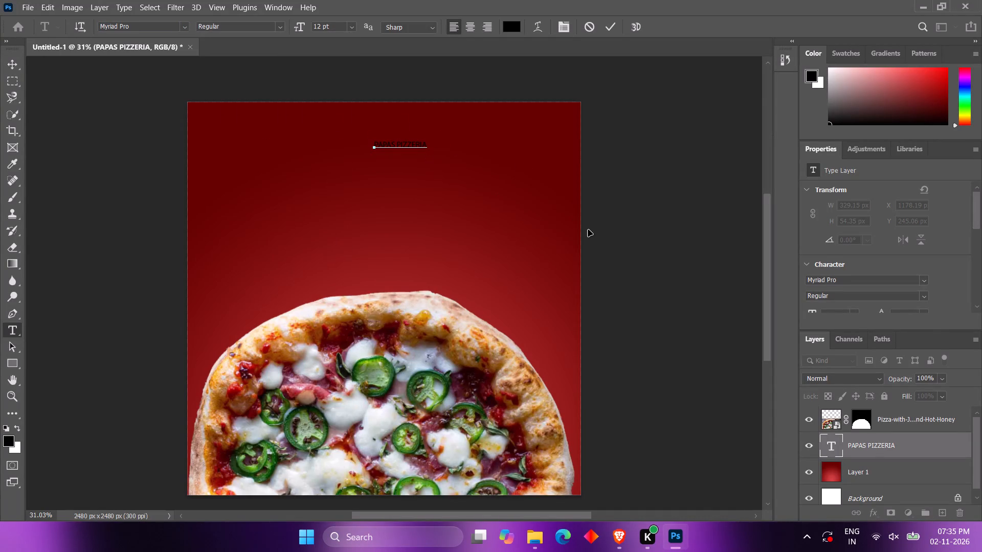
pyautogui.press('BackSpace')
pyautogui.hotkey('shift', 's')
pyautogui.press('Delete')
pyautogui.press('Return')
# Set both lines of the title text to white at a size of 72 pt.
pyautogui.hotkey('ctrl', 'a')
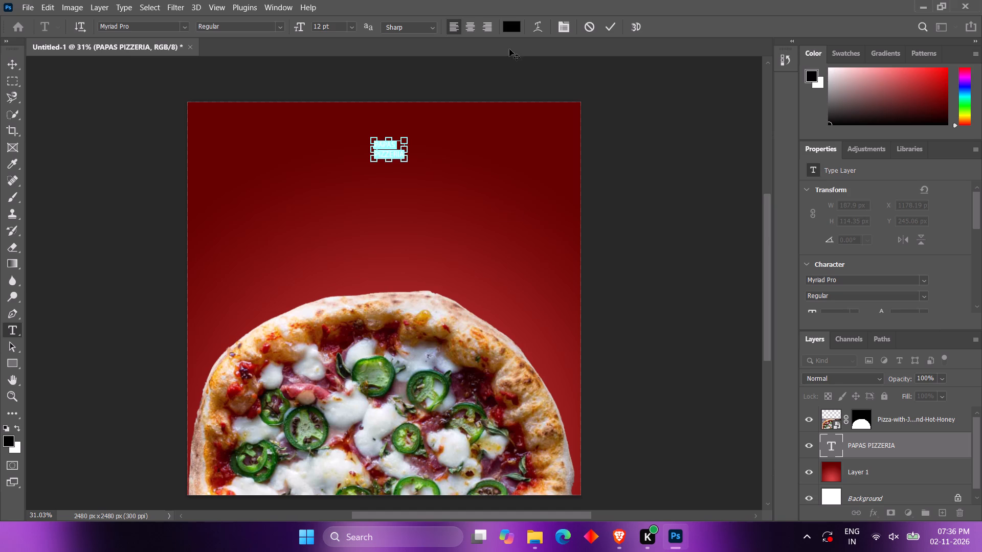
pyautogui.click(518, 28)
pyautogui.moveTo(331, 154); pyautogui.dragTo(266, 107)
pyautogui.click(585, 102)
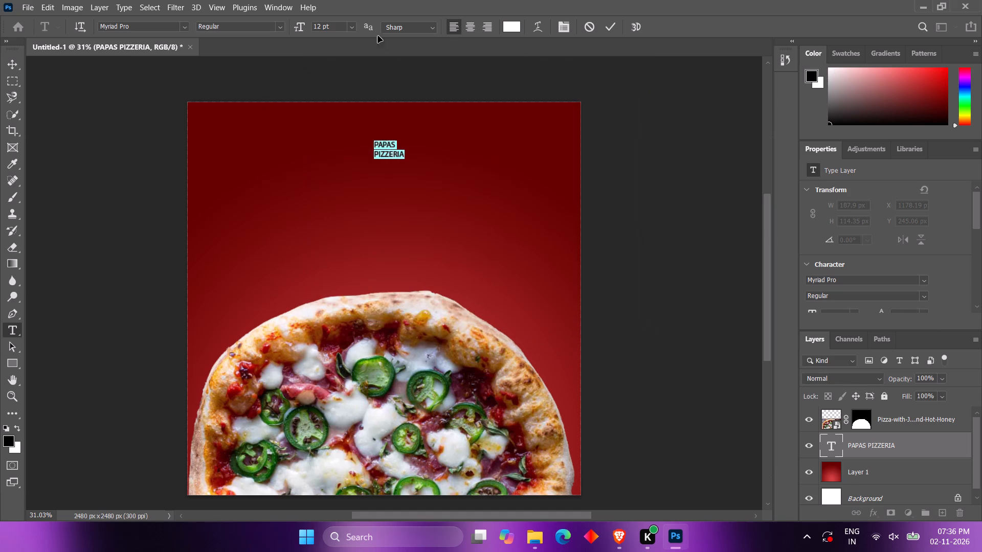
pyautogui.click(351, 29)
pyautogui.click(342, 191)
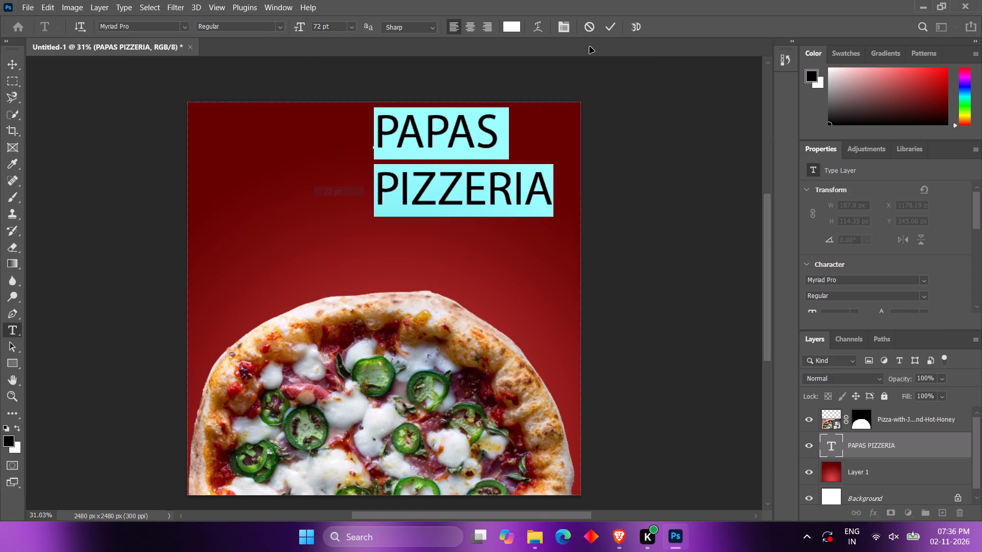
pyautogui.click(619, 21)
pyautogui.click(614, 22)
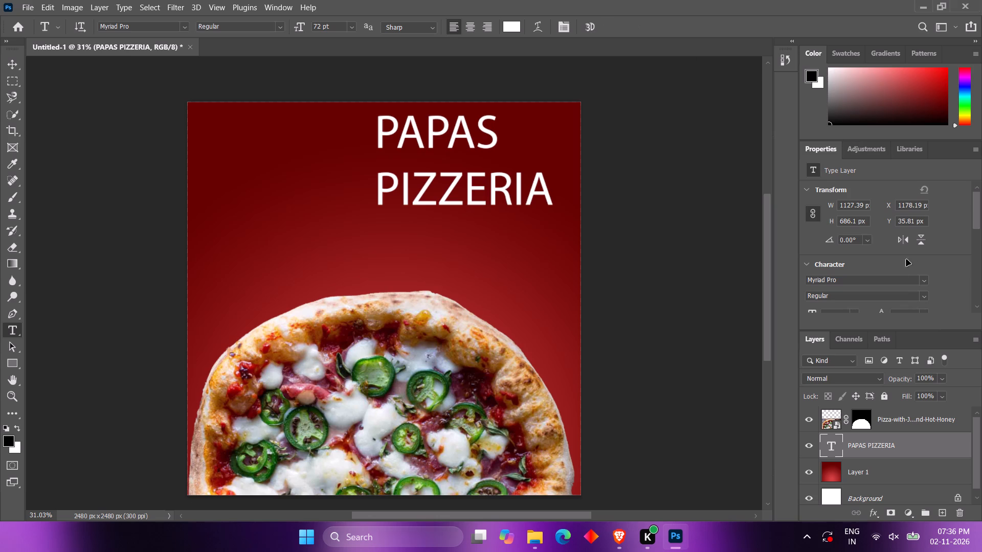
# Apply the Roffelia script font to the whole title.
pyautogui.click(921, 284)
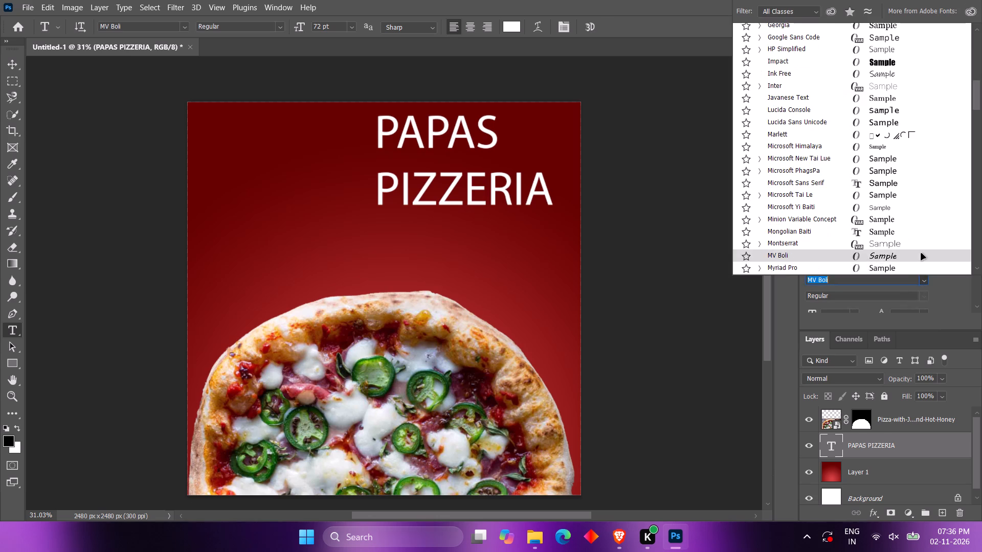
pyautogui.scroll(-7, 921, 254)
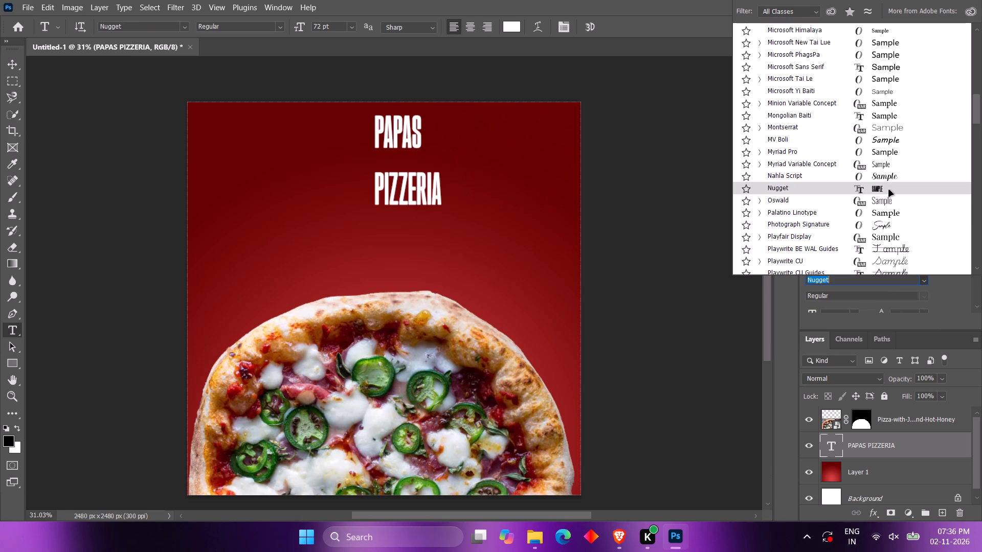
pyautogui.scroll(-6, 889, 190)
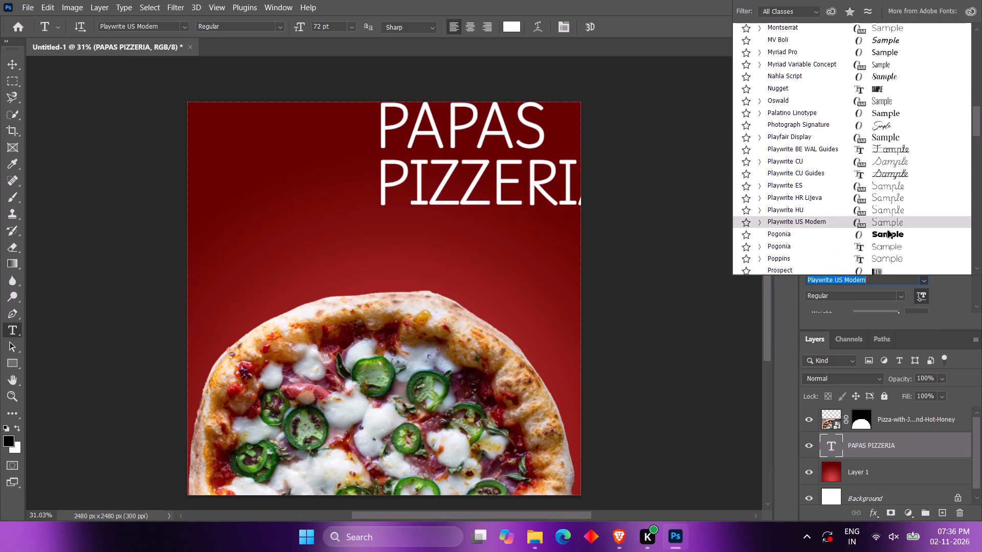
pyautogui.scroll(-7, 888, 231)
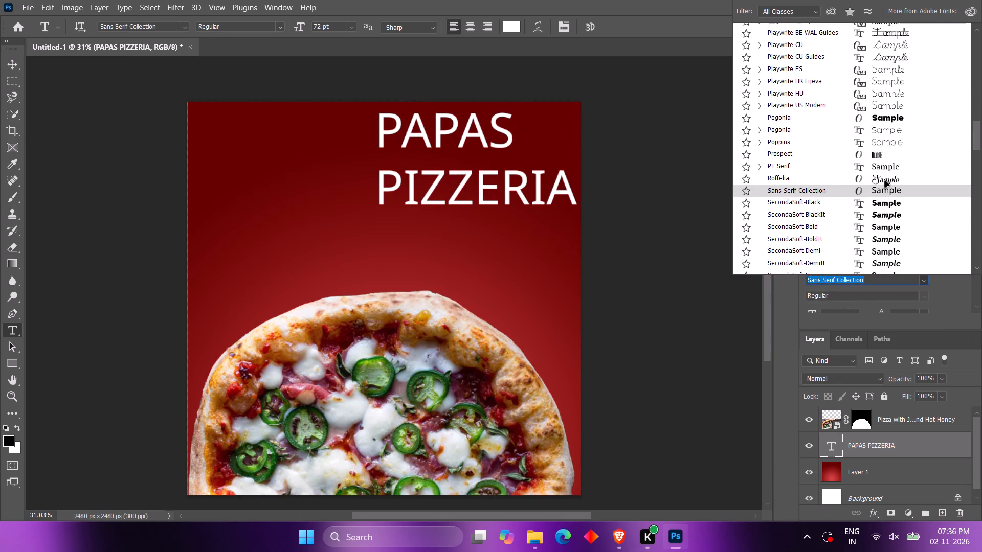
pyautogui.click(885, 181)
# Change the font of the PIZZERIA line alone to the heavy Pogonia.
pyautogui.moveTo(403, 195); pyautogui.dragTo(684, 193)
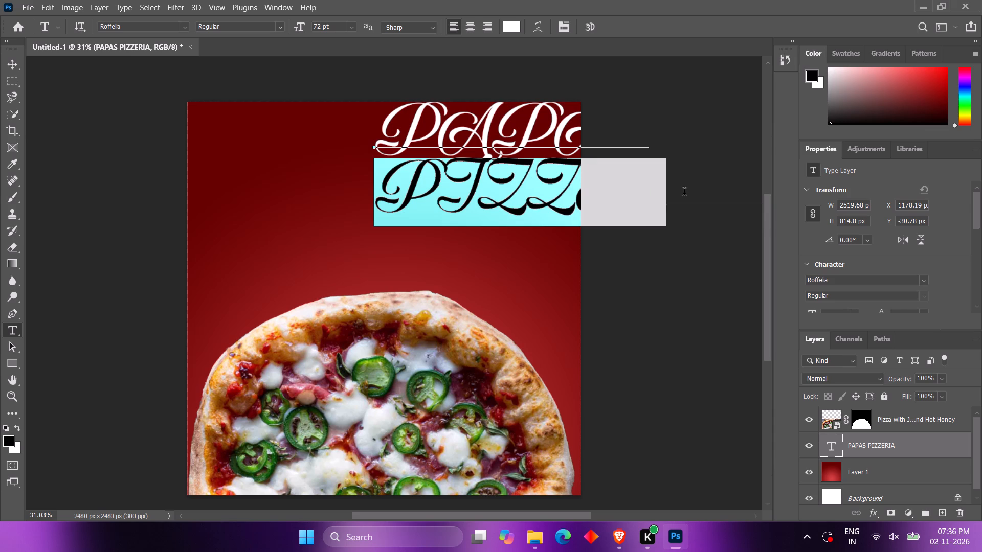
pyautogui.moveTo(684, 193); pyautogui.dragTo(770, 188)
pyautogui.click(927, 284)
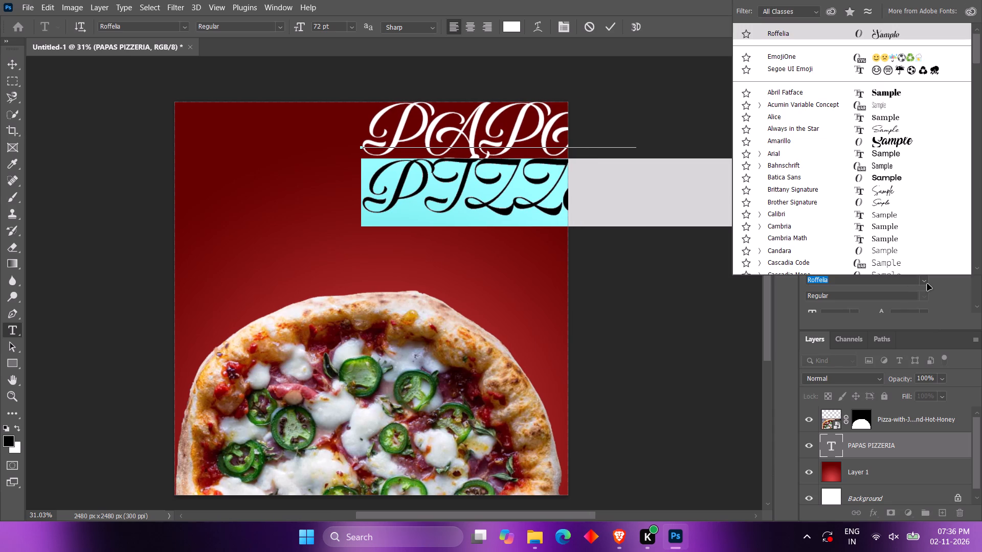
pyautogui.moveTo(973, 57); pyautogui.dragTo(981, 171)
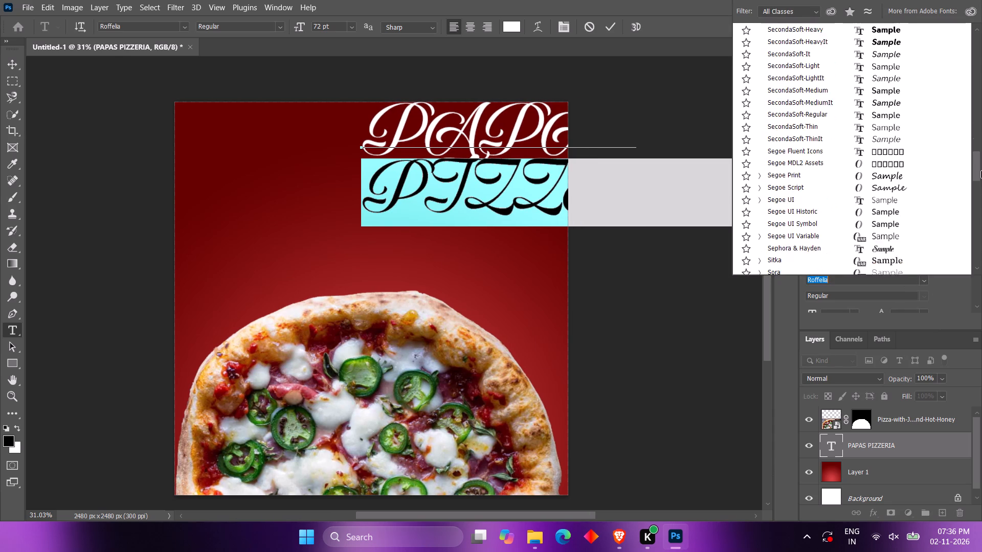
pyautogui.moveTo(981, 171); pyautogui.dragTo(979, 143)
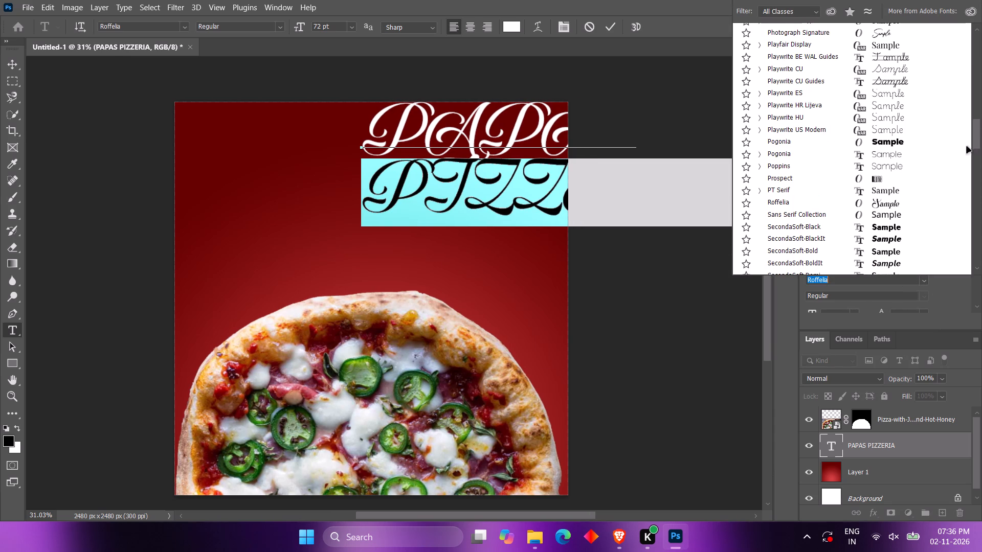
pyautogui.click(901, 147)
pyautogui.click(609, 24)
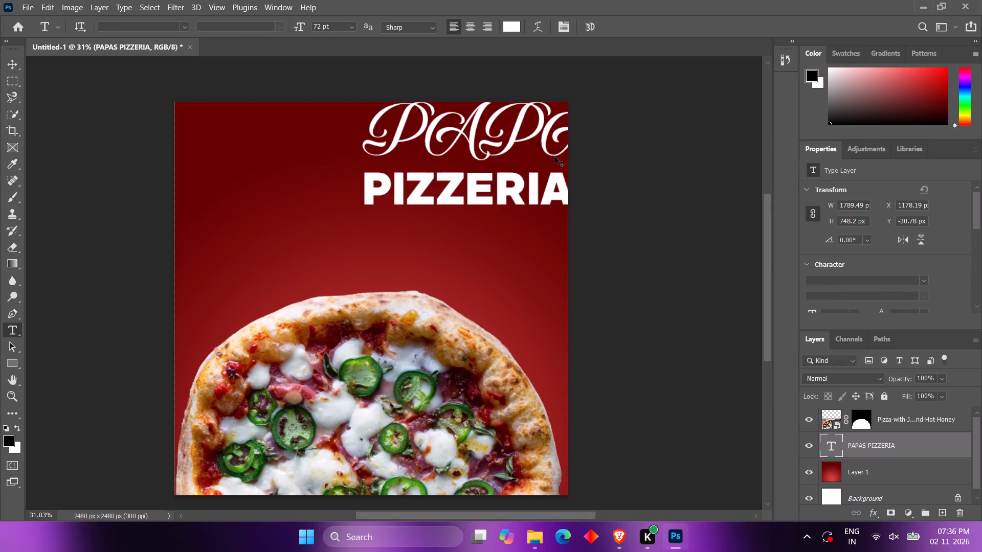
# Move the title down and left so both lines fit inside the canvas above the pizza.
pyautogui.keyDown('ctrl'); pyautogui.moveTo(535, 185); pyautogui.dragTo(440, 224); pyautogui.keyUp('ctrl')
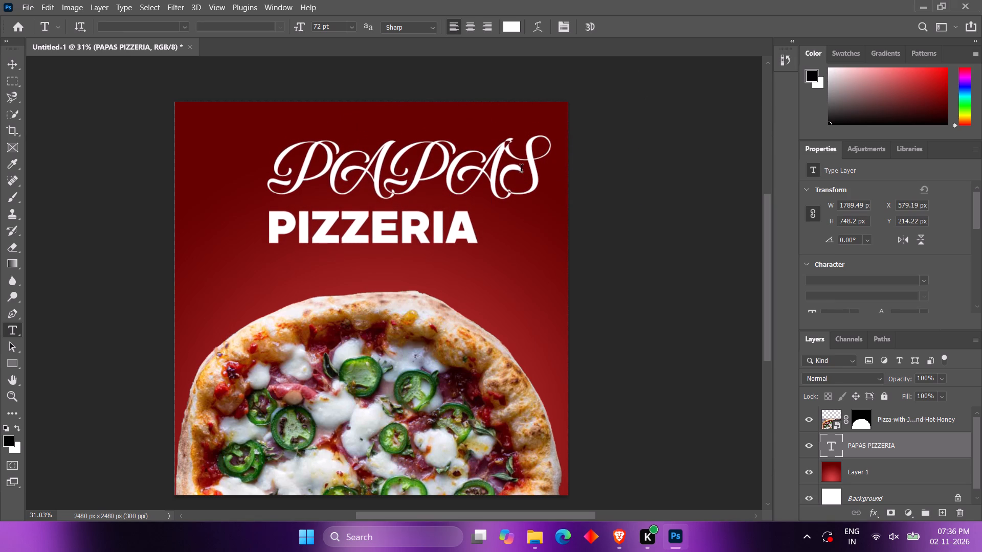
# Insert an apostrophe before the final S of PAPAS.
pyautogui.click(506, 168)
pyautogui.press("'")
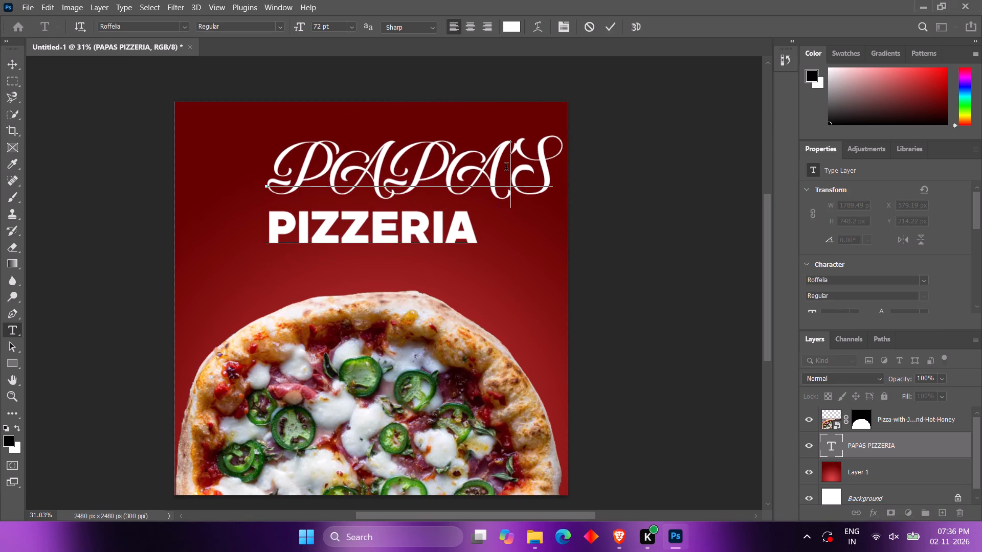
# Look through the character and paragraph options for the title's script line.
pyautogui.moveTo(549, 167); pyautogui.dragTo(271, 171)
pyautogui.scroll(-3, 914, 219)
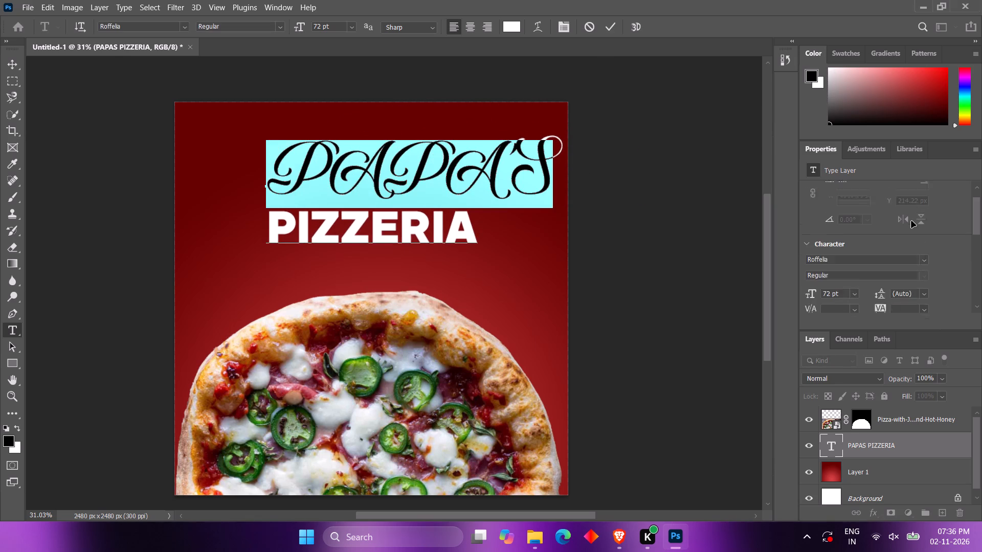
pyautogui.scroll(-6, 911, 221)
pyautogui.scroll(-5, 875, 249)
pyautogui.click(922, 225)
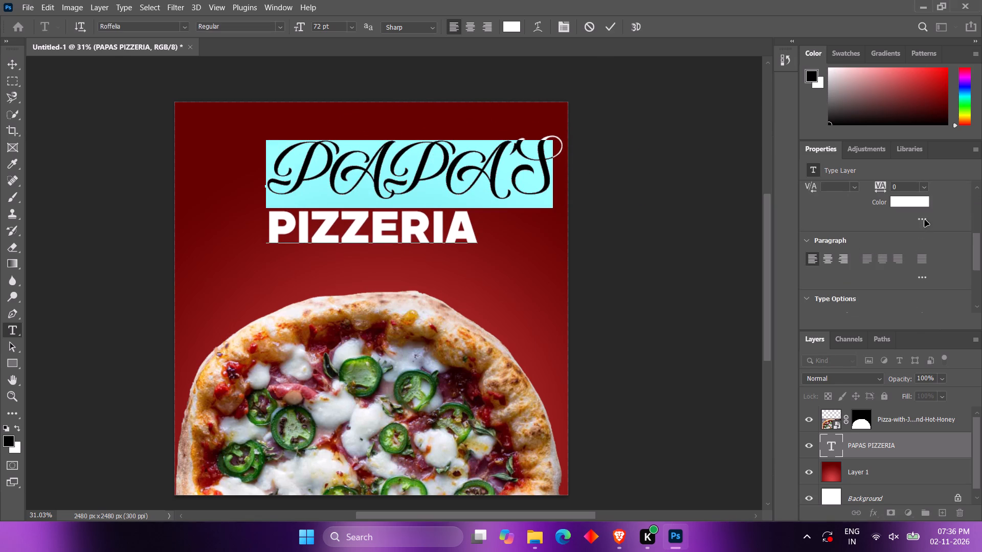
pyautogui.click(925, 220)
pyautogui.scroll(6, 938, 224)
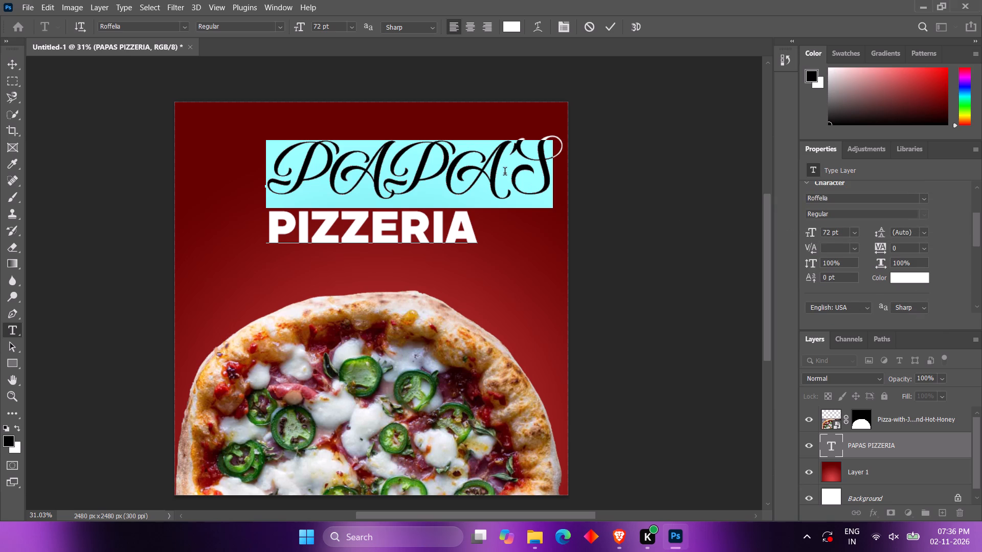
# Retype the letters after the initial P in lowercase so the script line reads Papa's.
pyautogui.moveTo(545, 178); pyautogui.dragTo(343, 174)
pyautogui.press('a')
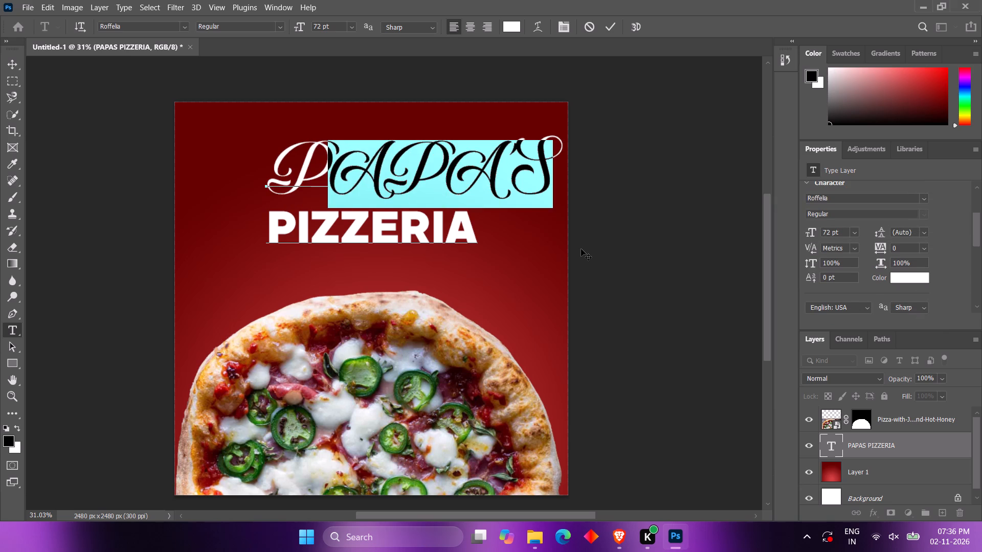
pyautogui.press('a')
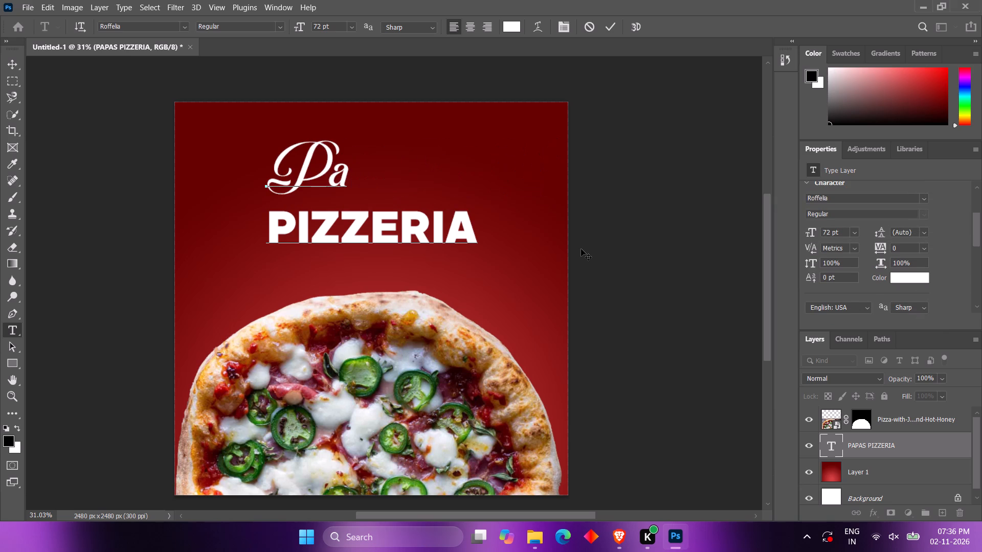
pyautogui.write('pa')
pyautogui.write("'s")
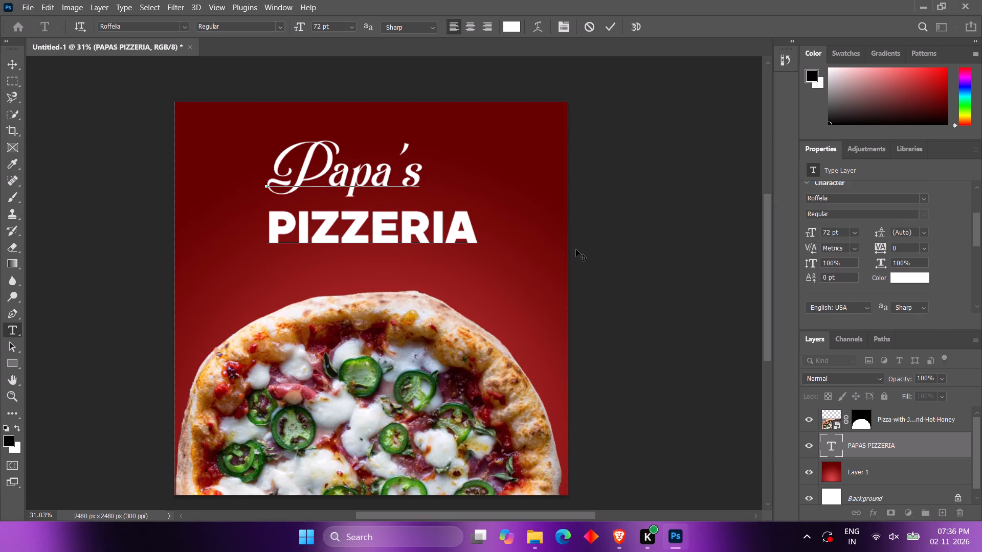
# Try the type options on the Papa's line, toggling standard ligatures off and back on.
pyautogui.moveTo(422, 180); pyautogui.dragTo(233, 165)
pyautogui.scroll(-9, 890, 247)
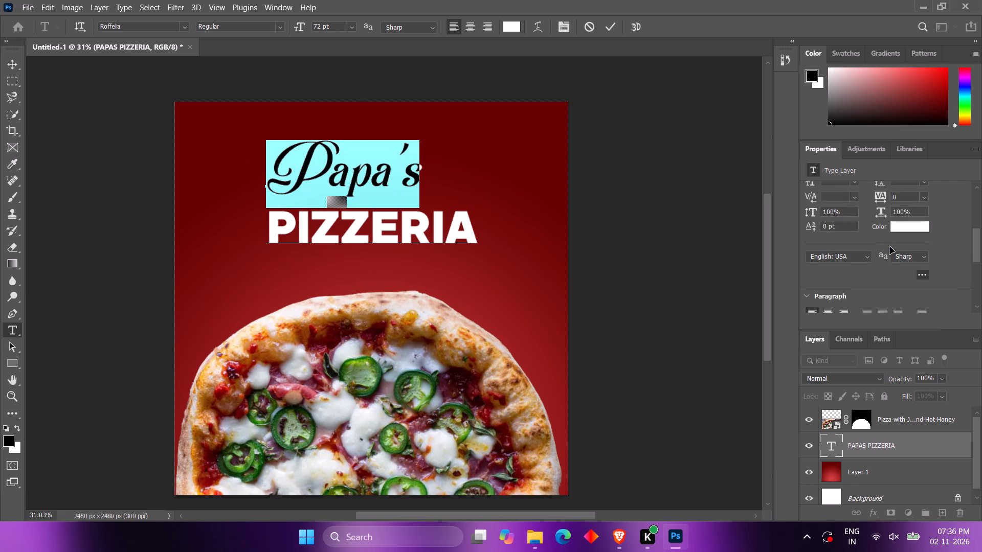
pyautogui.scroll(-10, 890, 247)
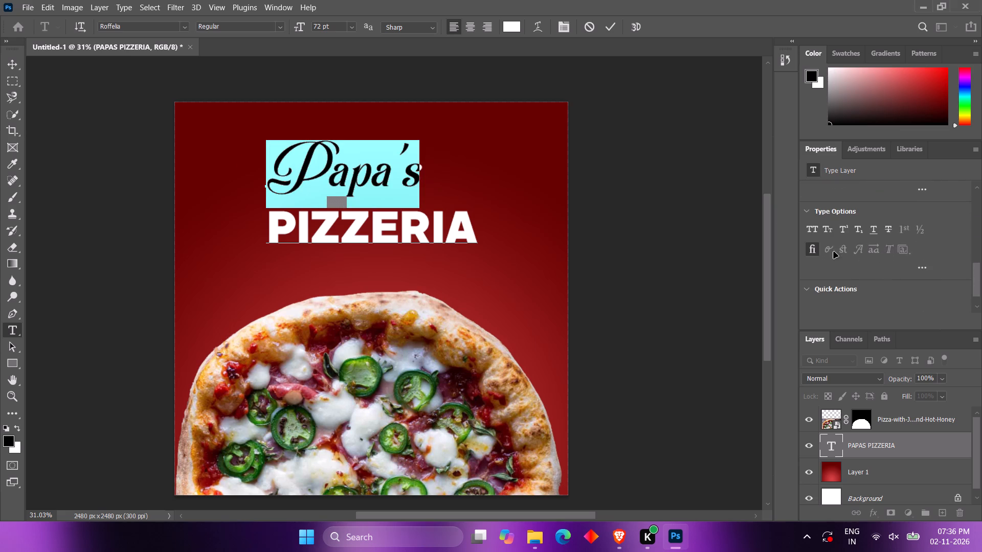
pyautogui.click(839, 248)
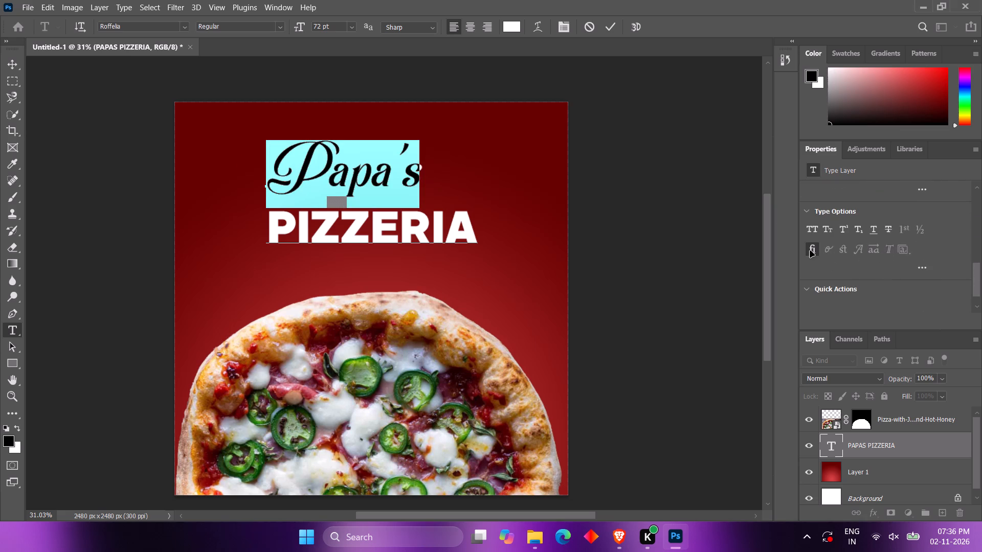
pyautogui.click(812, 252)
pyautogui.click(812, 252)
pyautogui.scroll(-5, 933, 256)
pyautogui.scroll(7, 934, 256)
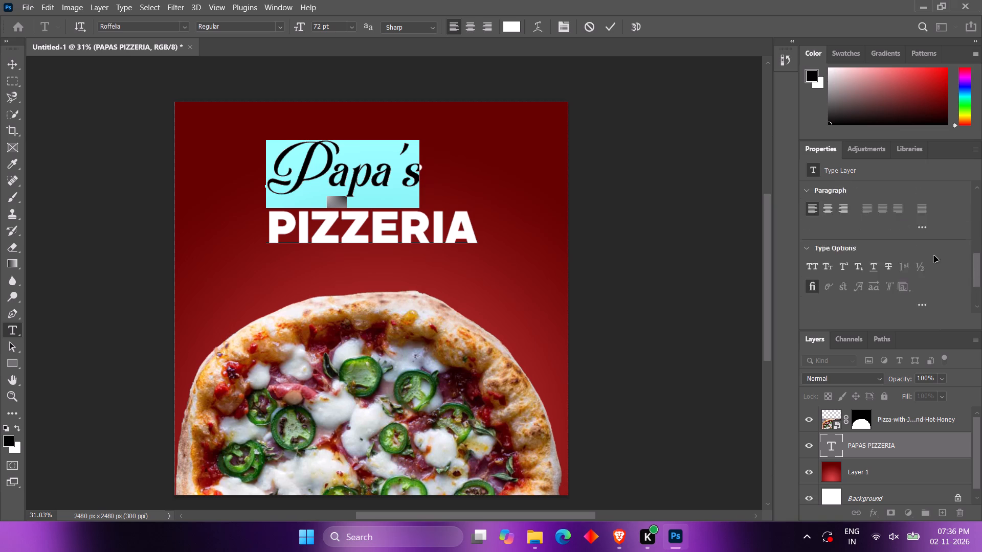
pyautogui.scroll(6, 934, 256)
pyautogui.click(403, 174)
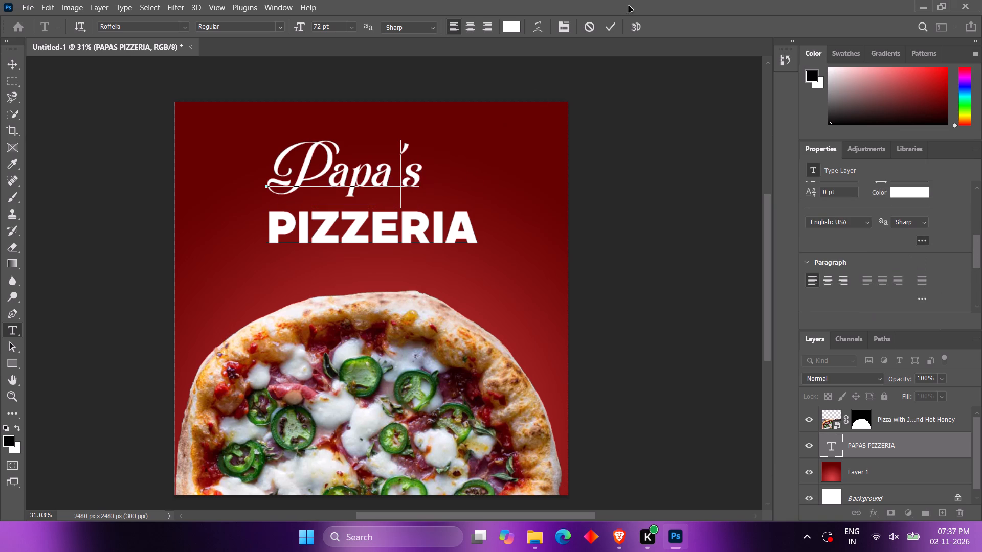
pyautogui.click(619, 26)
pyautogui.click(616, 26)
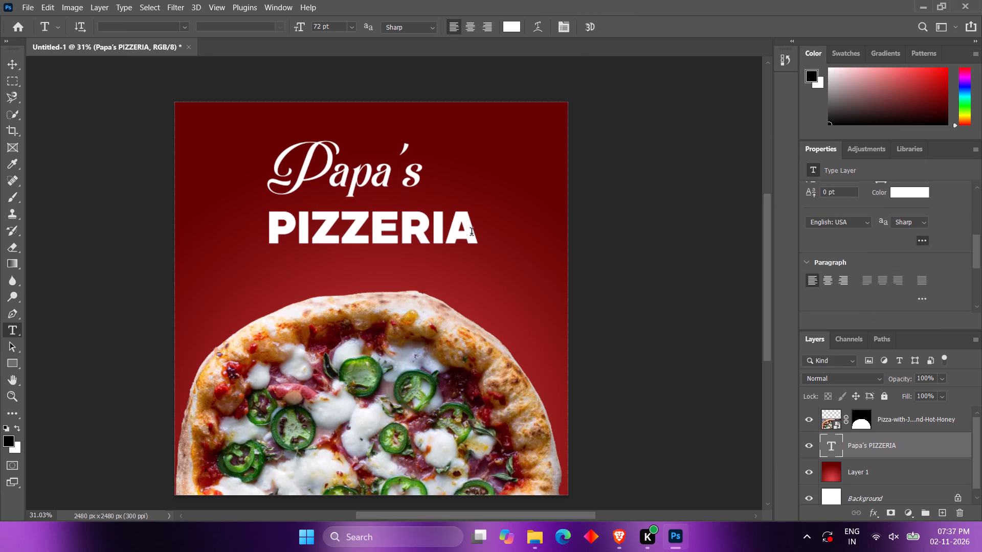
# Centre-align both lines of the Papa's PIZZERIA title.
pyautogui.moveTo(472, 233); pyautogui.dragTo(271, 169)
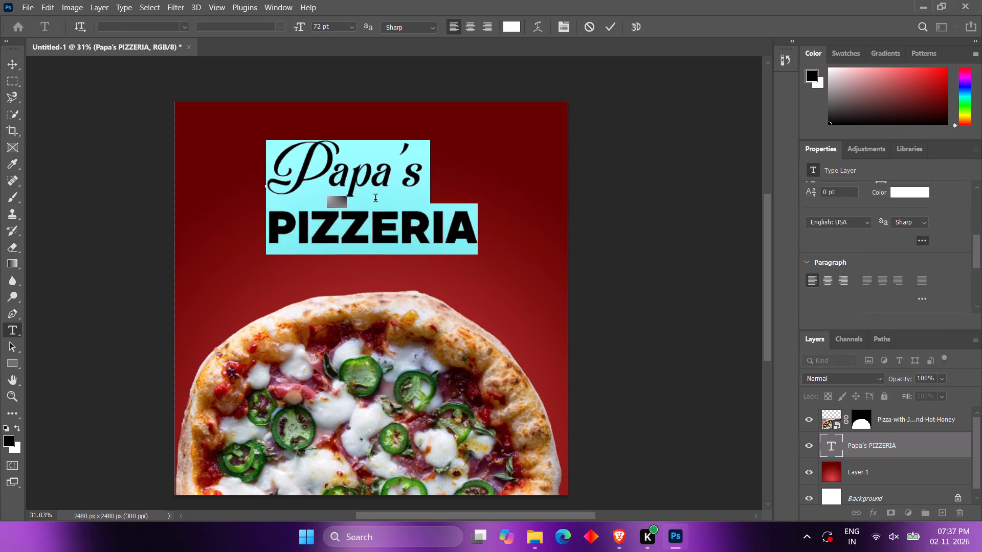
pyautogui.click(375, 199)
pyautogui.moveTo(278, 178); pyautogui.dragTo(495, 258)
pyautogui.scroll(-2, 809, 215)
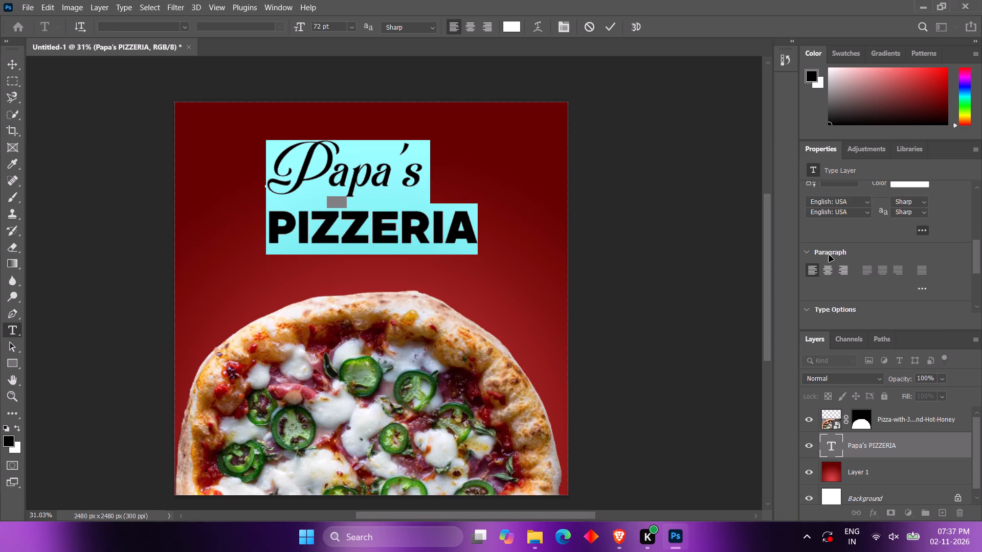
pyautogui.click(827, 261)
pyautogui.click(616, 27)
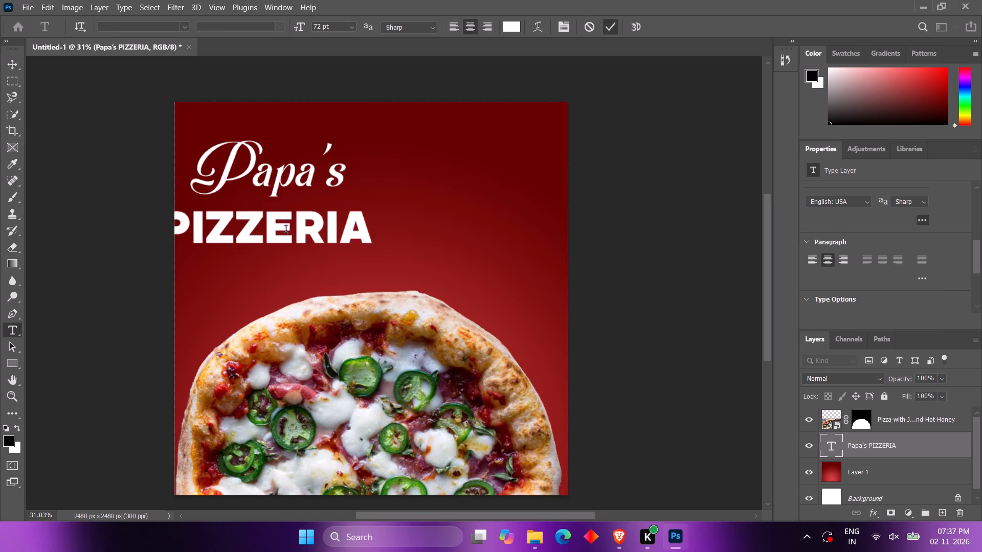
# Move the title right to roughly the canvas's horizontal centre above the pizza.
pyautogui.keyDown('ctrl'); pyautogui.moveTo(345, 229); pyautogui.dragTo(436, 229); pyautogui.keyUp('ctrl')
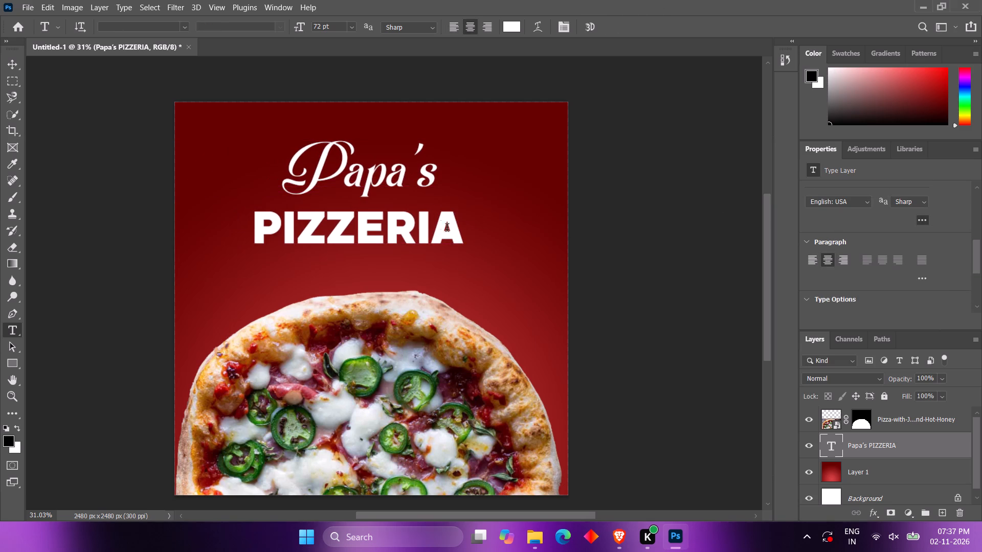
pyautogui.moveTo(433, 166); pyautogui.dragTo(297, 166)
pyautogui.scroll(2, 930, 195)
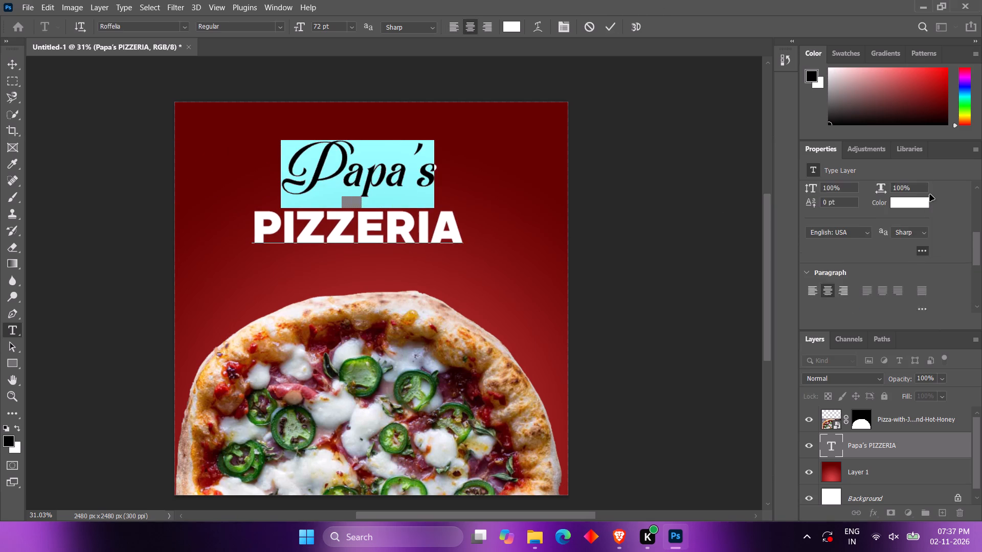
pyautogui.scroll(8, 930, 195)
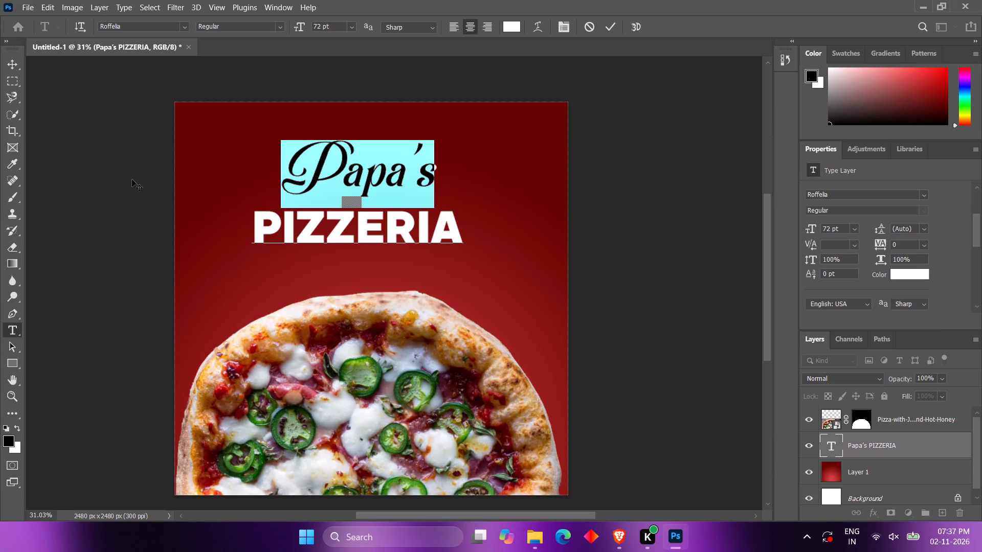
# Show the rulers and place two vertical guides at the left and right edges of the Papa's line.
pyautogui.hotkey('ctrl', 'r')
pyautogui.moveTo(30, 190); pyautogui.dragTo(328, 211)
pyautogui.moveTo(27, 206); pyautogui.dragTo(310, 178)
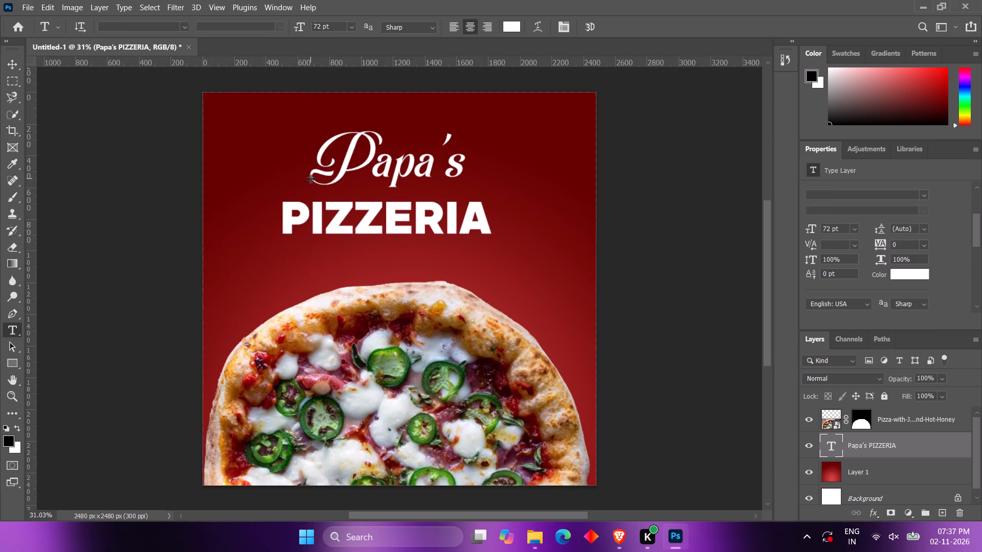
pyautogui.moveTo(28, 249); pyautogui.dragTo(465, 211)
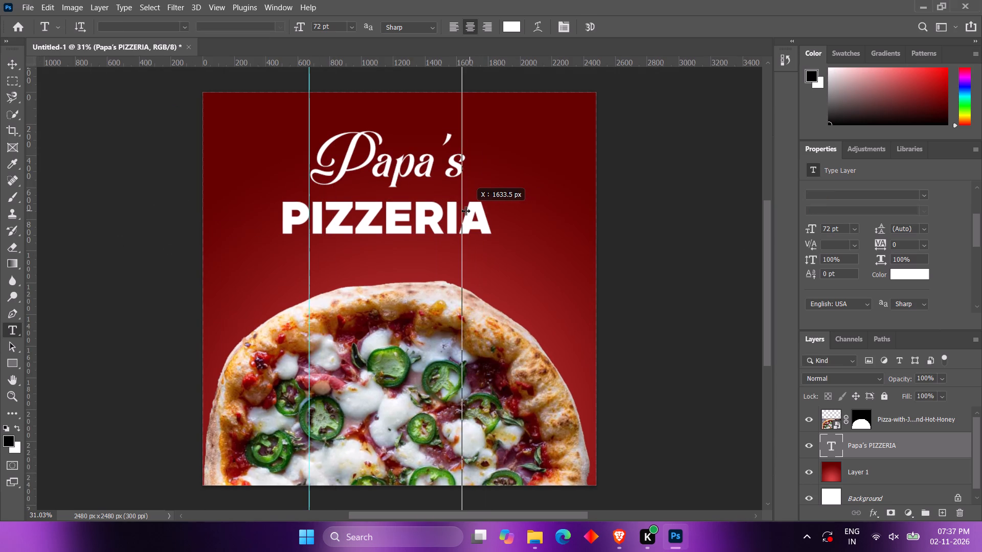
pyautogui.moveTo(465, 211); pyautogui.dragTo(465, 211)
# Tighten the tracking of the PIZZERIA line to -40.
pyautogui.moveTo(484, 217); pyautogui.dragTo(294, 221)
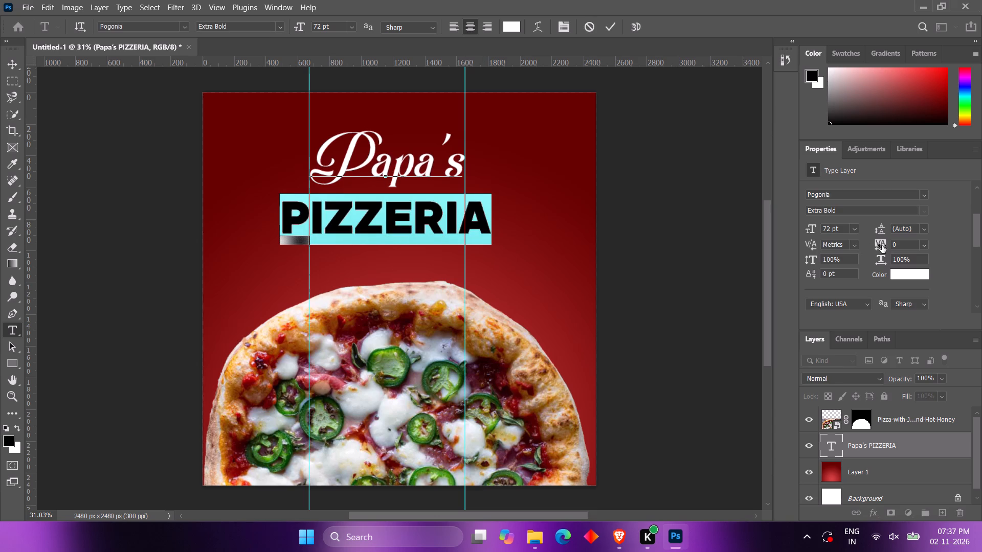
pyautogui.click(882, 245)
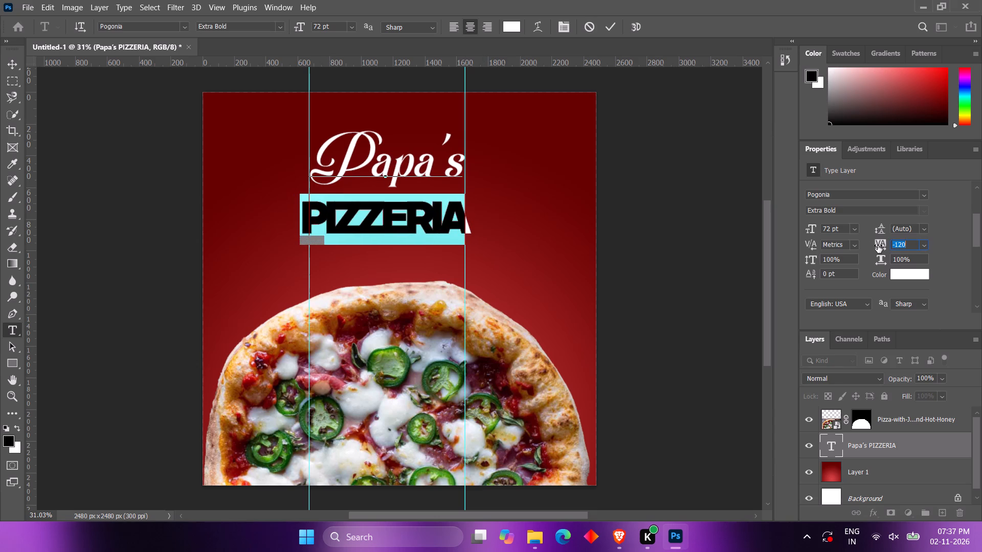
pyautogui.hotkey('ctrl', 'z')
pyautogui.click(881, 245)
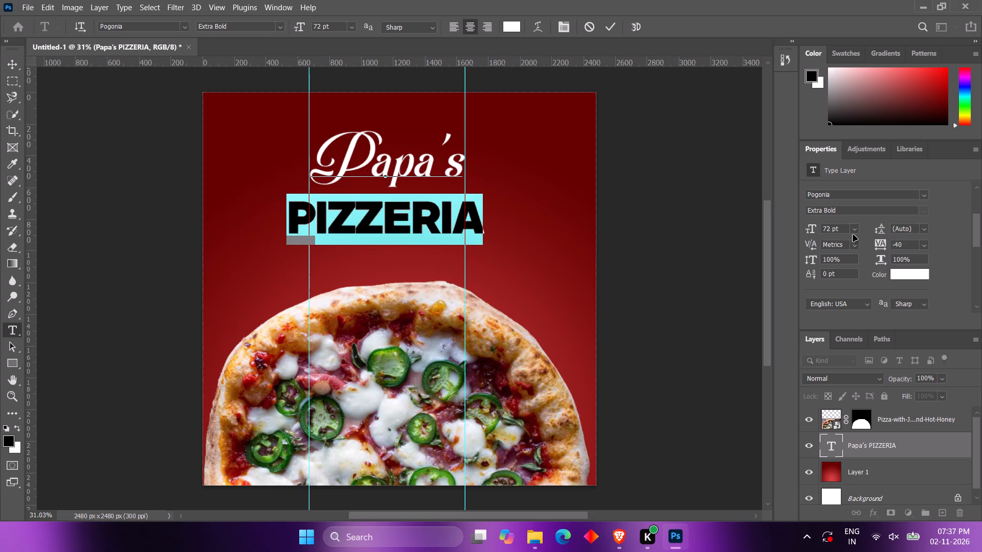
# Reduce the PIZZERIA line's font size to 57 pt so its width roughly fits between the two guides.
pyautogui.moveTo(813, 231); pyautogui.dragTo(810, 231)
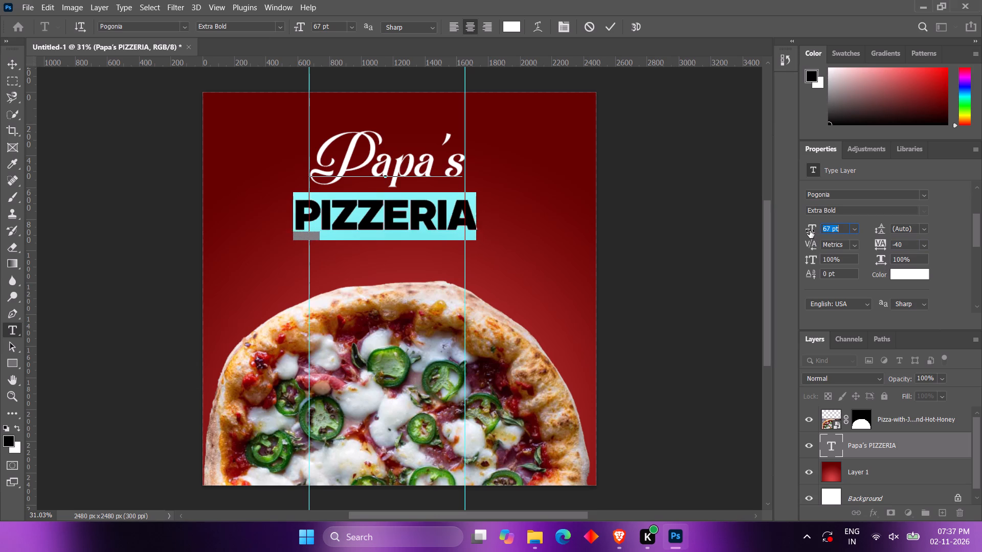
pyautogui.moveTo(810, 231); pyautogui.dragTo(805, 231)
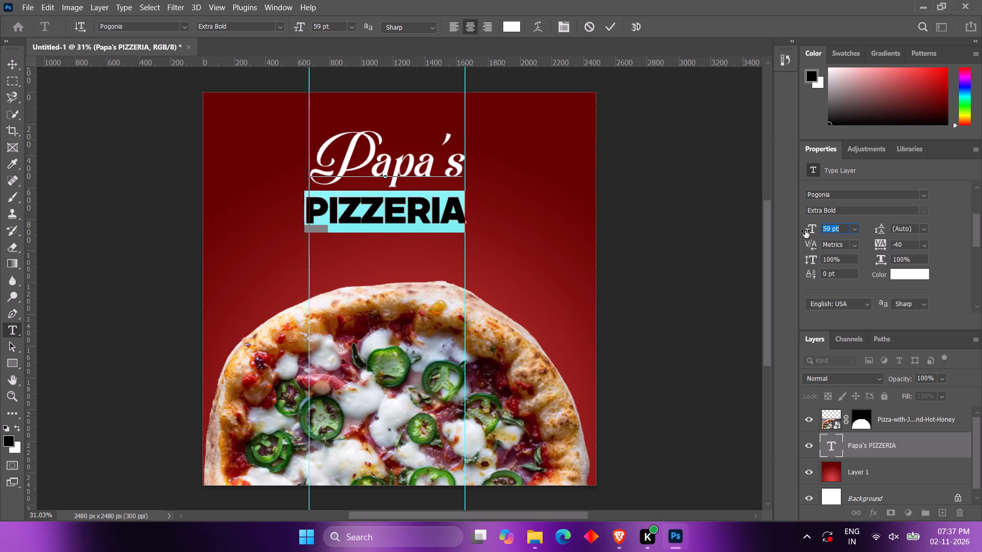
pyautogui.moveTo(805, 231); pyautogui.dragTo(802, 231)
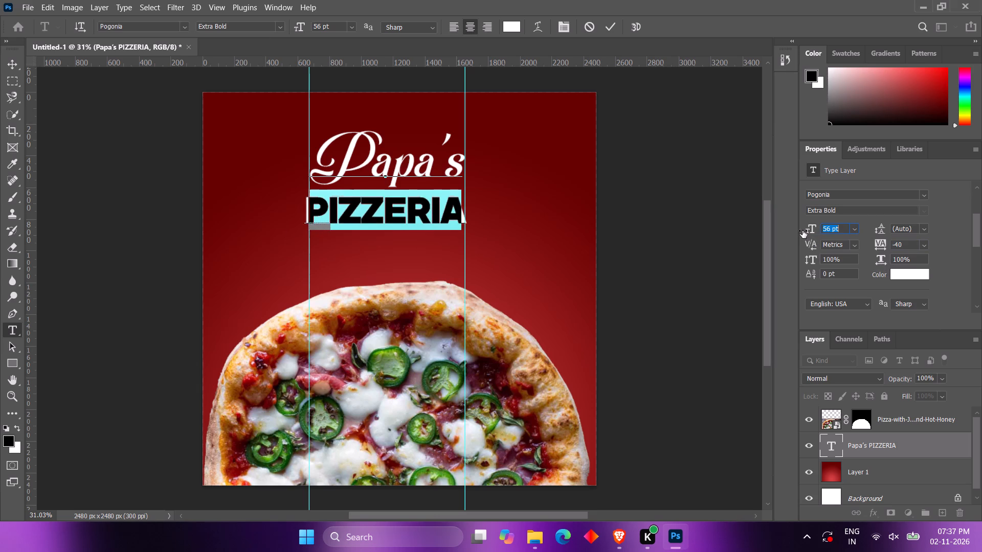
pyautogui.moveTo(802, 231); pyautogui.dragTo(803, 231)
# Raise the PIZZERIA line closer beneath the Papa's script by setting its baseline shift to 26 pt.
pyautogui.keyDown('alt'); pyautogui.scroll(5, 443, 218); pyautogui.keyUp('alt')
pyautogui.keyDown('alt'); pyautogui.scroll(5, 348, 216); pyautogui.keyUp('alt')
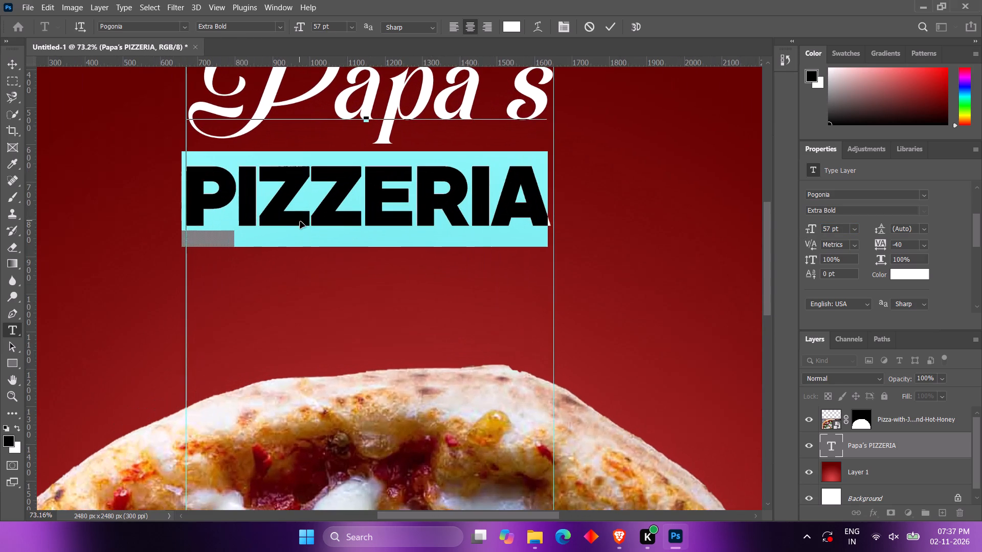
pyautogui.keyDown('alt'); pyautogui.scroll(4, 300, 222); pyautogui.keyUp('alt')
pyautogui.scroll(4, 472, 220)
pyautogui.moveTo(769, 236); pyautogui.dragTo(767, 213)
pyautogui.moveTo(810, 269); pyautogui.dragTo(819, 271)
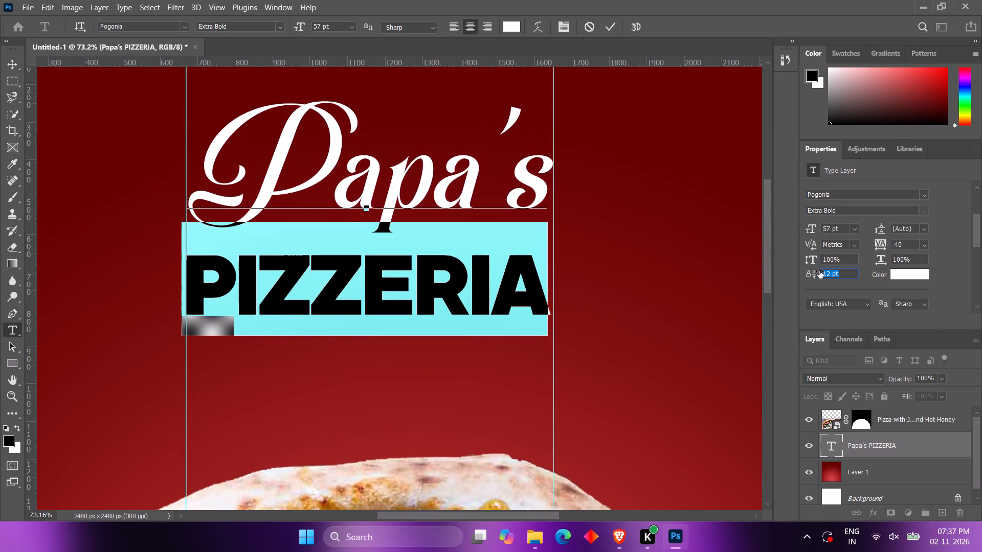
pyautogui.moveTo(819, 271); pyautogui.dragTo(818, 271)
pyautogui.scroll(-4, 873, 281)
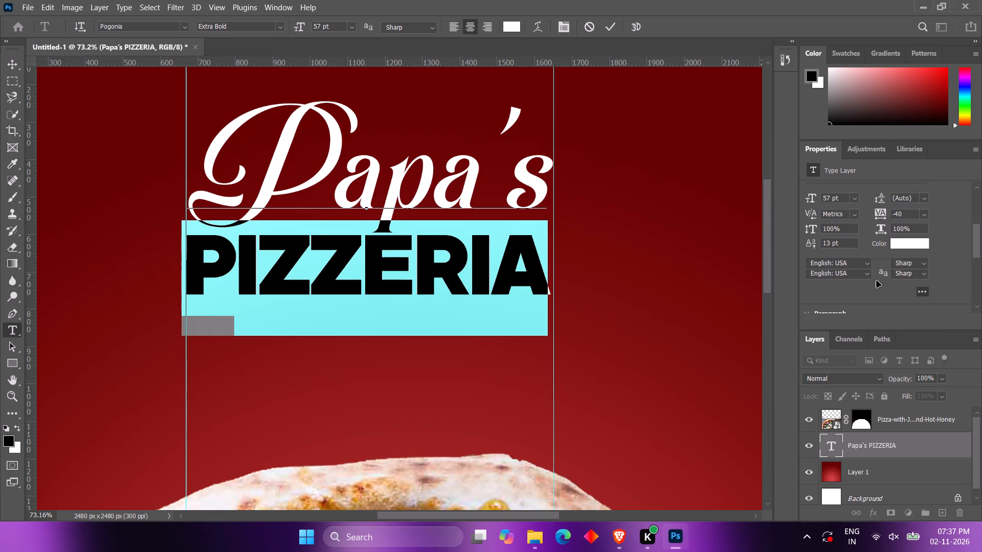
pyautogui.scroll(3, 840, 267)
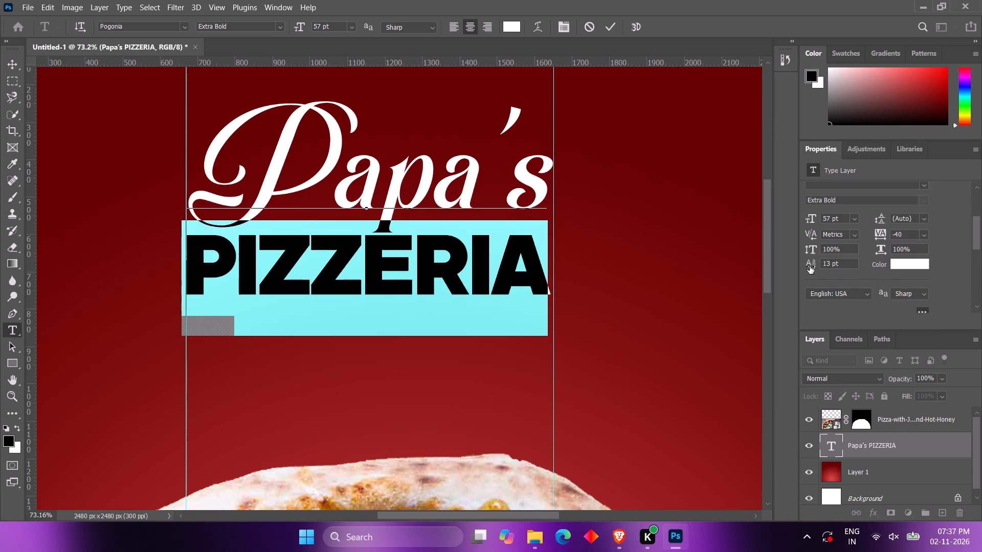
pyautogui.moveTo(810, 266); pyautogui.dragTo(814, 267)
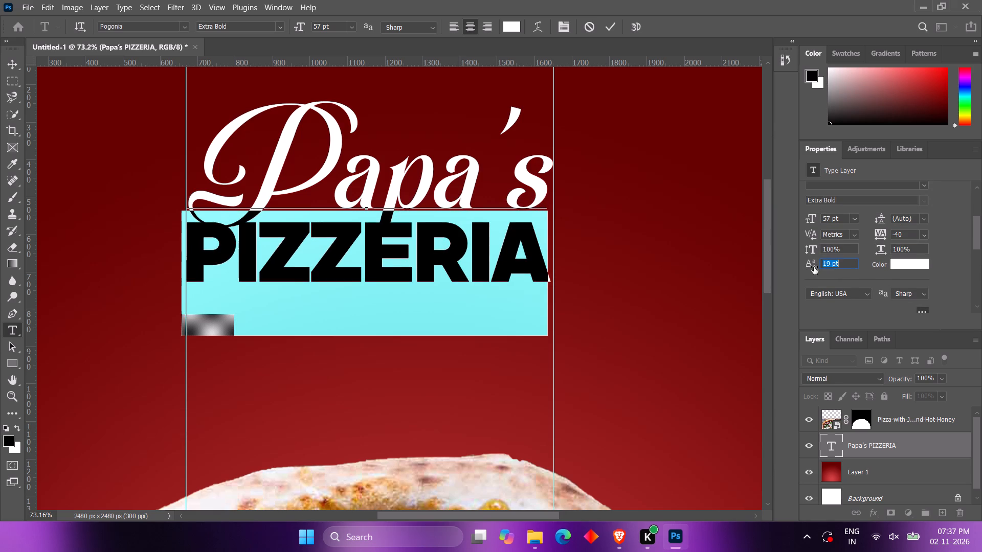
pyautogui.moveTo(814, 267); pyautogui.dragTo(814, 267)
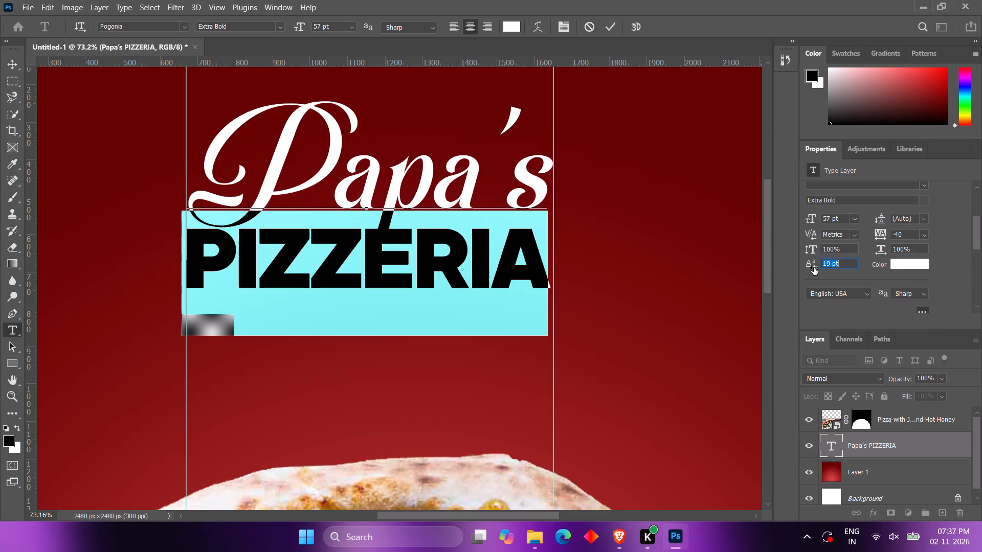
pyautogui.moveTo(814, 267); pyautogui.dragTo(817, 268)
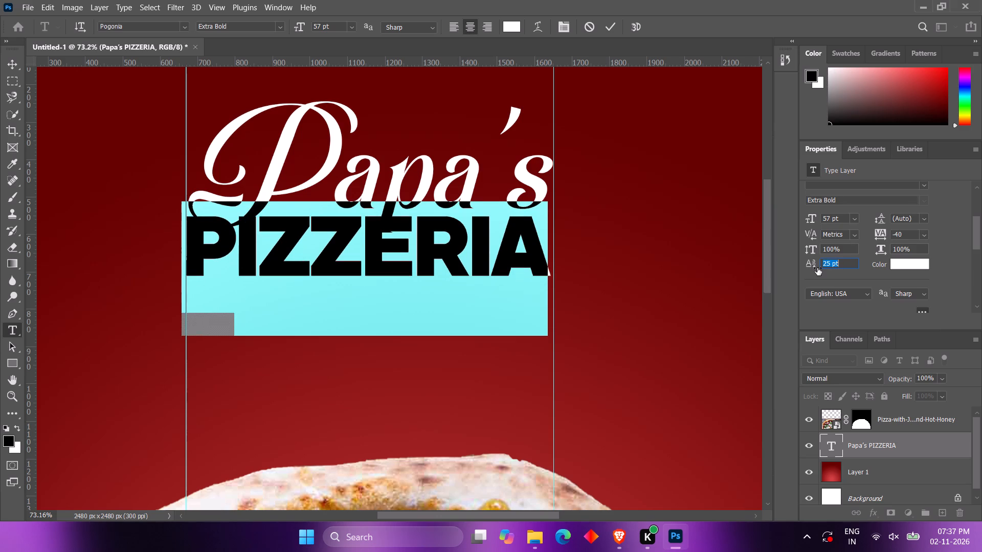
pyautogui.moveTo(817, 268); pyautogui.dragTo(816, 268)
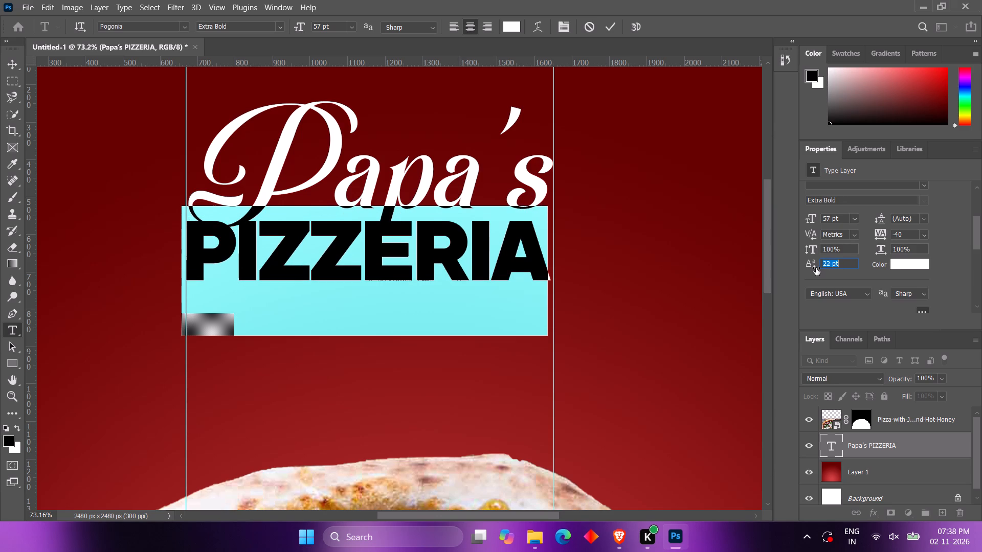
pyautogui.moveTo(816, 268); pyautogui.dragTo(818, 268)
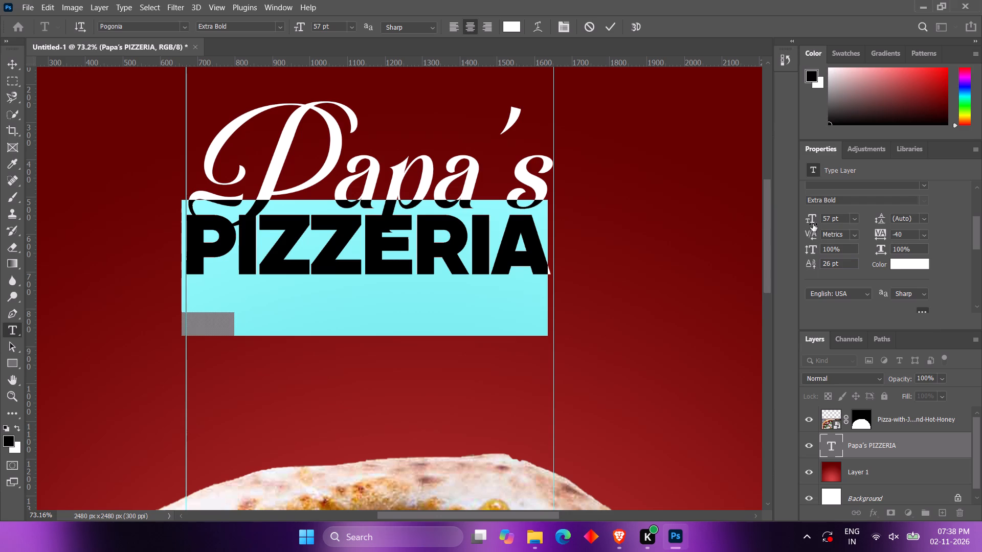
# Nudge the PIZZERIA line sideways between the guides with a 2 pt left indent and a 1.5 pt first-line indent.
pyautogui.scroll(-3, 831, 278)
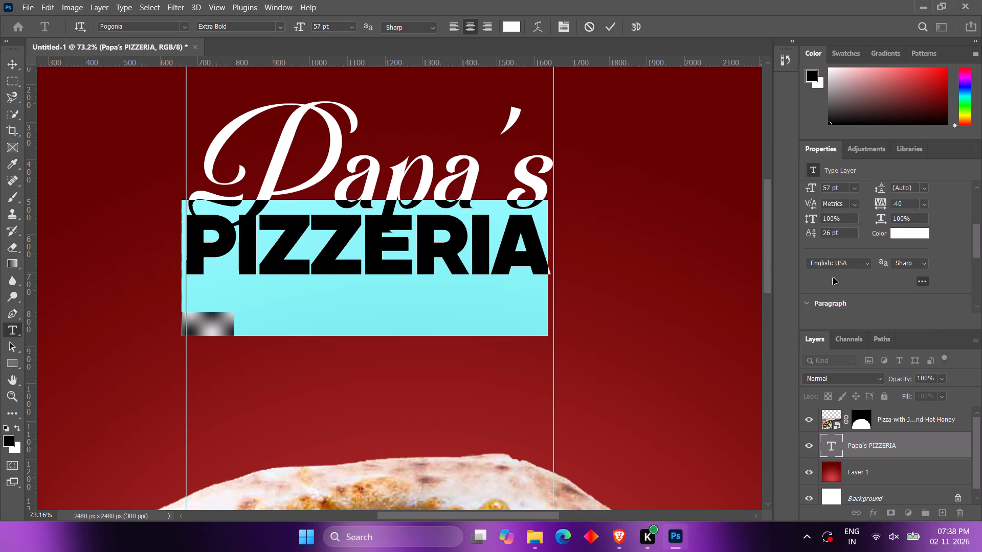
pyautogui.scroll(1, 902, 252)
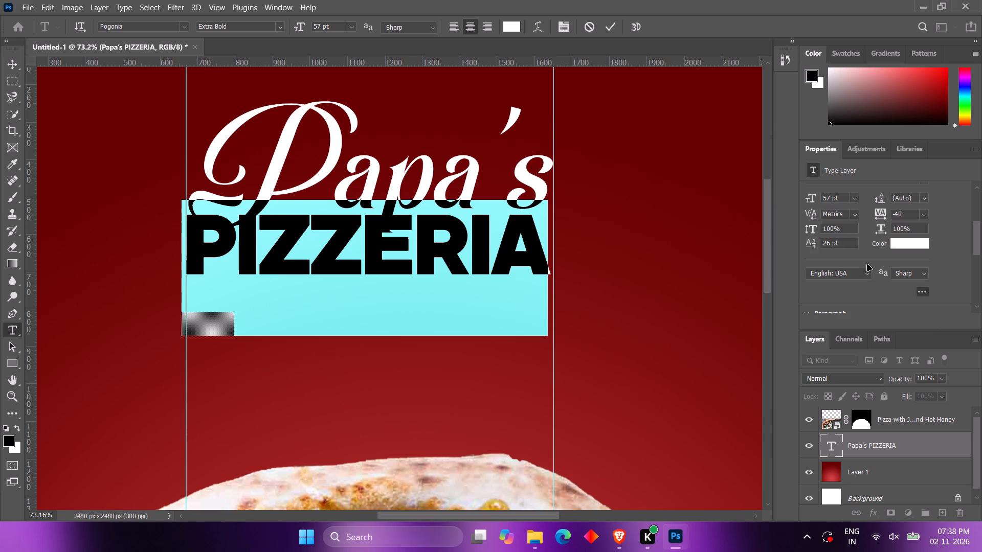
pyautogui.scroll(-13, 878, 265)
pyautogui.click(923, 221)
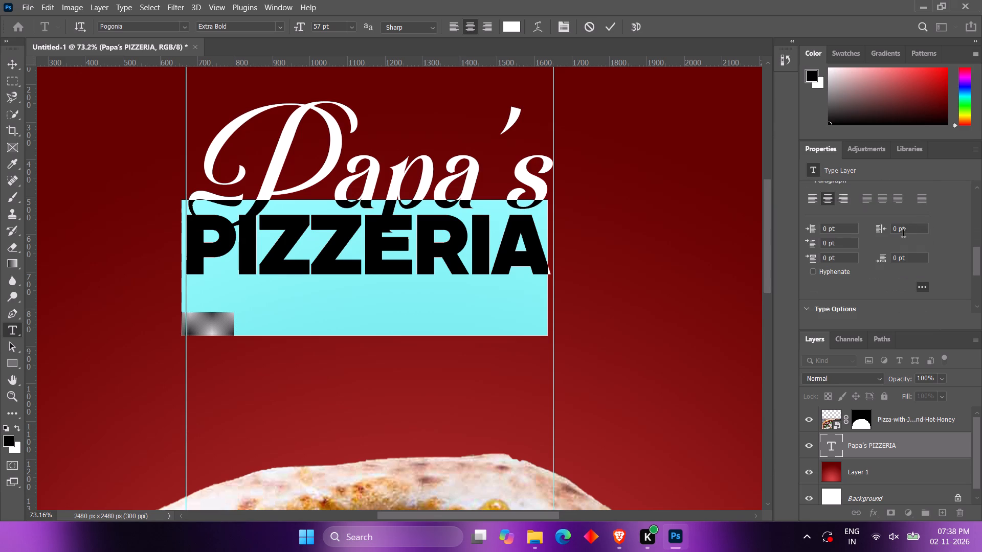
pyautogui.click(811, 227)
pyautogui.click(812, 245)
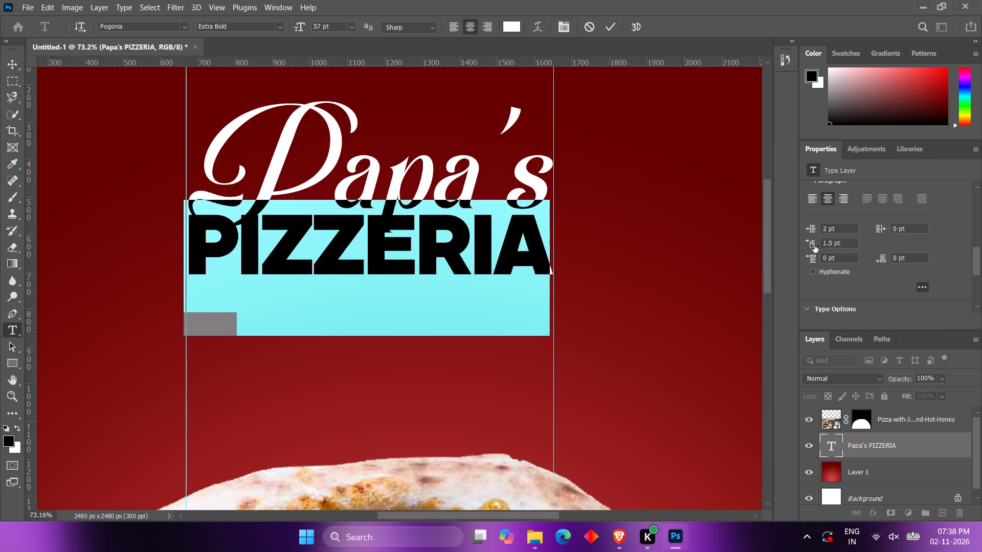
# Set the PIZZERIA line's font size to 57.2 pt.
pyautogui.scroll(14, 898, 262)
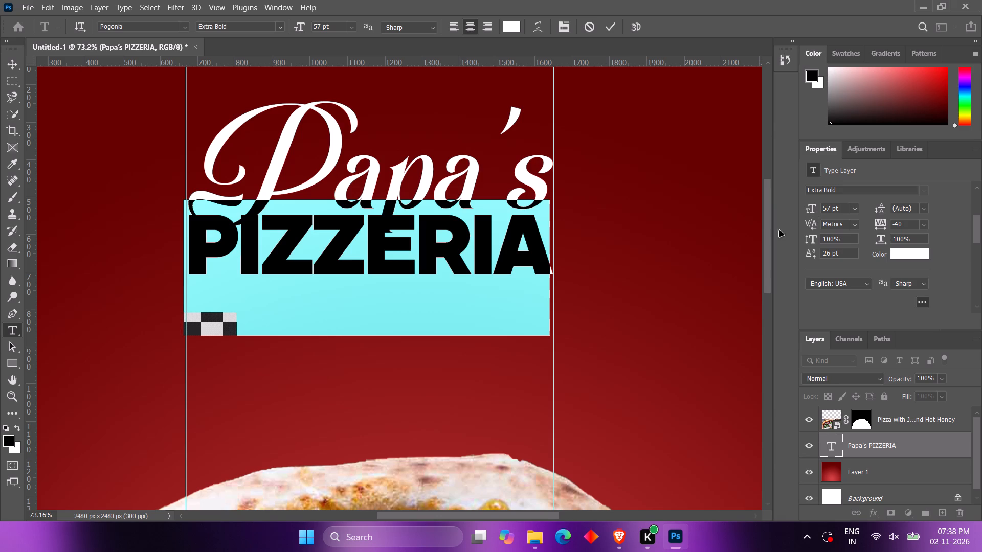
pyautogui.click(812, 212)
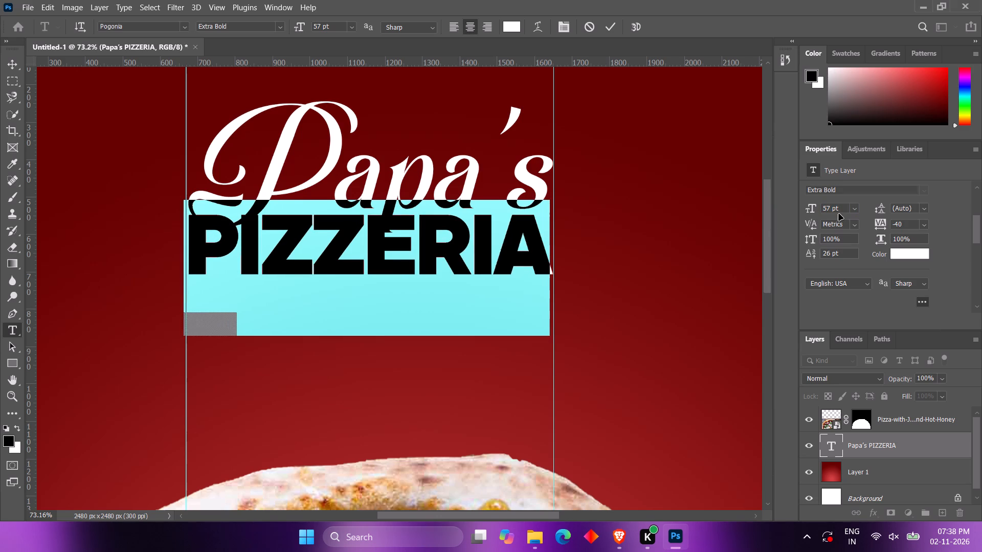
pyautogui.click(831, 211)
pyautogui.press('BackSpace')
pyautogui.write('.2')
pyautogui.press('Return')
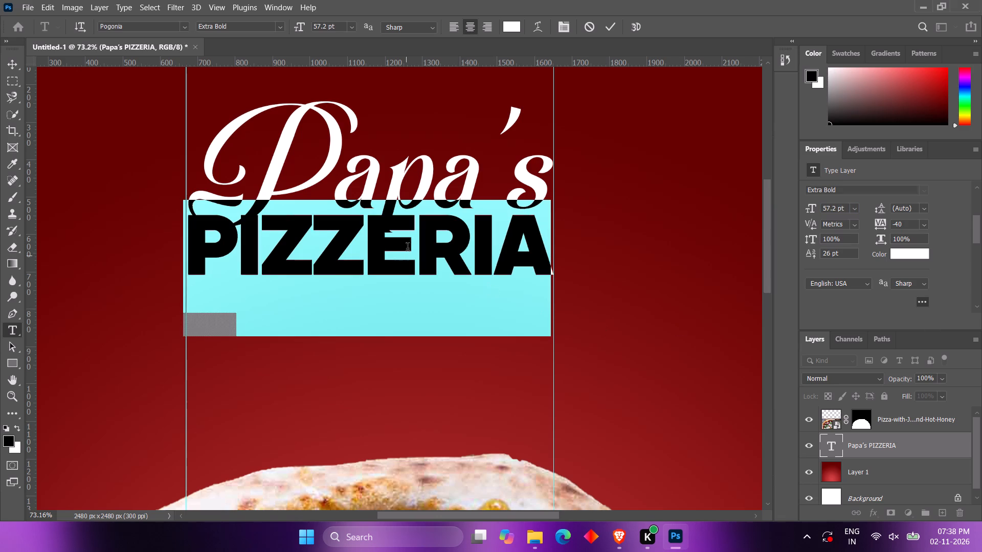
pyautogui.click(434, 247)
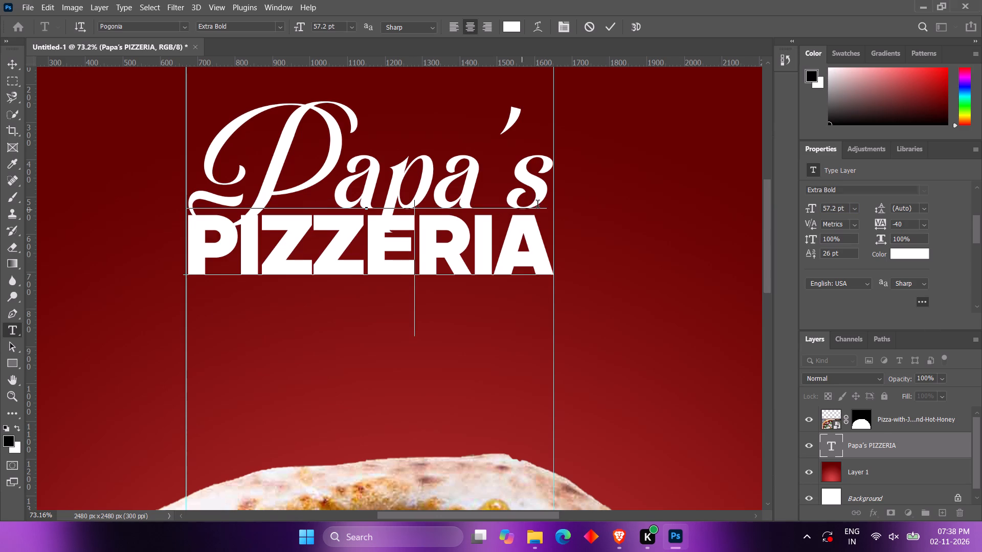
# Examine up close how the PIZZERIA line's edges match the guides and how its letters meet the Papa's script.
pyautogui.moveTo(545, 258); pyautogui.dragTo(201, 262)
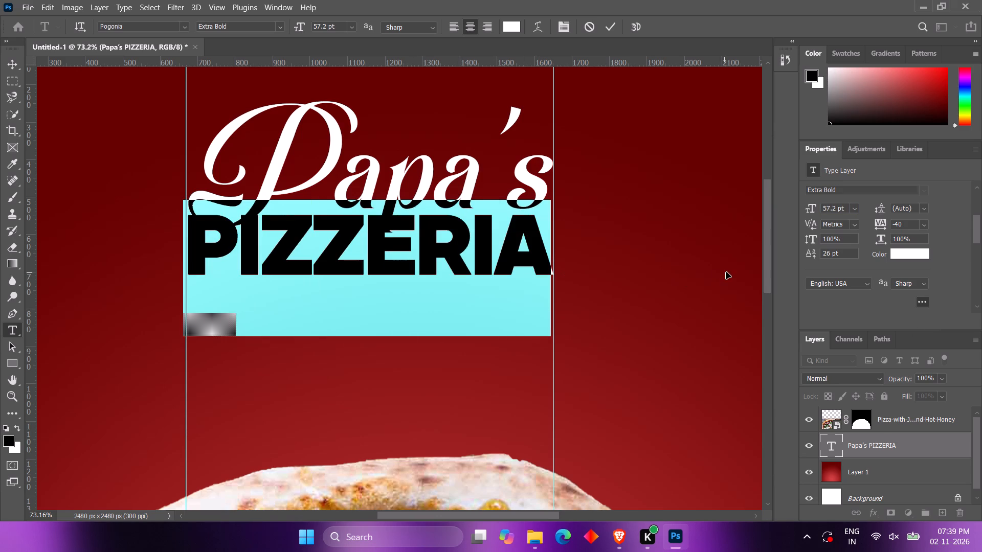
pyautogui.click(503, 261)
pyautogui.keyDown('ctrl'); pyautogui.scroll(2, 461, 236); pyautogui.keyUp('ctrl')
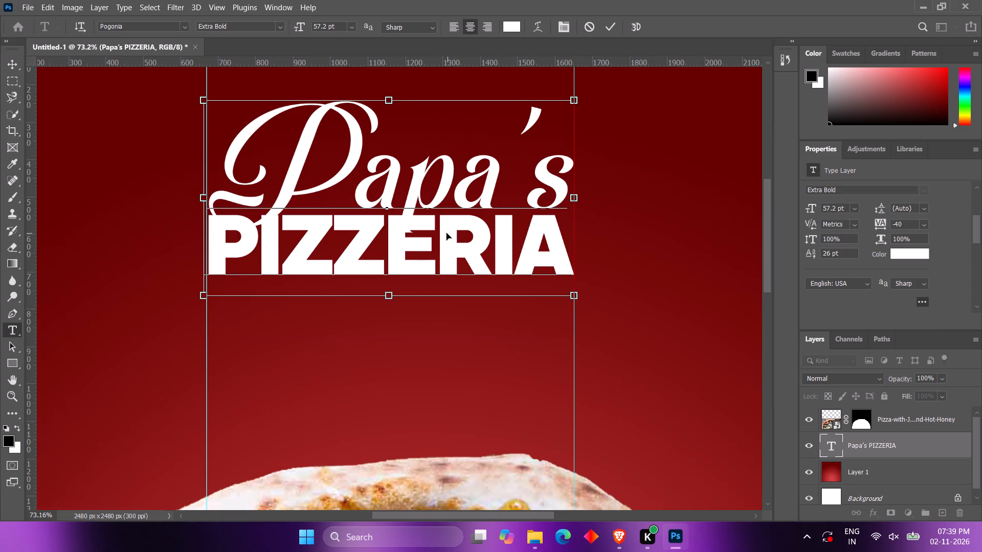
pyautogui.keyDown('alt'); pyautogui.scroll(6, 497, 212); pyautogui.keyUp('alt')
pyautogui.scroll(3, 601, 212)
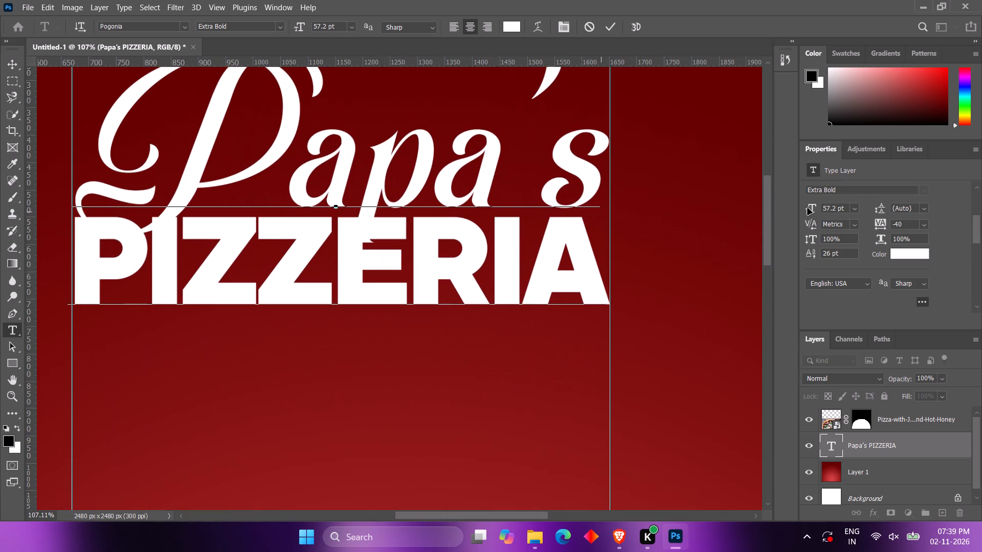
pyautogui.moveTo(768, 216); pyautogui.dragTo(769, 207)
pyautogui.keyDown('alt'); pyautogui.scroll(2, 338, 264); pyautogui.keyUp('alt')
pyautogui.keyDown('alt'); pyautogui.scroll(-5, 323, 263); pyautogui.keyUp('alt')
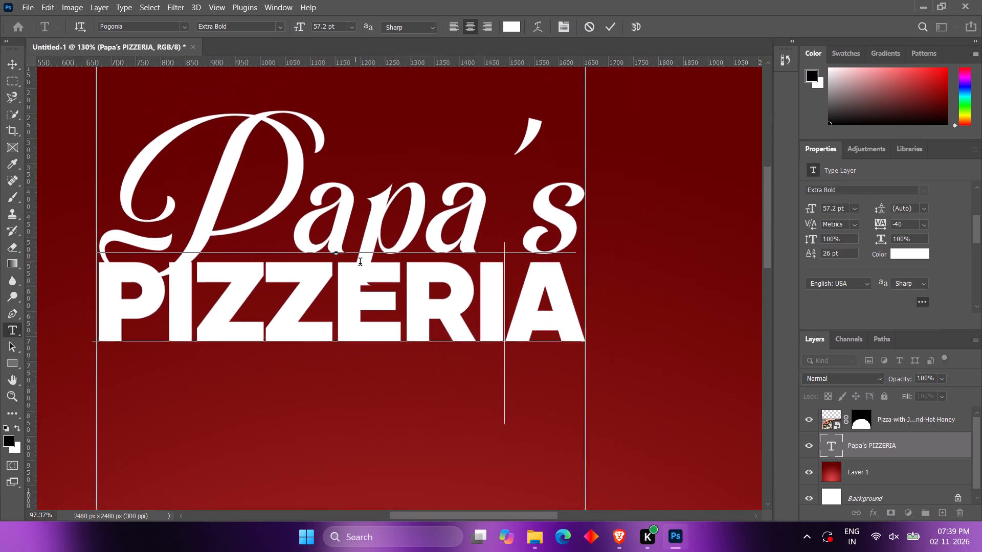
pyautogui.keyDown('alt'); pyautogui.scroll(3, 308, 251); pyautogui.keyUp('alt')
pyautogui.click(598, 323)
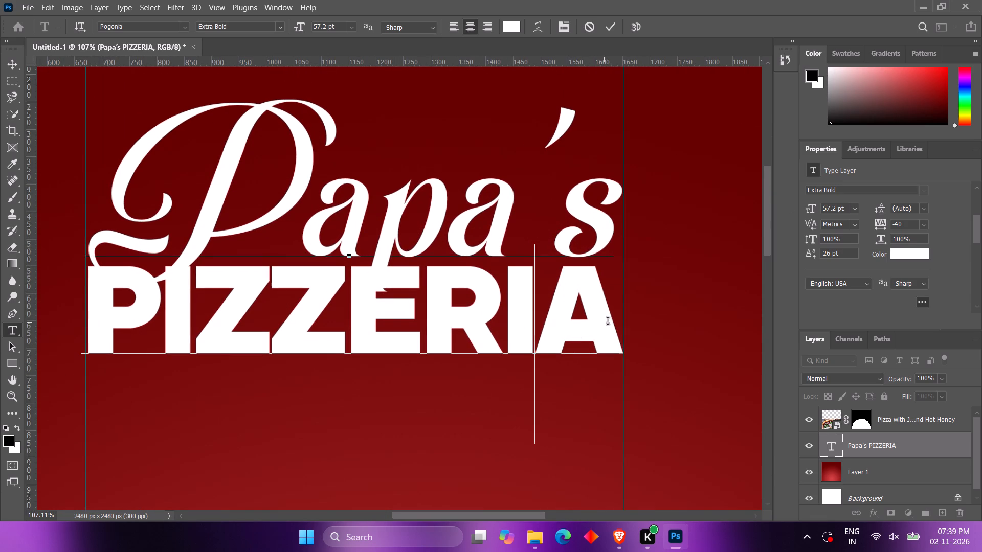
# Lower the PIZZERIA line slightly by setting its baseline shift to 22 pt.
pyautogui.moveTo(612, 324); pyautogui.dragTo(85, 320)
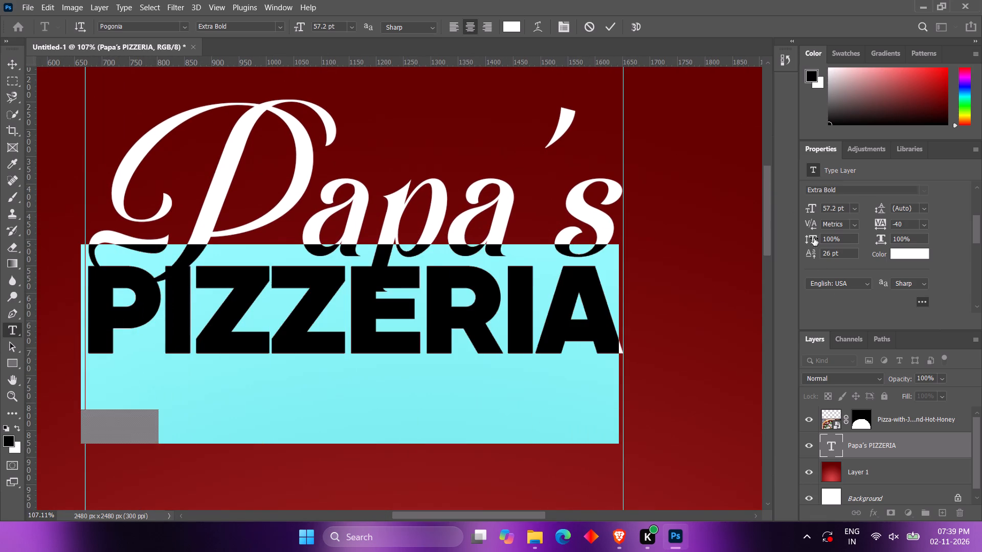
pyautogui.scroll(-5, 883, 230)
pyautogui.scroll(4, 883, 234)
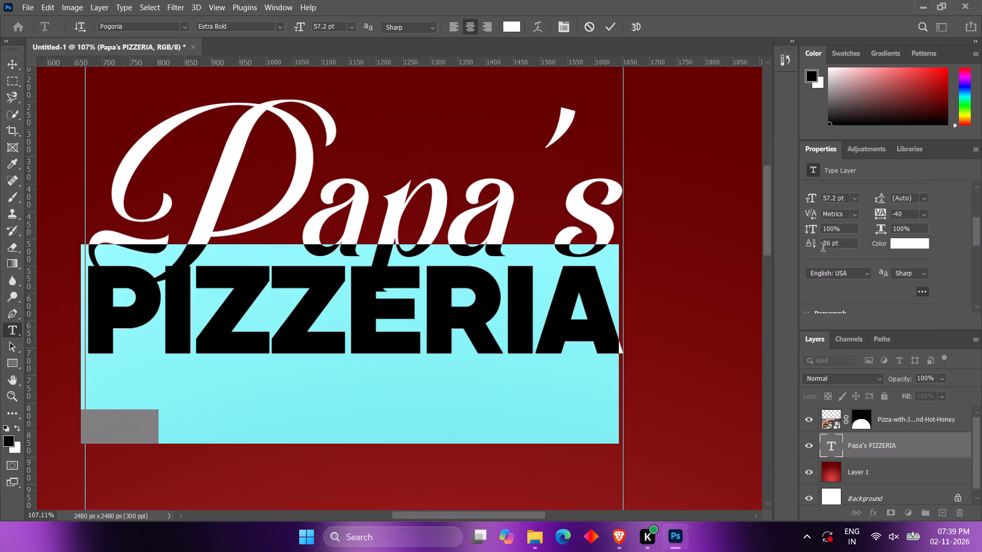
pyautogui.click(812, 246)
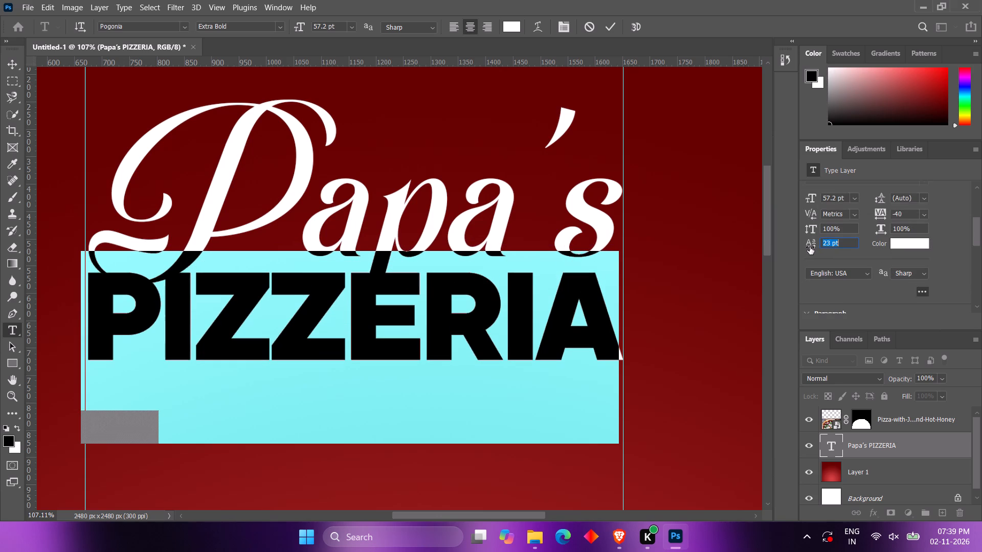
pyautogui.click(532, 293)
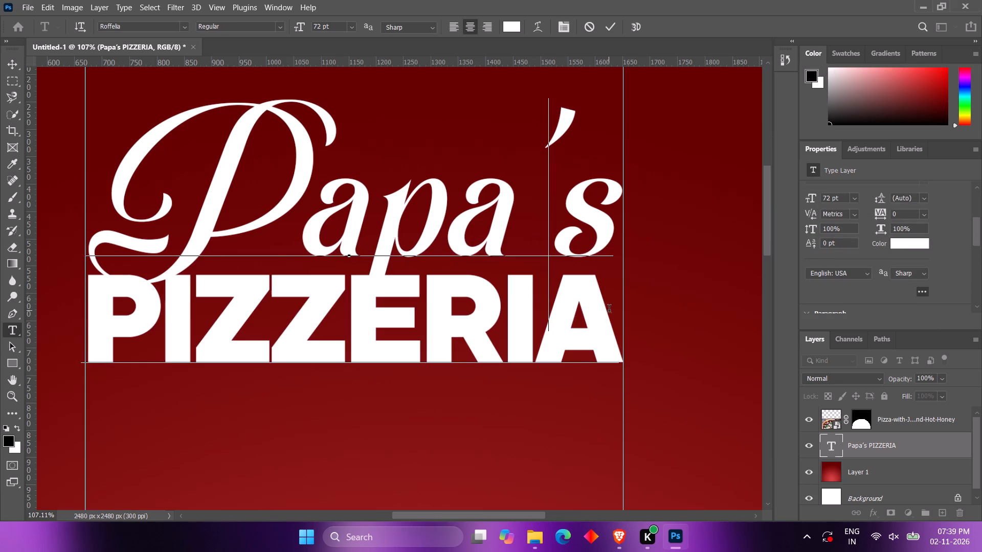
pyautogui.click(609, 310)
pyautogui.moveTo(608, 226); pyautogui.dragTo(150, 245)
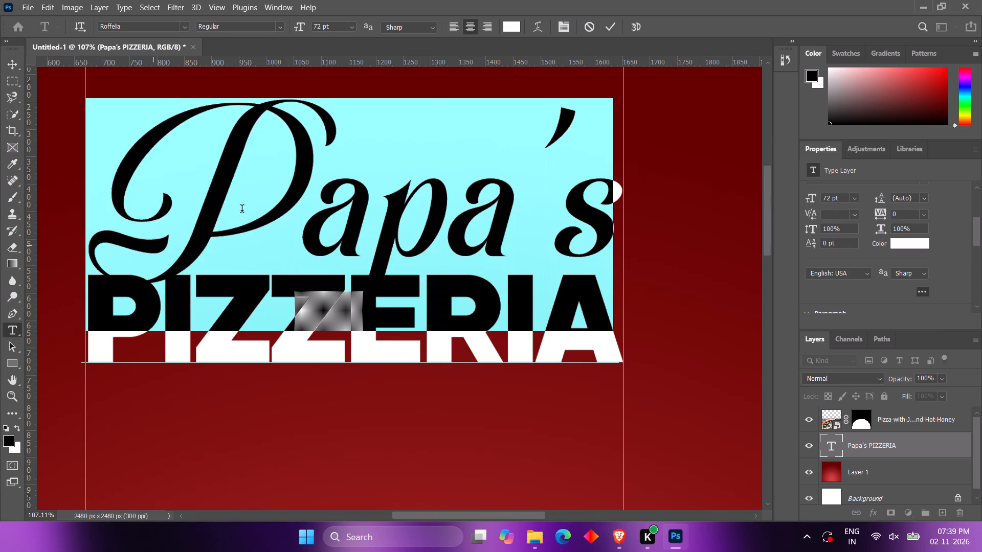
pyautogui.click(609, 24)
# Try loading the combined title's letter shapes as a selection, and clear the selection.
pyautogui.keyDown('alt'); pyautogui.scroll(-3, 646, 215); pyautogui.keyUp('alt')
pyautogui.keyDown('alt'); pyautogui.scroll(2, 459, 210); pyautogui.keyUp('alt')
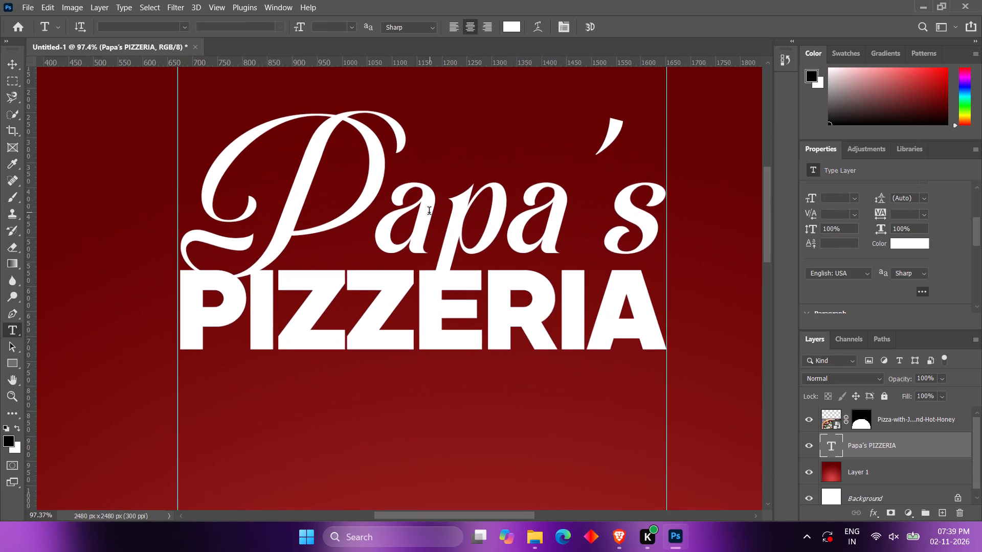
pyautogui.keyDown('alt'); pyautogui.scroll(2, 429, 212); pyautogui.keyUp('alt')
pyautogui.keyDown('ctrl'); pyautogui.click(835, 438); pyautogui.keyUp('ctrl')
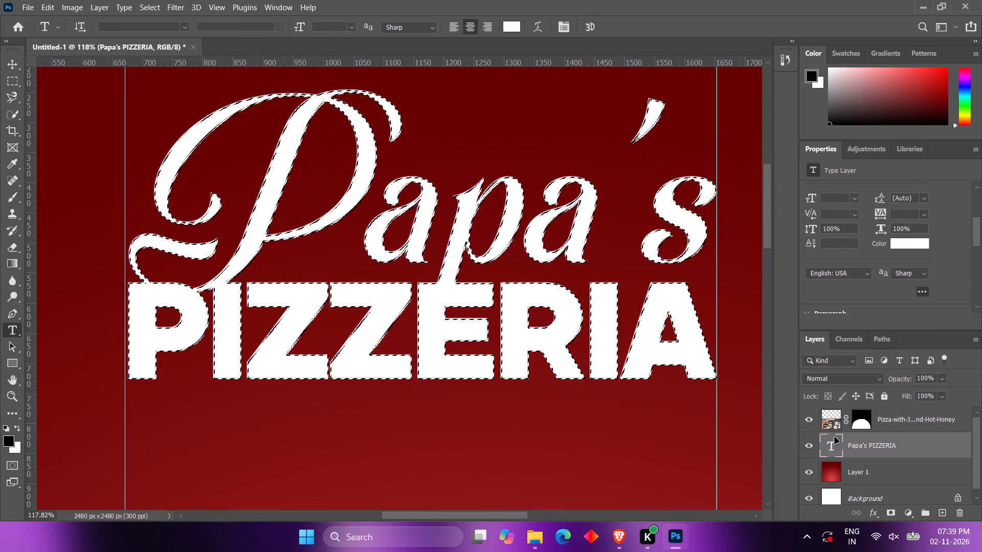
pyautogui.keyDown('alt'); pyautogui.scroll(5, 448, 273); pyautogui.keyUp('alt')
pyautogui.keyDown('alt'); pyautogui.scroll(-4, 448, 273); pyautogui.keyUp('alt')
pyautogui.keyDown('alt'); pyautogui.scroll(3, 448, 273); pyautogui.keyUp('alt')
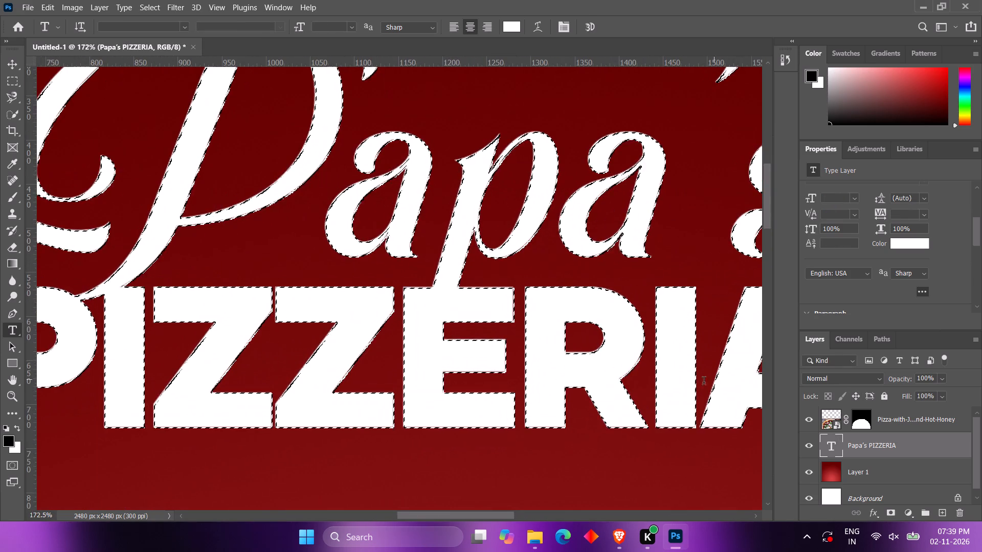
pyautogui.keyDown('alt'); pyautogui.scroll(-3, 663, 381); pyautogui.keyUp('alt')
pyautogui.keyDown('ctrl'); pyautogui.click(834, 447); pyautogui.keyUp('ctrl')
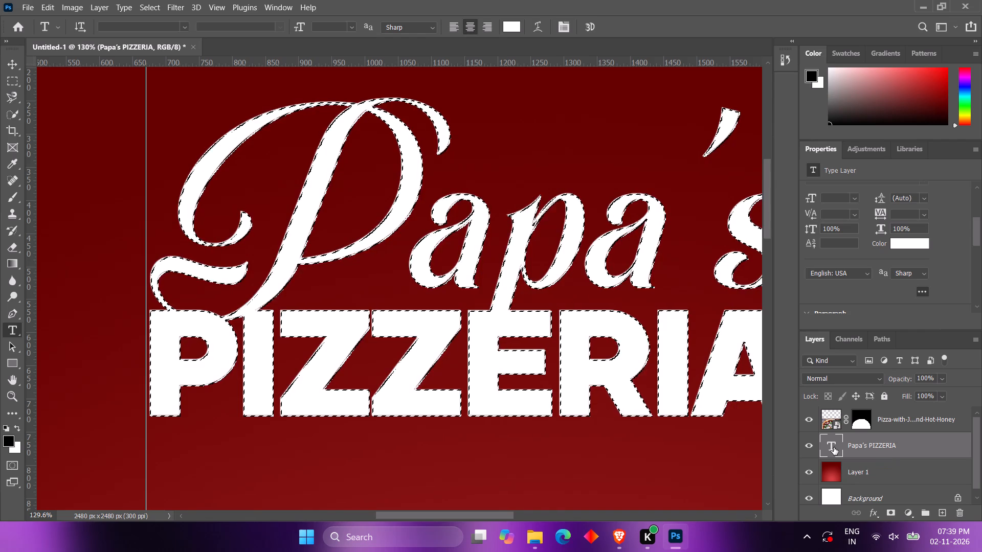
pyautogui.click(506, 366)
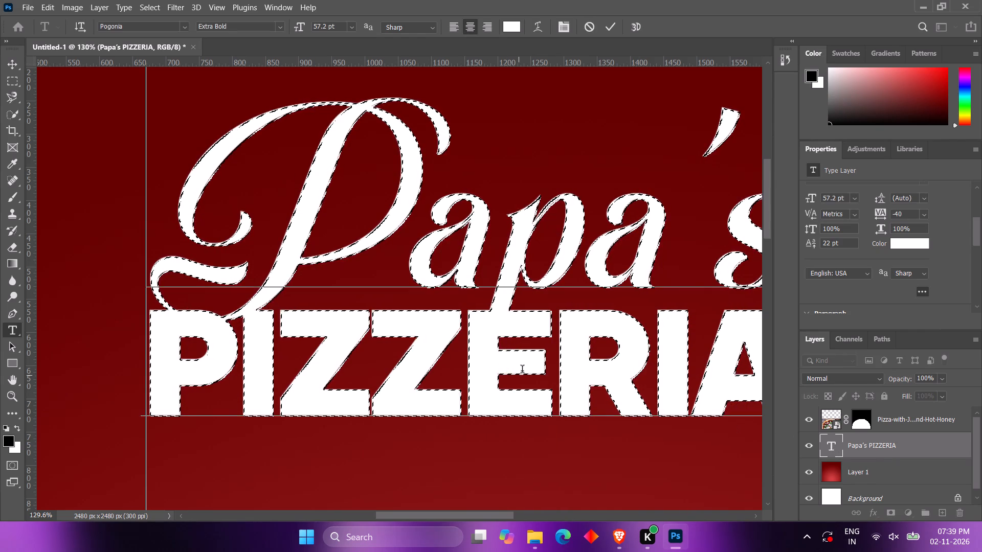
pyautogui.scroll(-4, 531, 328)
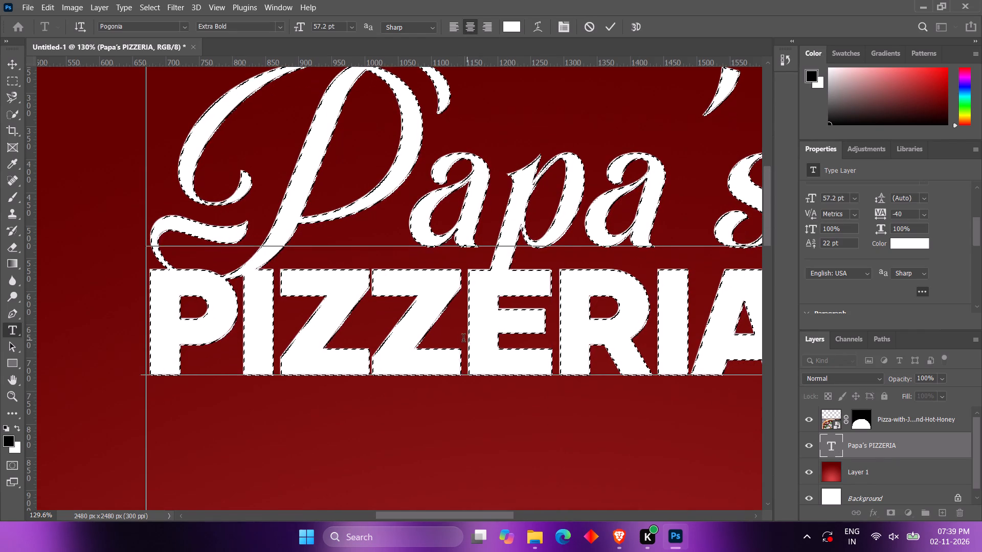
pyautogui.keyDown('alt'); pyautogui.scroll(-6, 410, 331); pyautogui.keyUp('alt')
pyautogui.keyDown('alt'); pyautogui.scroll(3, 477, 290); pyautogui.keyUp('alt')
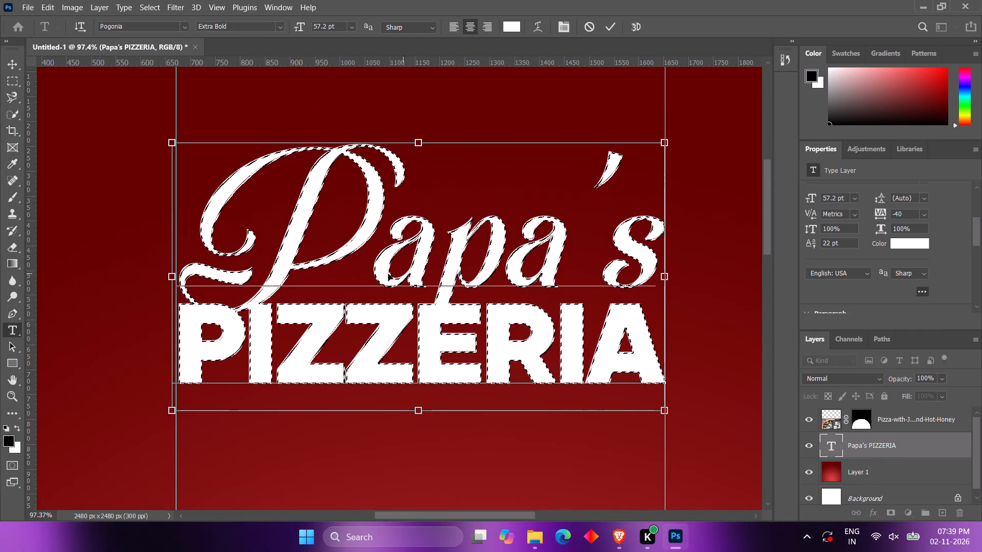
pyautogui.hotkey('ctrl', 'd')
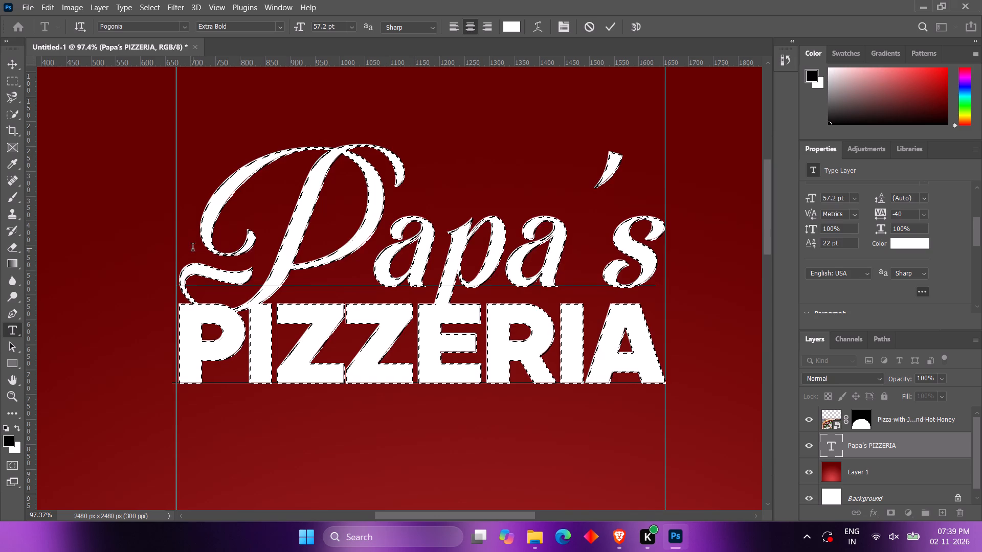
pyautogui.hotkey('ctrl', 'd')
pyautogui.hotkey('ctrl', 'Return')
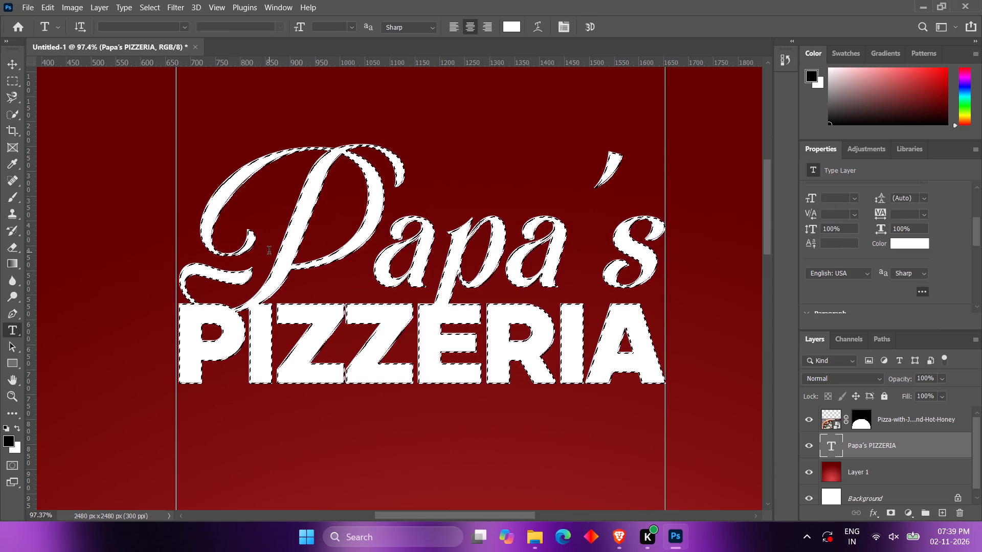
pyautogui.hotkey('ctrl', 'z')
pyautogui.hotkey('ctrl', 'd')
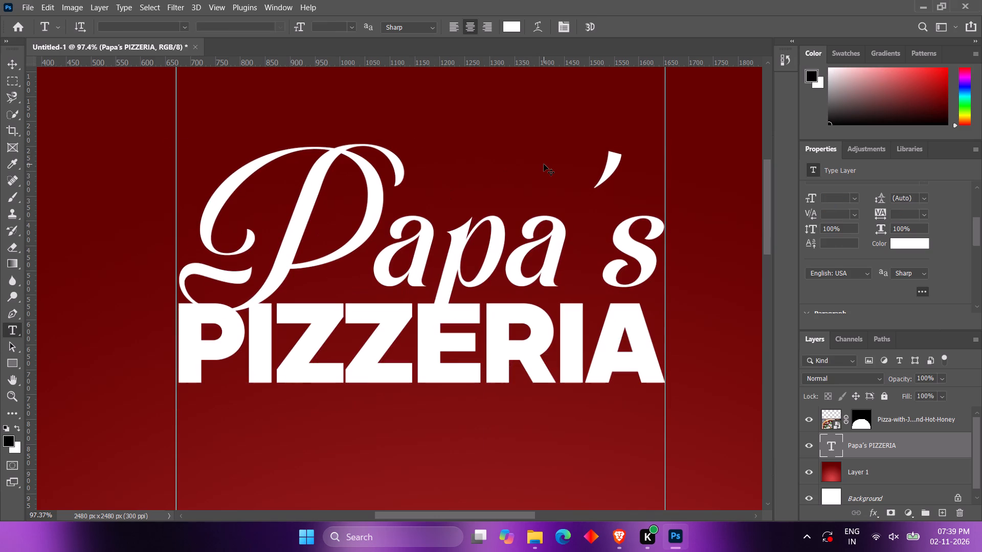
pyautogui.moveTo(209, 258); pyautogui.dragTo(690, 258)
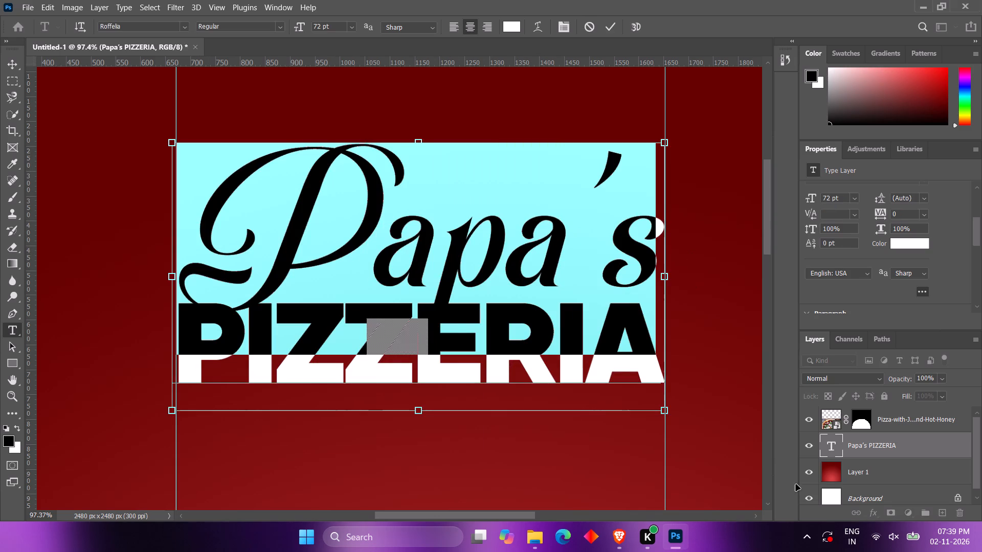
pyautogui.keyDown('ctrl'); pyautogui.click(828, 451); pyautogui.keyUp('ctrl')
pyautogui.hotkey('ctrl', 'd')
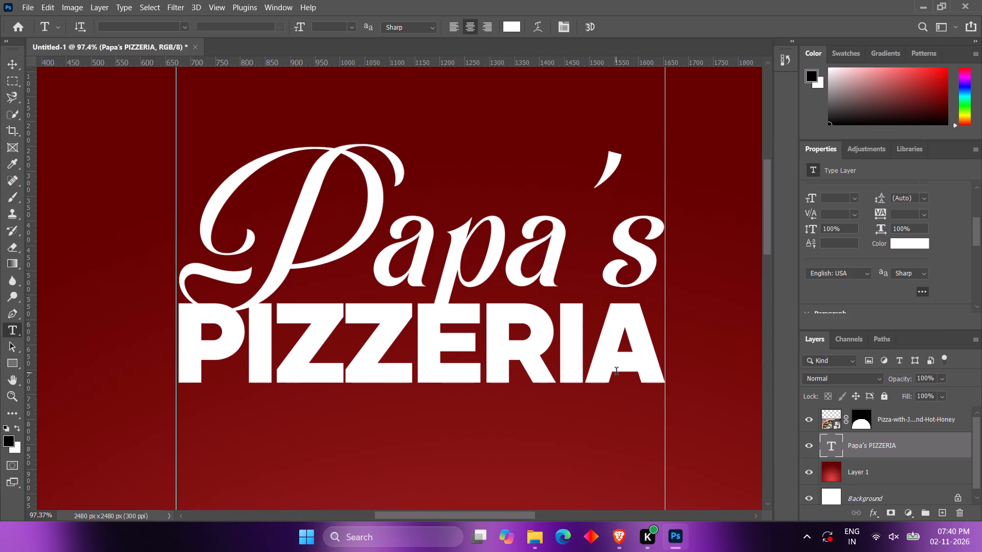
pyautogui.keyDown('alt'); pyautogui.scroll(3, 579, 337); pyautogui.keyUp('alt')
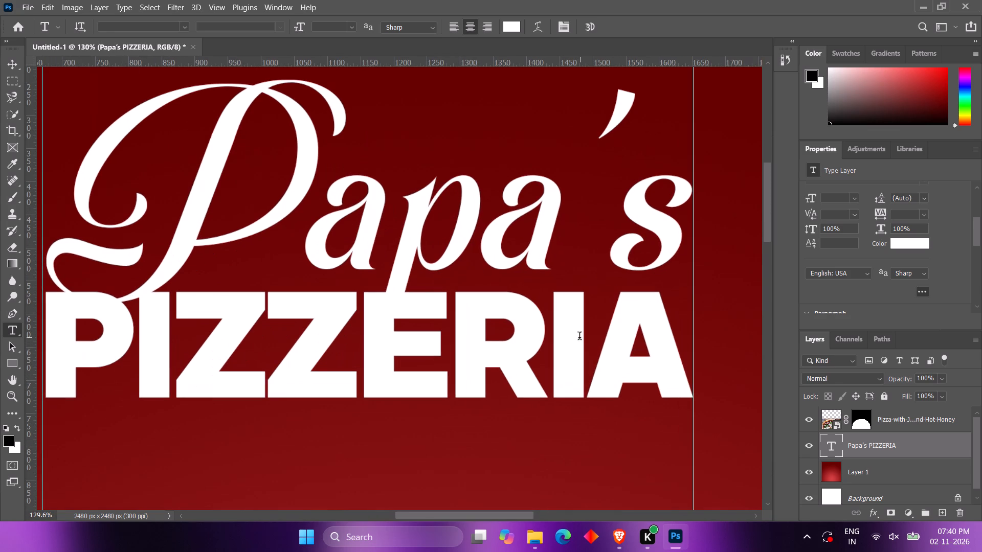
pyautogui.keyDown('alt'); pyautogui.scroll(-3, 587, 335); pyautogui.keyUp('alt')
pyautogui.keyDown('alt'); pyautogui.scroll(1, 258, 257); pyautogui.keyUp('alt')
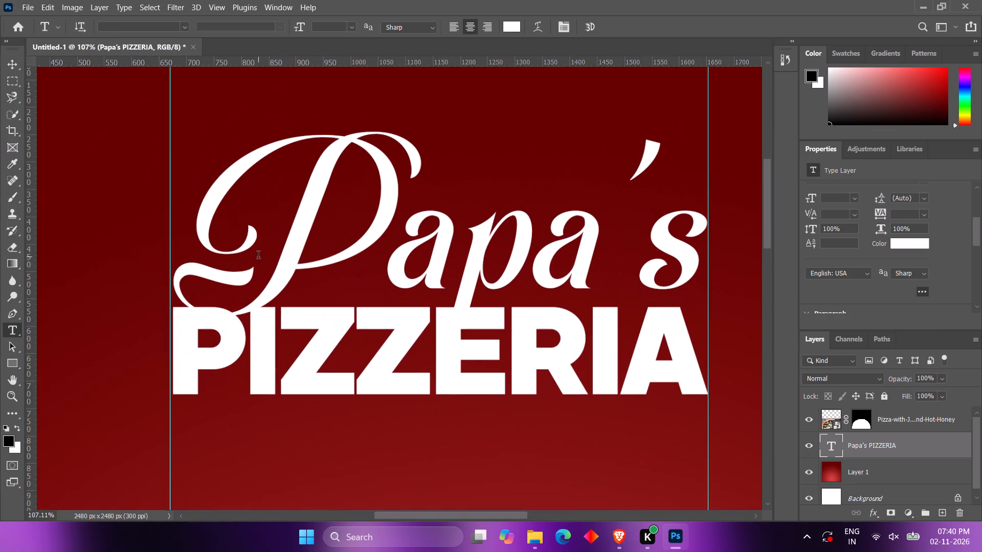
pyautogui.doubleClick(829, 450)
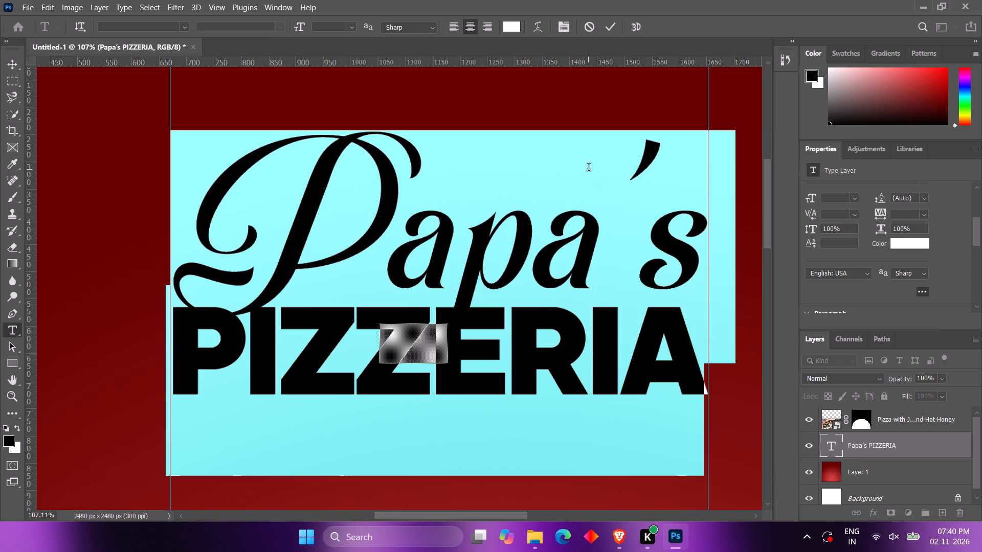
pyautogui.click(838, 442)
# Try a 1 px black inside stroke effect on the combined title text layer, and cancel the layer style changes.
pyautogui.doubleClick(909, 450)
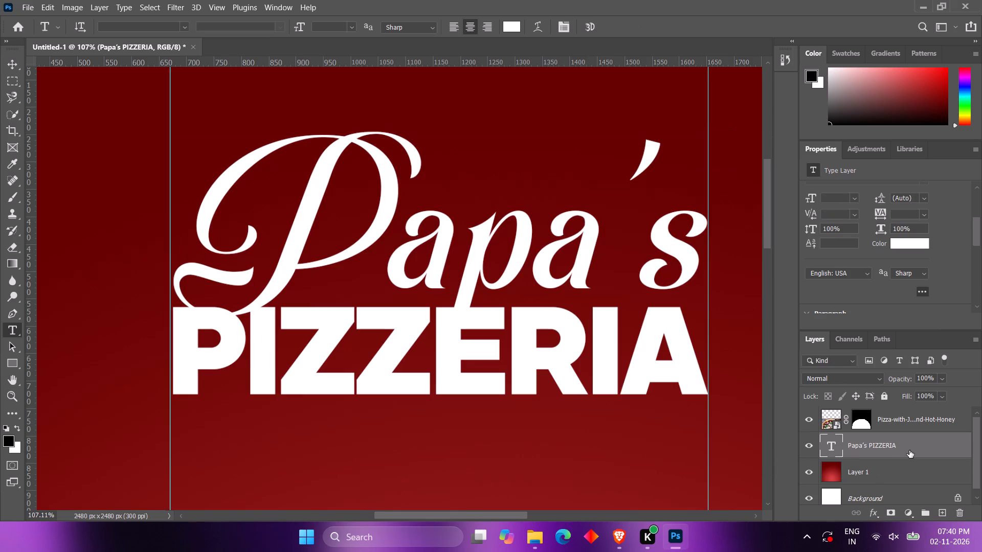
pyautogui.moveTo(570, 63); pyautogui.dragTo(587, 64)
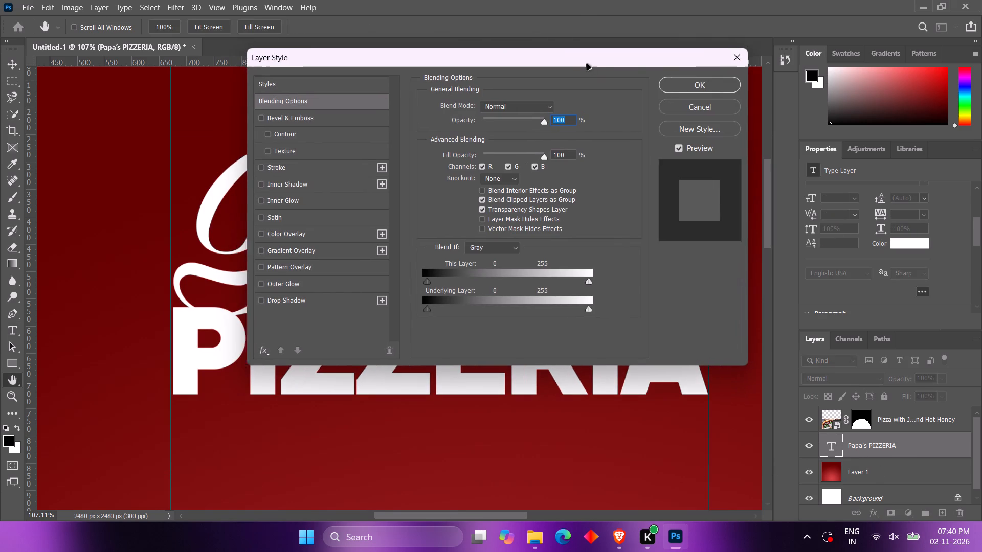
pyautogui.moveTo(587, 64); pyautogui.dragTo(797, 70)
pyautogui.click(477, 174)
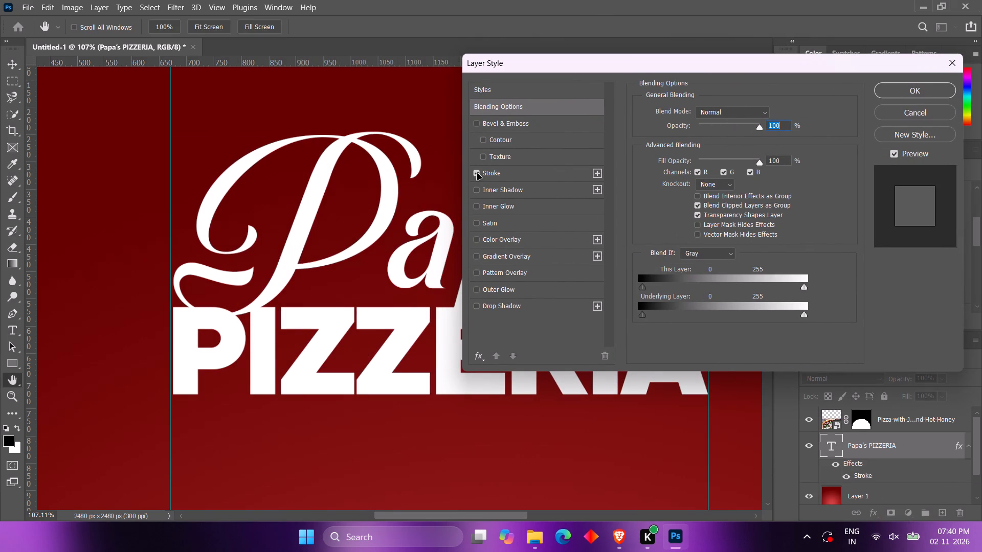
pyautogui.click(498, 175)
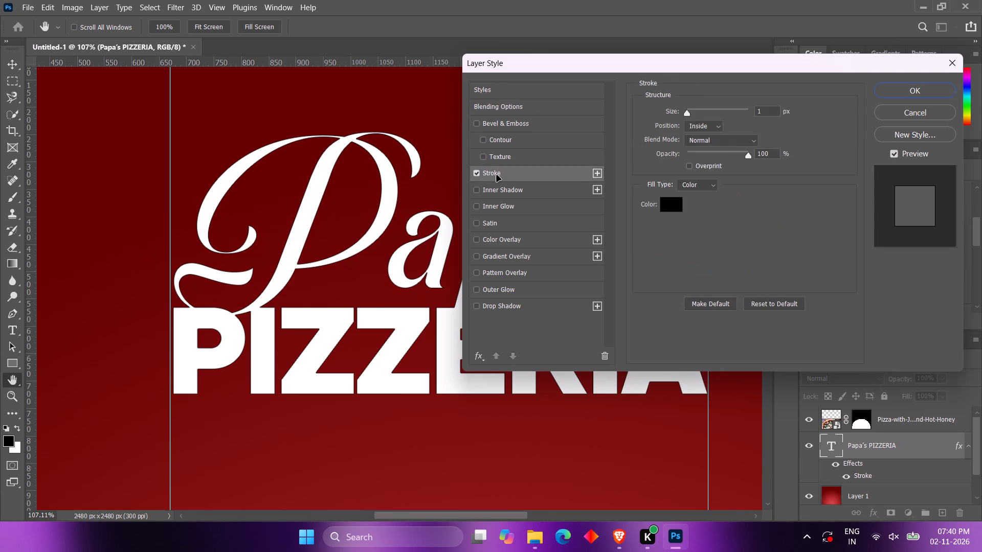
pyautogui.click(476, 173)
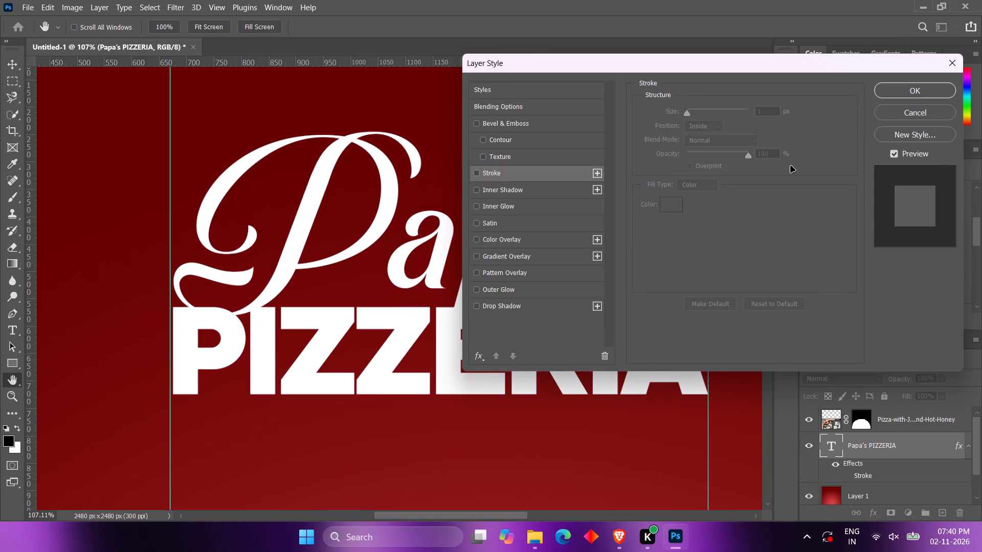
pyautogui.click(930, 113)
# Duplicate the title text layer and delete the PIZZERIA line from the upper copy.
pyautogui.keyDown('alt'); pyautogui.scroll(1, 512, 237); pyautogui.keyUp('alt')
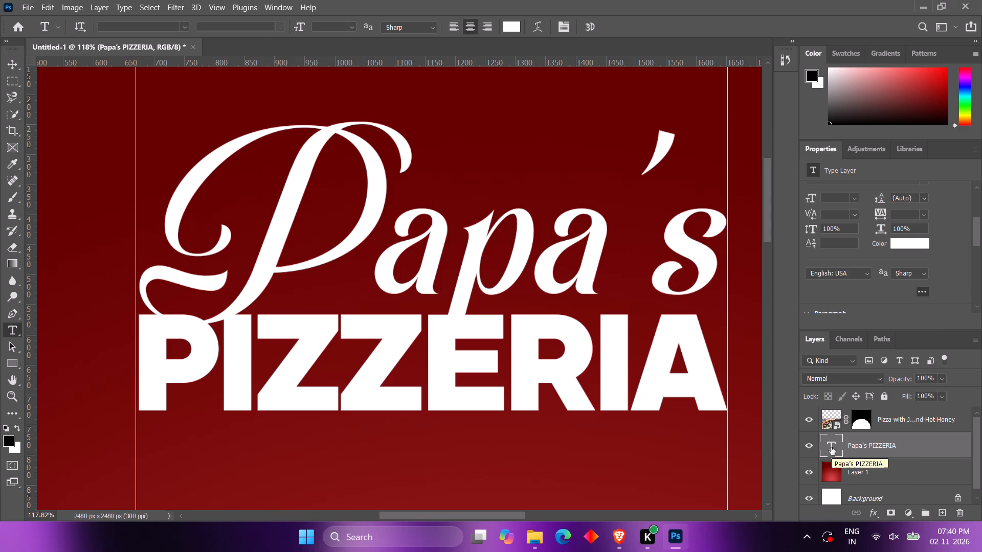
pyautogui.hotkey('ctrl', 'j')
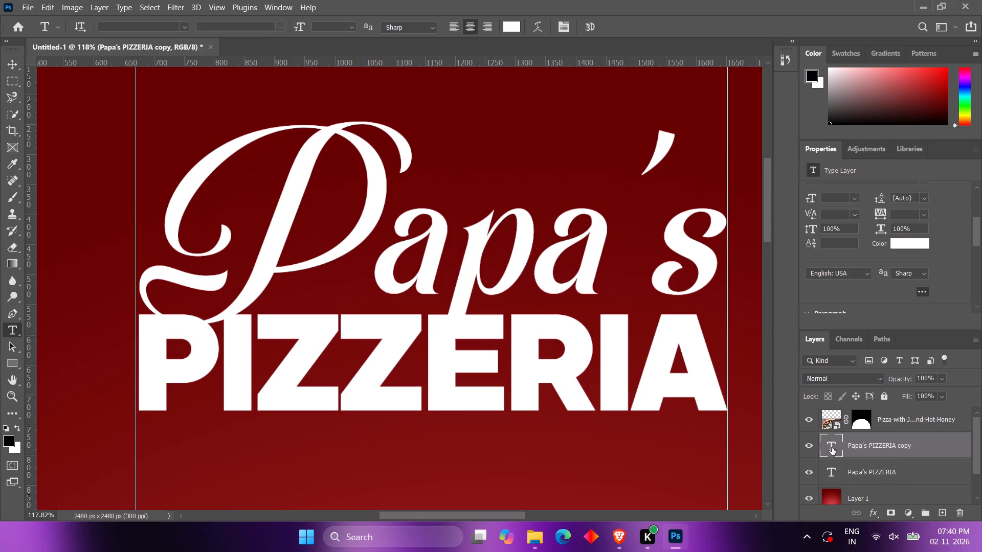
pyautogui.tripleClick(832, 447)
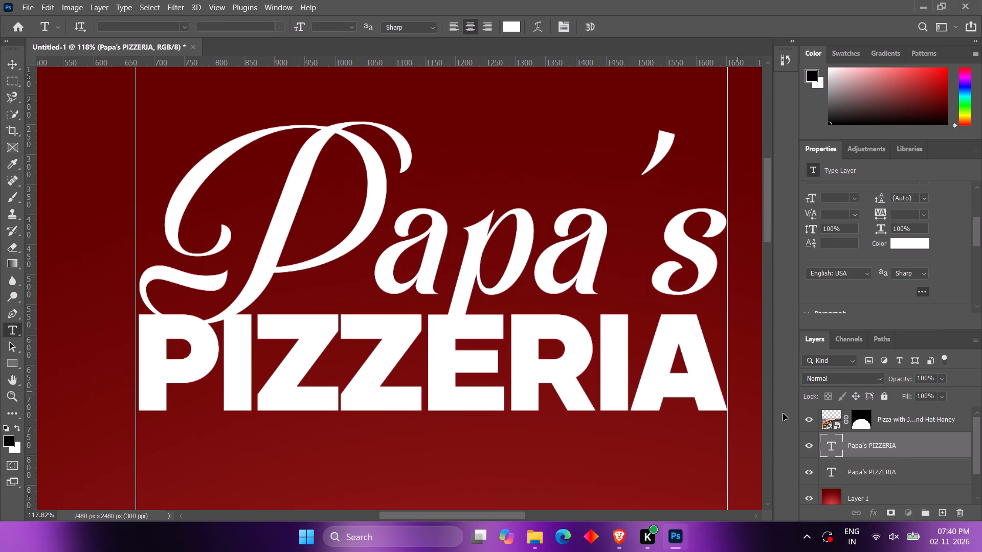
pyautogui.doubleClick(822, 449)
pyautogui.moveTo(722, 375); pyautogui.dragTo(137, 380)
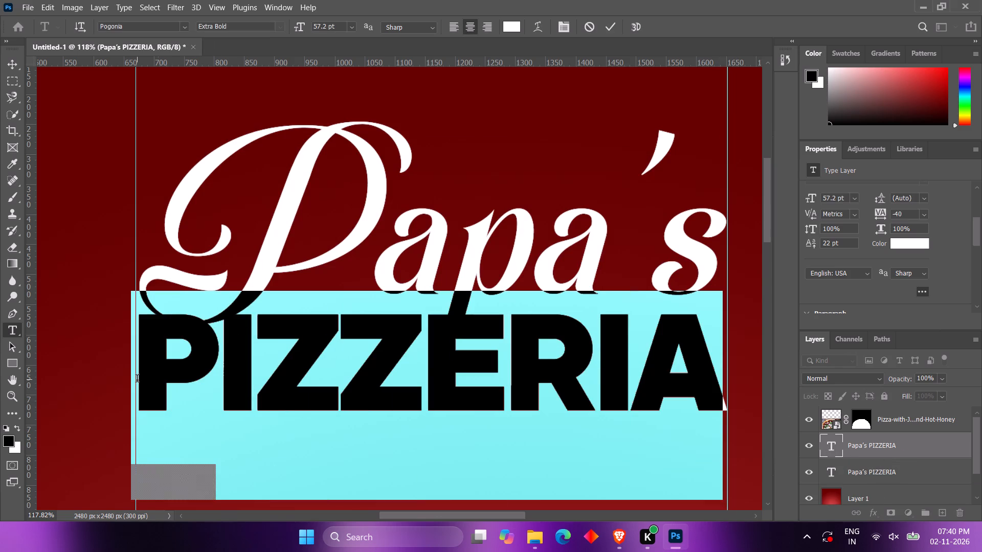
pyautogui.press('BackSpace')
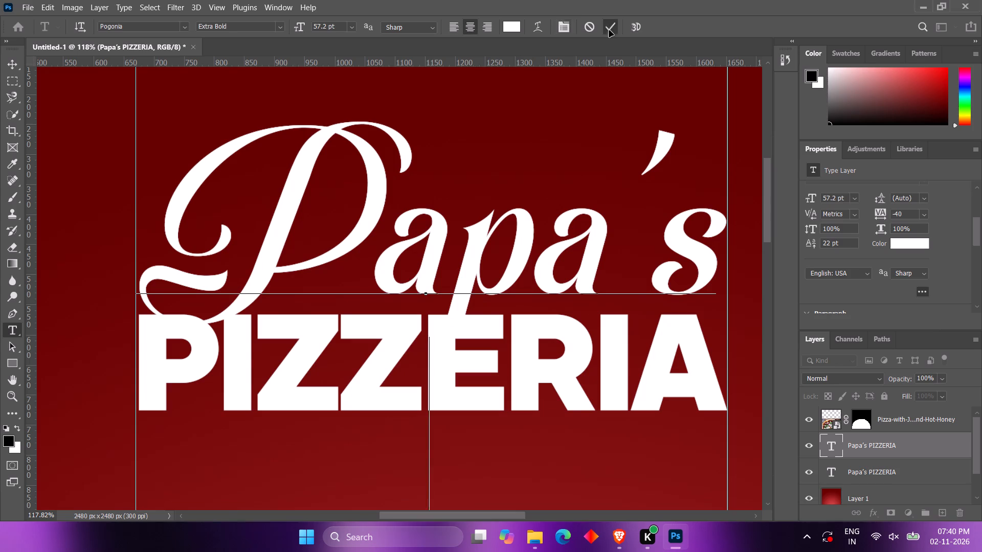
pyautogui.click(609, 31)
# Delete the Papa's text from the lower title layer, leaving only the PIZZERIA line.
pyautogui.doubleClick(837, 474)
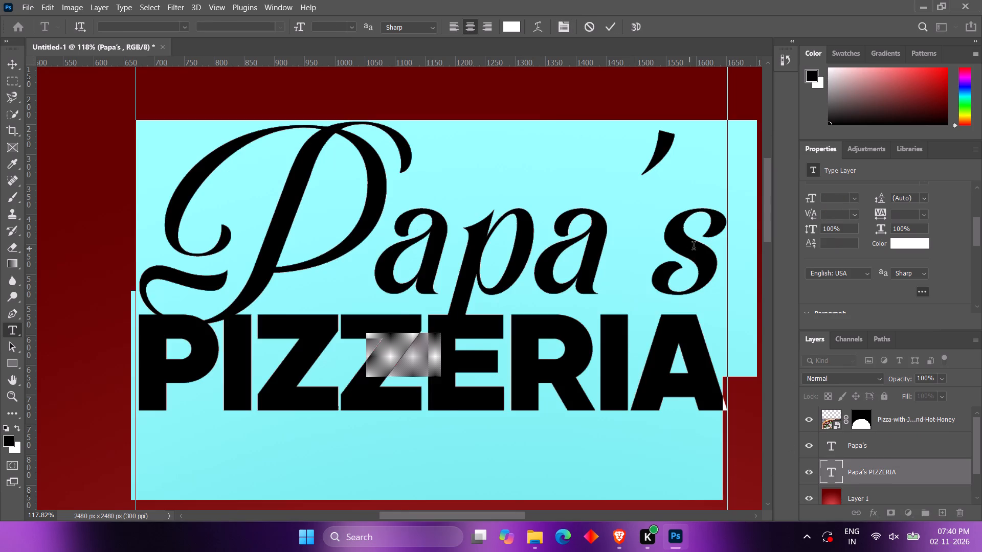
pyautogui.moveTo(700, 245); pyautogui.dragTo(209, 237)
pyautogui.press('BackSpace')
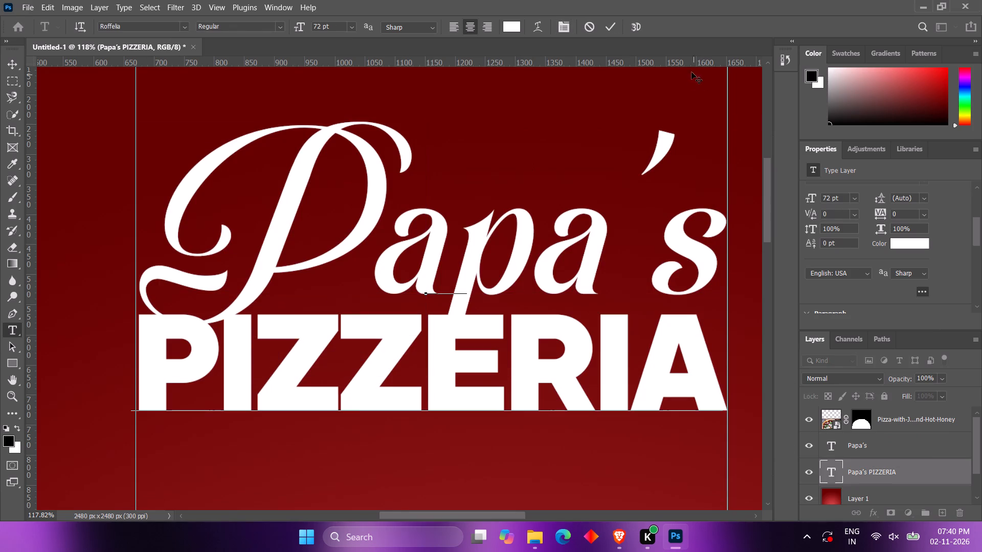
pyautogui.click(614, 22)
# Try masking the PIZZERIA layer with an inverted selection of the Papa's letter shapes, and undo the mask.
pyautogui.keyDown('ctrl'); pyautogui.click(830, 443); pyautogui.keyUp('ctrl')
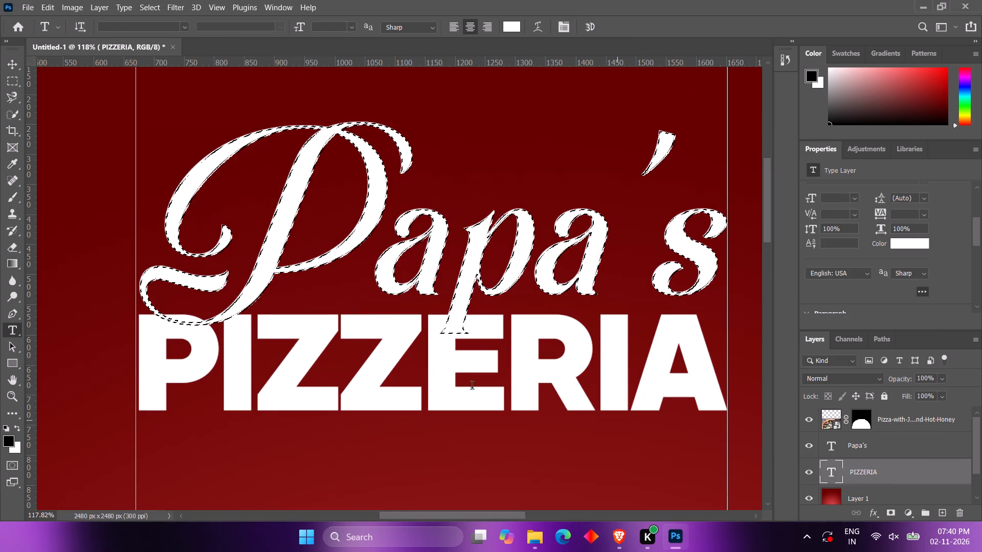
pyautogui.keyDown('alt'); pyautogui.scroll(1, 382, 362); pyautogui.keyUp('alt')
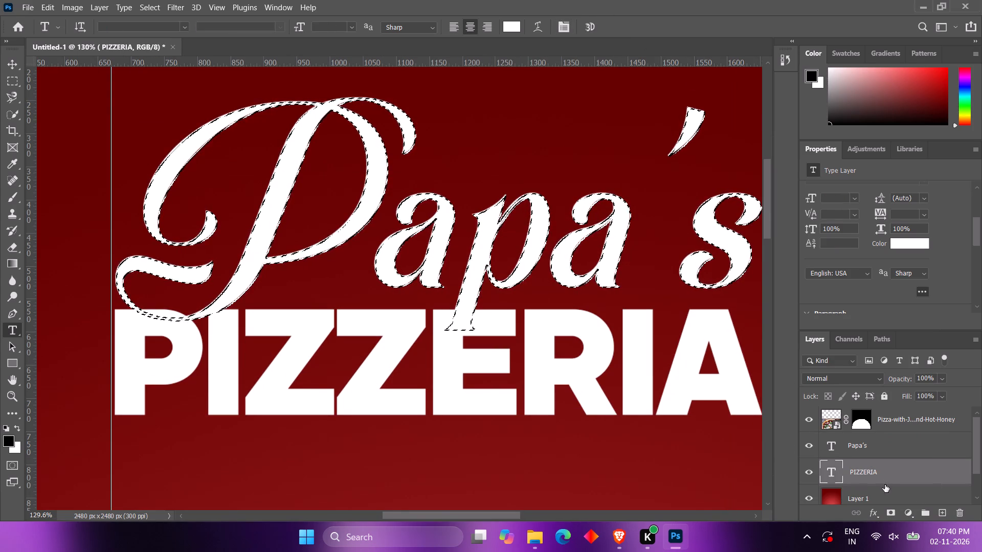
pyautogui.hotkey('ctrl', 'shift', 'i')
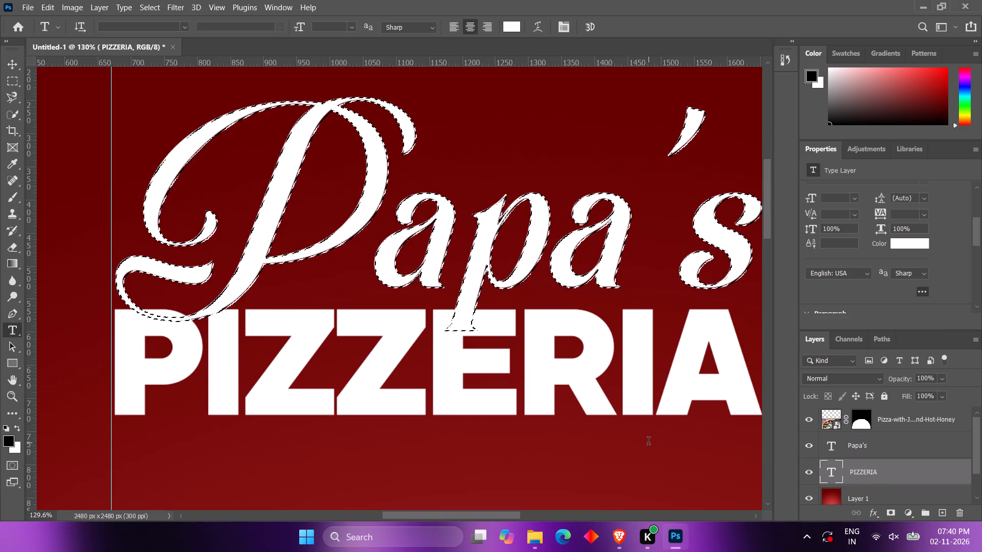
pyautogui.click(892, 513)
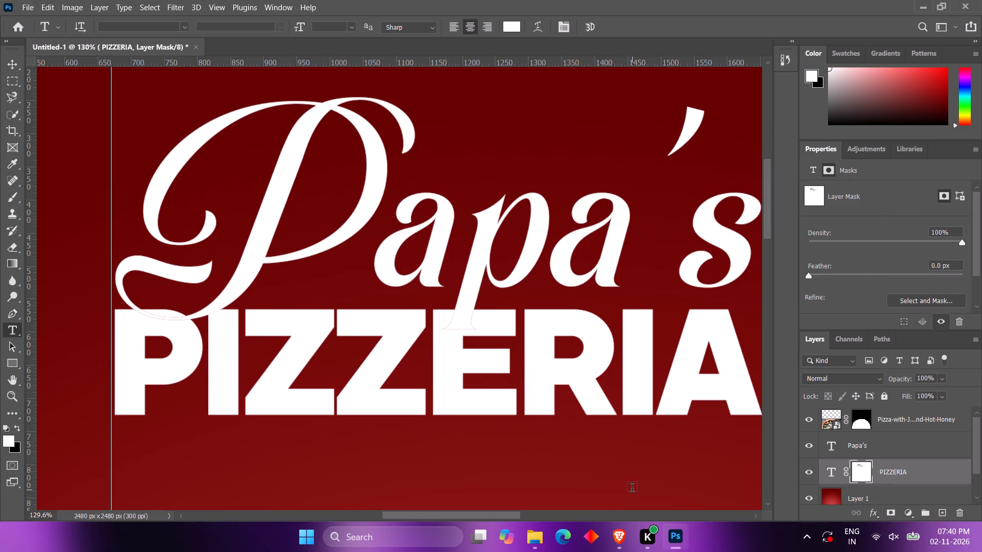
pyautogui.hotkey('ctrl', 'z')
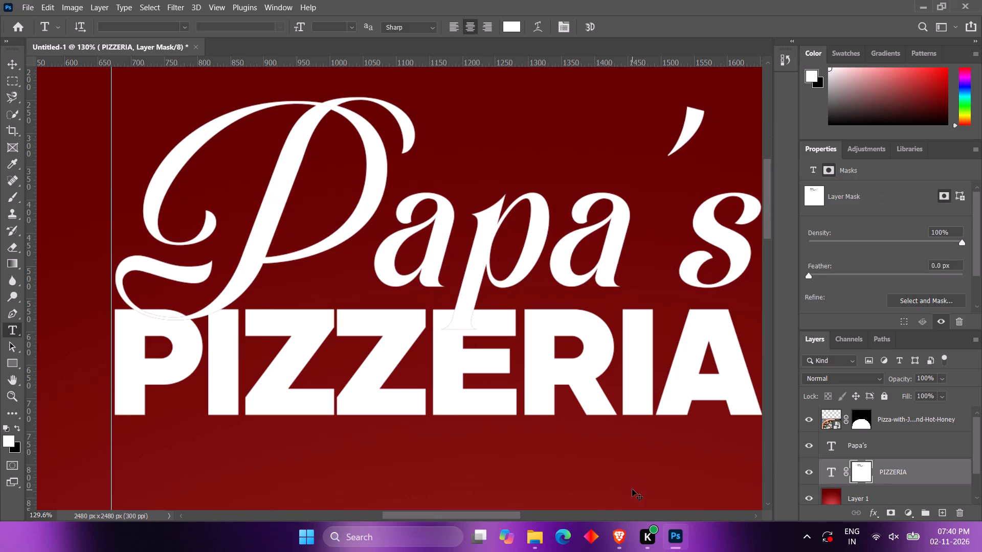
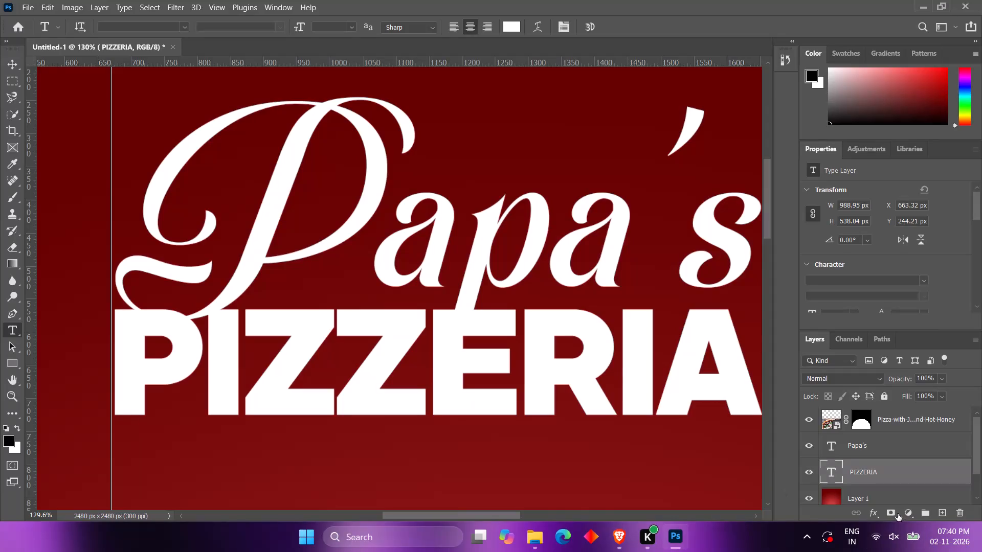
# Add a layer mask to the PIZZERIA layer and load the Papa's letter shapes as an inverted selection.
pyautogui.click(895, 514)
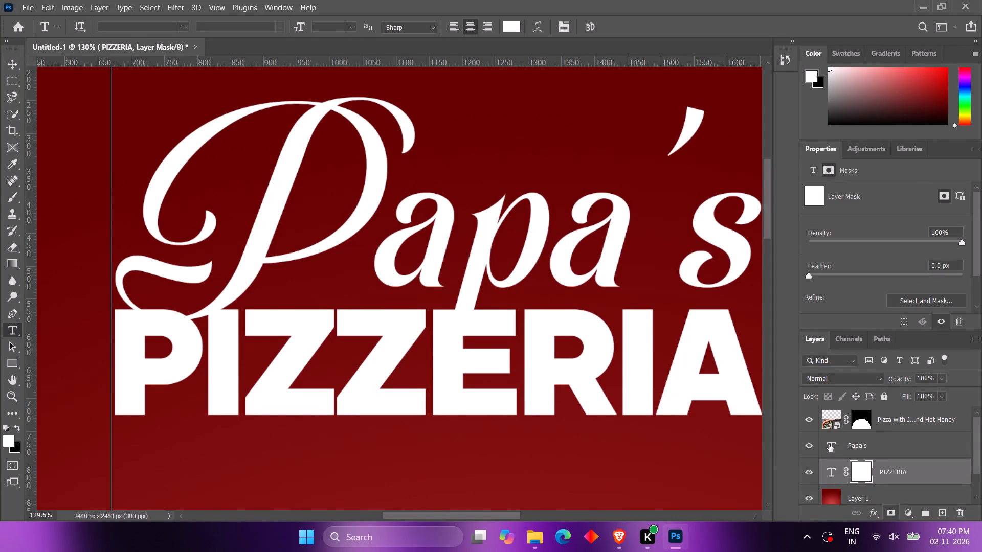
pyautogui.keyDown('ctrl'); pyautogui.click(829, 444); pyautogui.keyUp('ctrl')
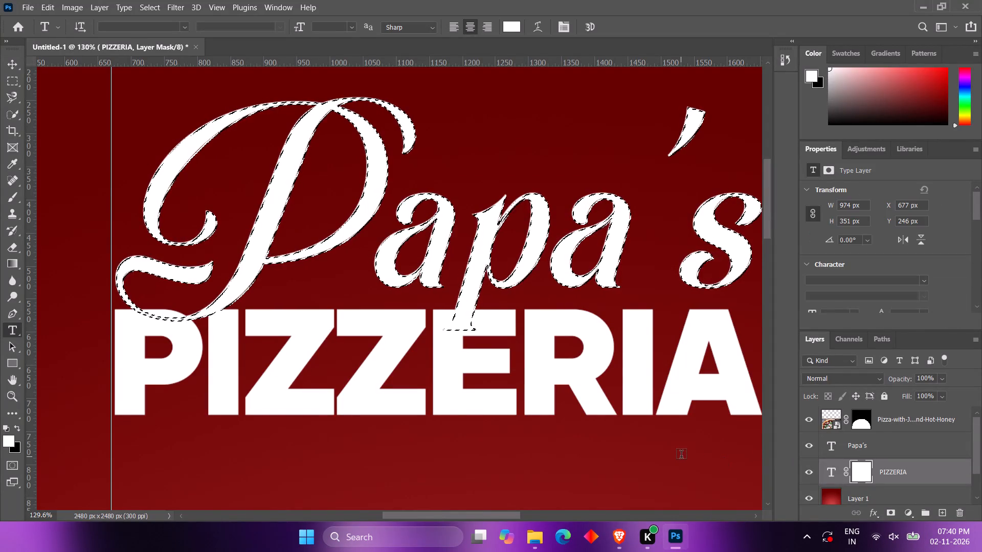
pyautogui.hotkey('ctrl', 'shift', 'i')
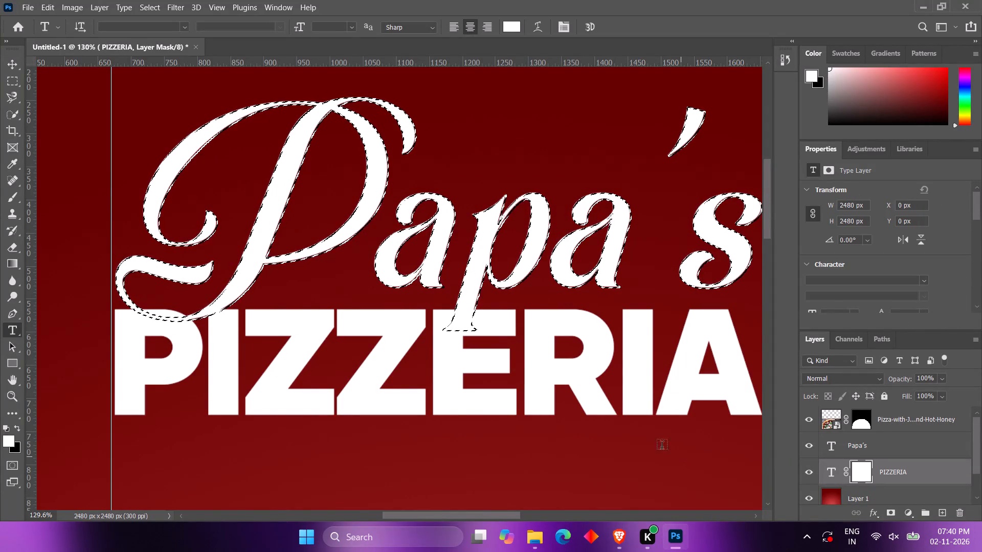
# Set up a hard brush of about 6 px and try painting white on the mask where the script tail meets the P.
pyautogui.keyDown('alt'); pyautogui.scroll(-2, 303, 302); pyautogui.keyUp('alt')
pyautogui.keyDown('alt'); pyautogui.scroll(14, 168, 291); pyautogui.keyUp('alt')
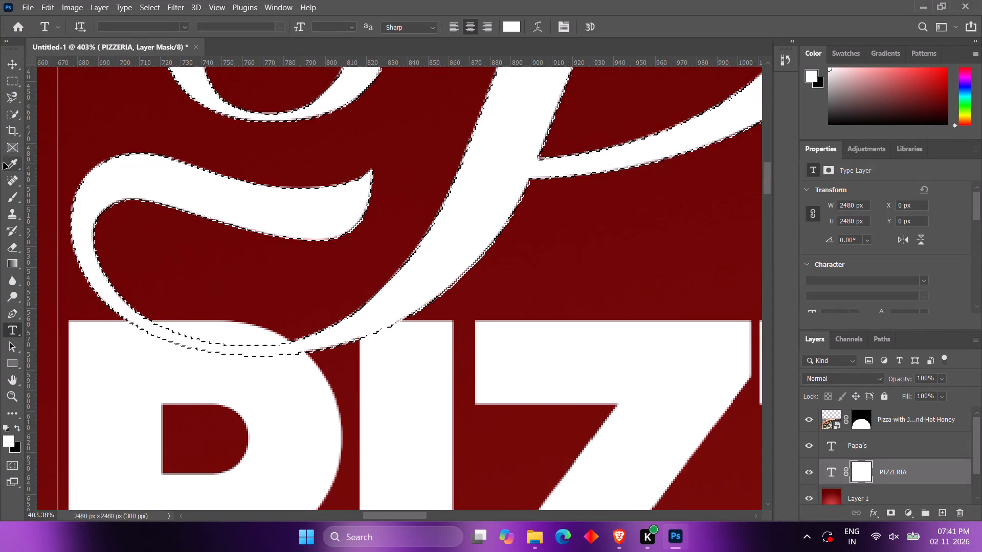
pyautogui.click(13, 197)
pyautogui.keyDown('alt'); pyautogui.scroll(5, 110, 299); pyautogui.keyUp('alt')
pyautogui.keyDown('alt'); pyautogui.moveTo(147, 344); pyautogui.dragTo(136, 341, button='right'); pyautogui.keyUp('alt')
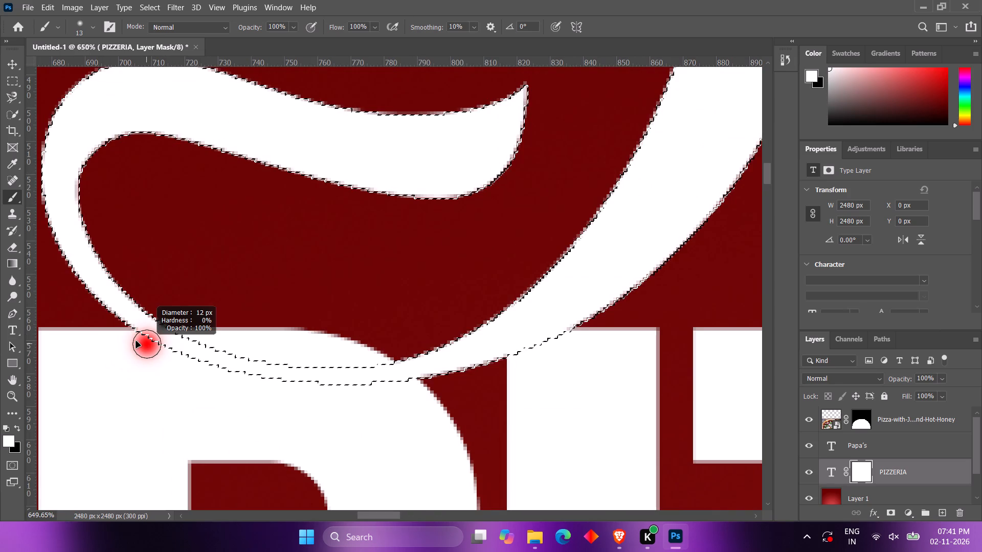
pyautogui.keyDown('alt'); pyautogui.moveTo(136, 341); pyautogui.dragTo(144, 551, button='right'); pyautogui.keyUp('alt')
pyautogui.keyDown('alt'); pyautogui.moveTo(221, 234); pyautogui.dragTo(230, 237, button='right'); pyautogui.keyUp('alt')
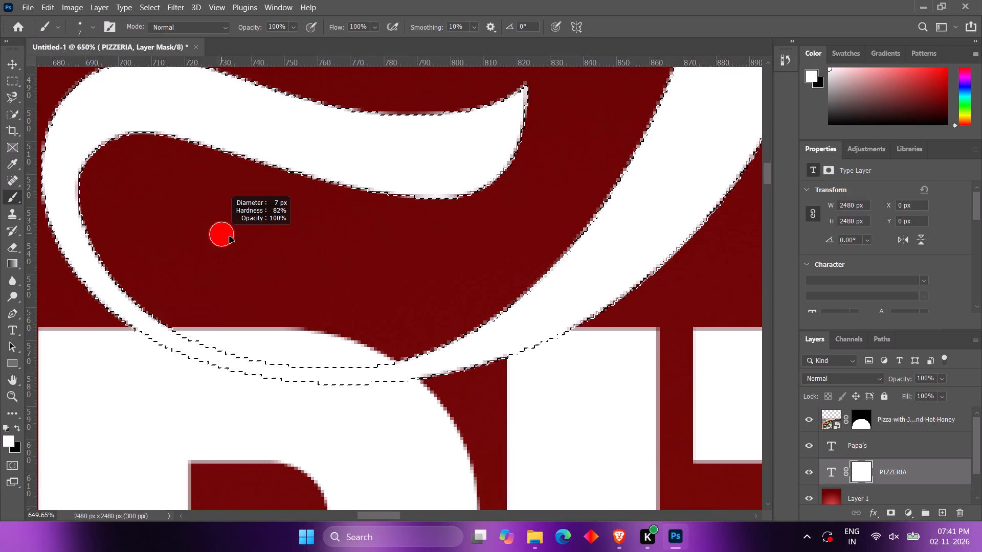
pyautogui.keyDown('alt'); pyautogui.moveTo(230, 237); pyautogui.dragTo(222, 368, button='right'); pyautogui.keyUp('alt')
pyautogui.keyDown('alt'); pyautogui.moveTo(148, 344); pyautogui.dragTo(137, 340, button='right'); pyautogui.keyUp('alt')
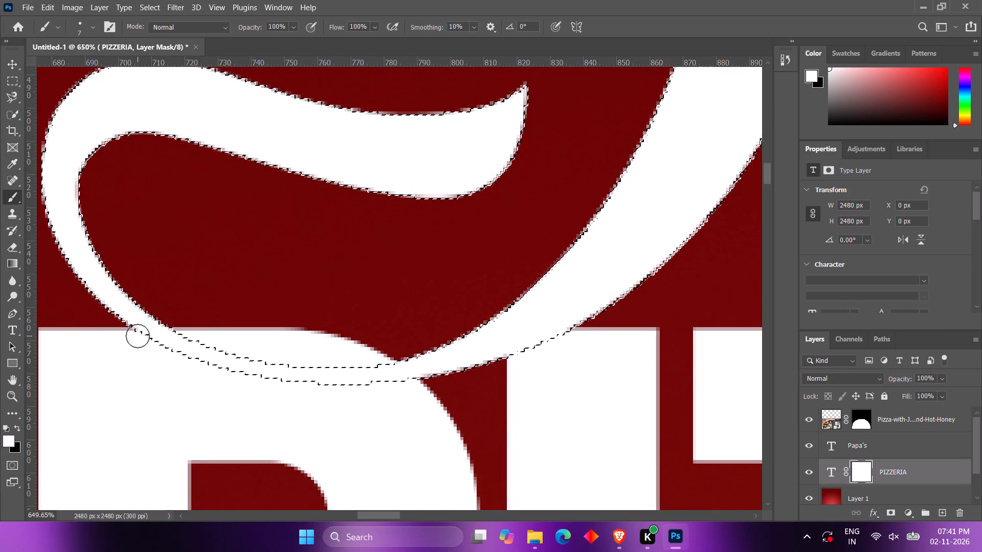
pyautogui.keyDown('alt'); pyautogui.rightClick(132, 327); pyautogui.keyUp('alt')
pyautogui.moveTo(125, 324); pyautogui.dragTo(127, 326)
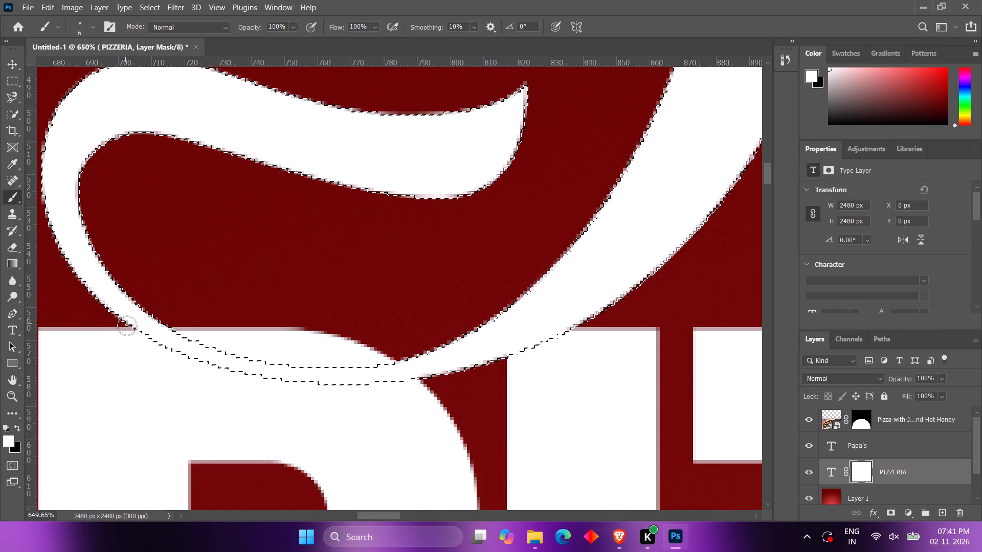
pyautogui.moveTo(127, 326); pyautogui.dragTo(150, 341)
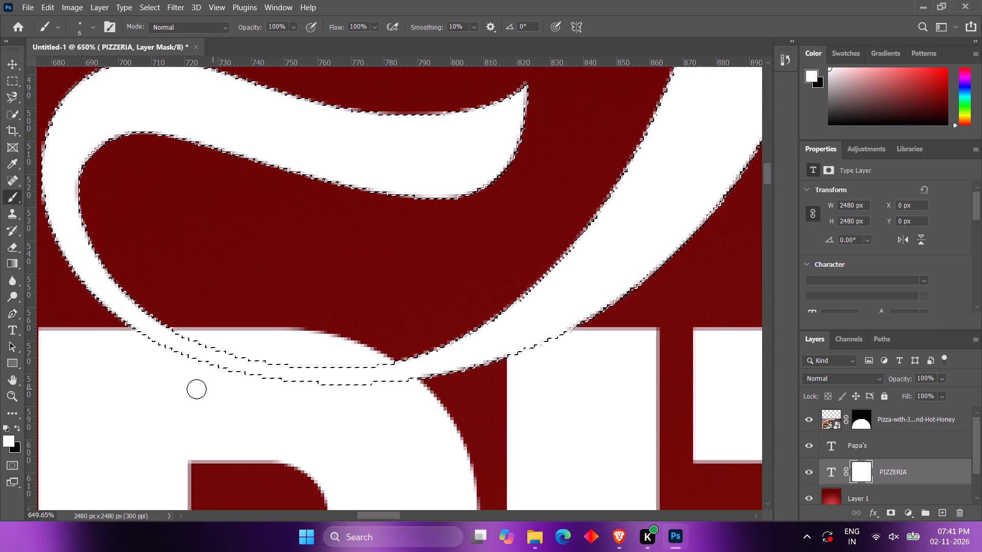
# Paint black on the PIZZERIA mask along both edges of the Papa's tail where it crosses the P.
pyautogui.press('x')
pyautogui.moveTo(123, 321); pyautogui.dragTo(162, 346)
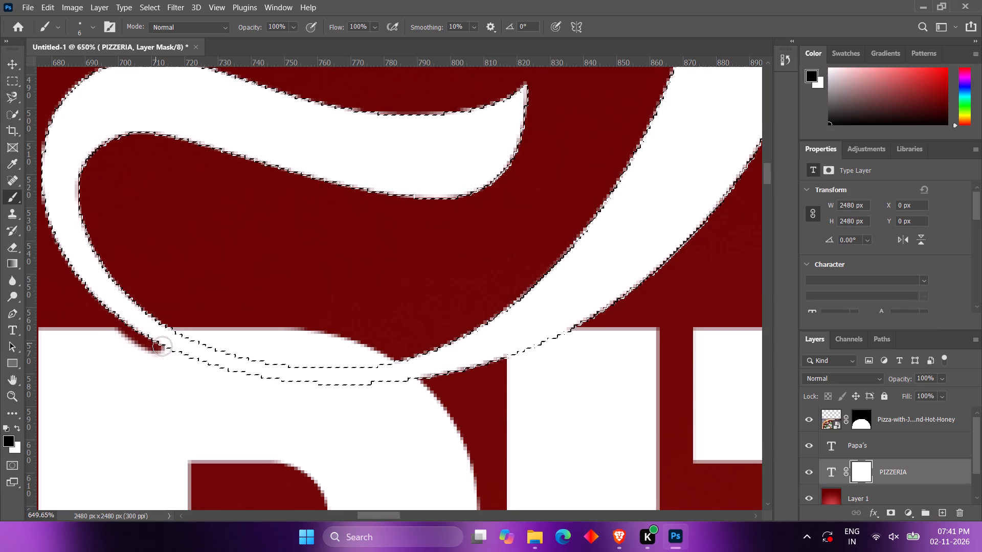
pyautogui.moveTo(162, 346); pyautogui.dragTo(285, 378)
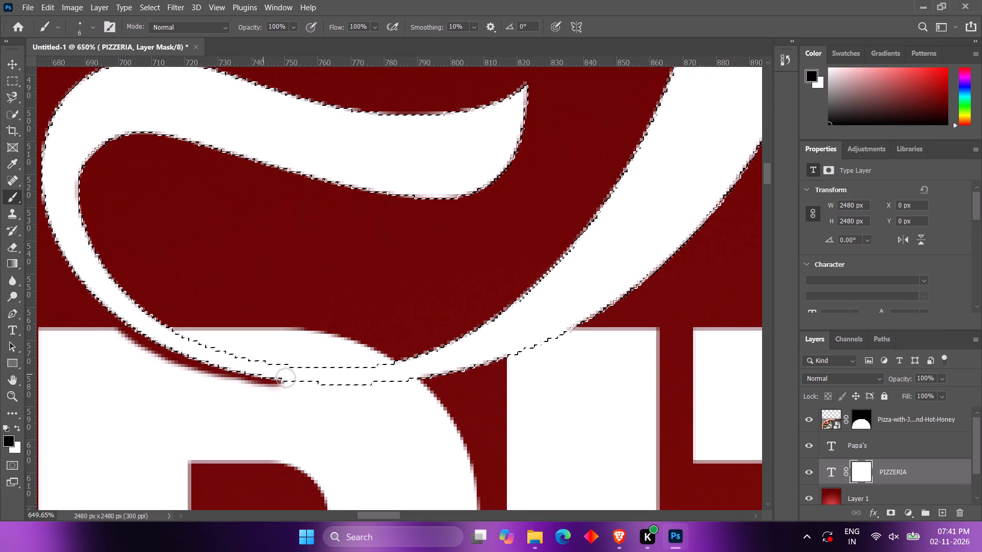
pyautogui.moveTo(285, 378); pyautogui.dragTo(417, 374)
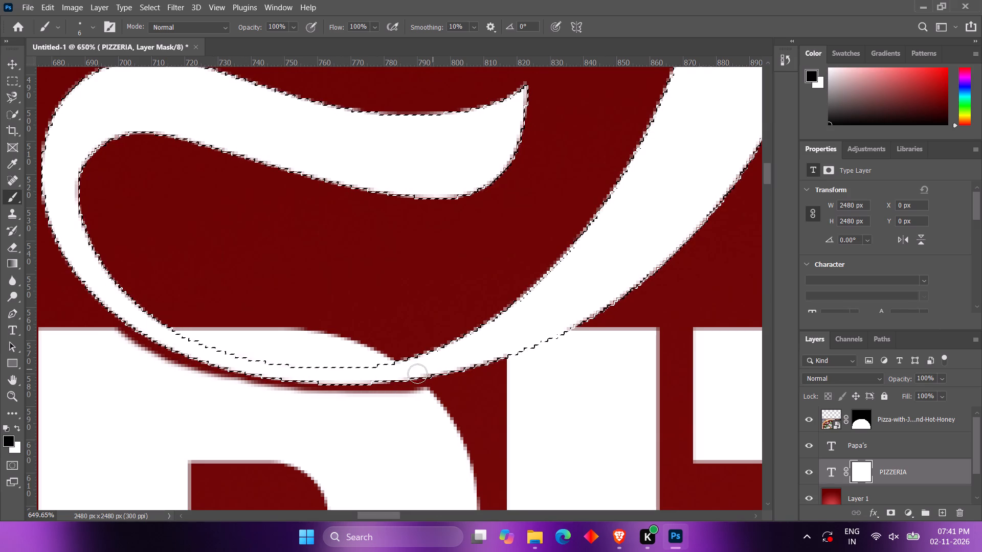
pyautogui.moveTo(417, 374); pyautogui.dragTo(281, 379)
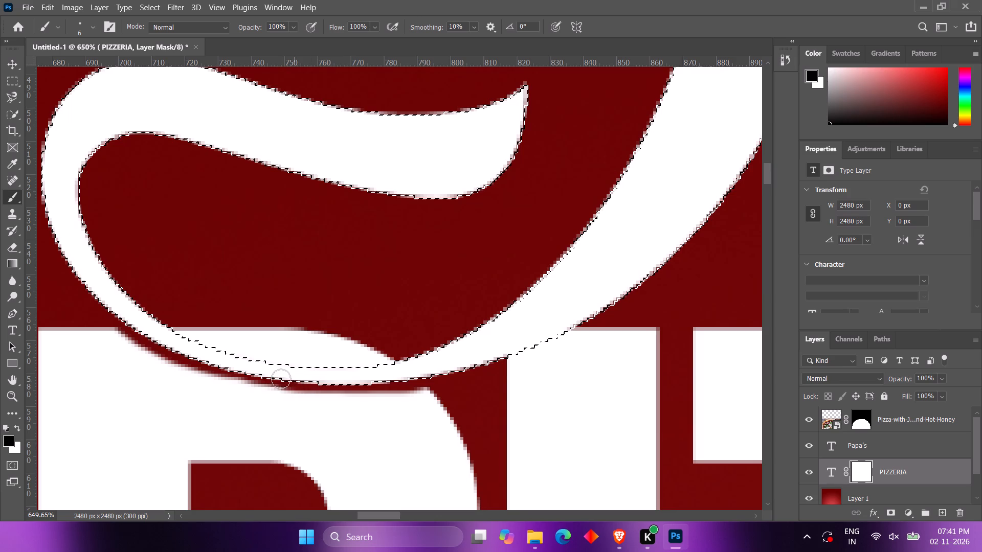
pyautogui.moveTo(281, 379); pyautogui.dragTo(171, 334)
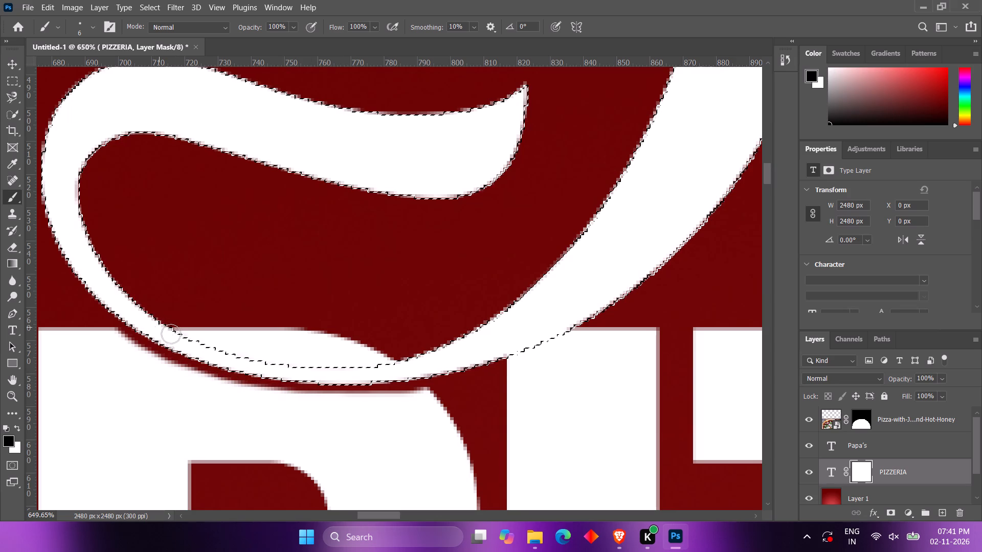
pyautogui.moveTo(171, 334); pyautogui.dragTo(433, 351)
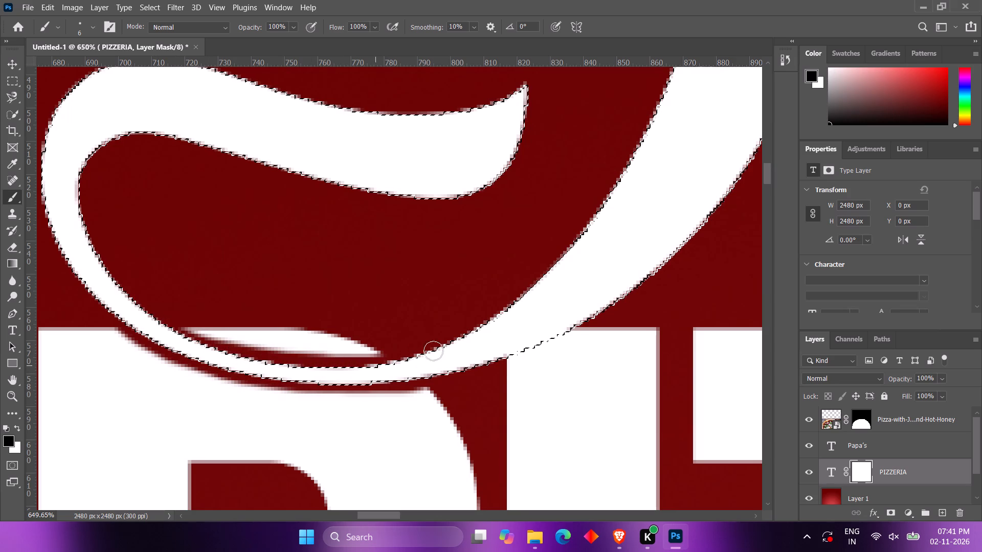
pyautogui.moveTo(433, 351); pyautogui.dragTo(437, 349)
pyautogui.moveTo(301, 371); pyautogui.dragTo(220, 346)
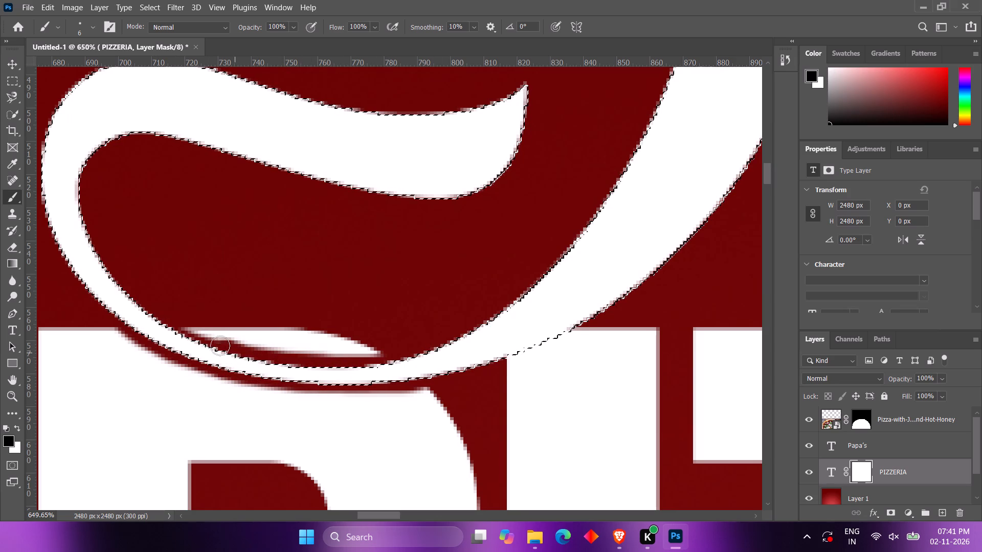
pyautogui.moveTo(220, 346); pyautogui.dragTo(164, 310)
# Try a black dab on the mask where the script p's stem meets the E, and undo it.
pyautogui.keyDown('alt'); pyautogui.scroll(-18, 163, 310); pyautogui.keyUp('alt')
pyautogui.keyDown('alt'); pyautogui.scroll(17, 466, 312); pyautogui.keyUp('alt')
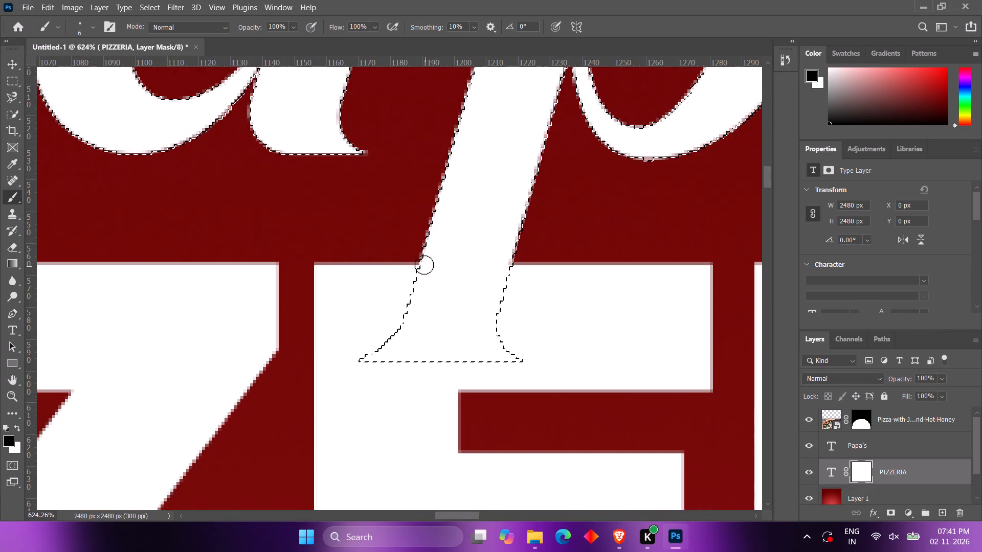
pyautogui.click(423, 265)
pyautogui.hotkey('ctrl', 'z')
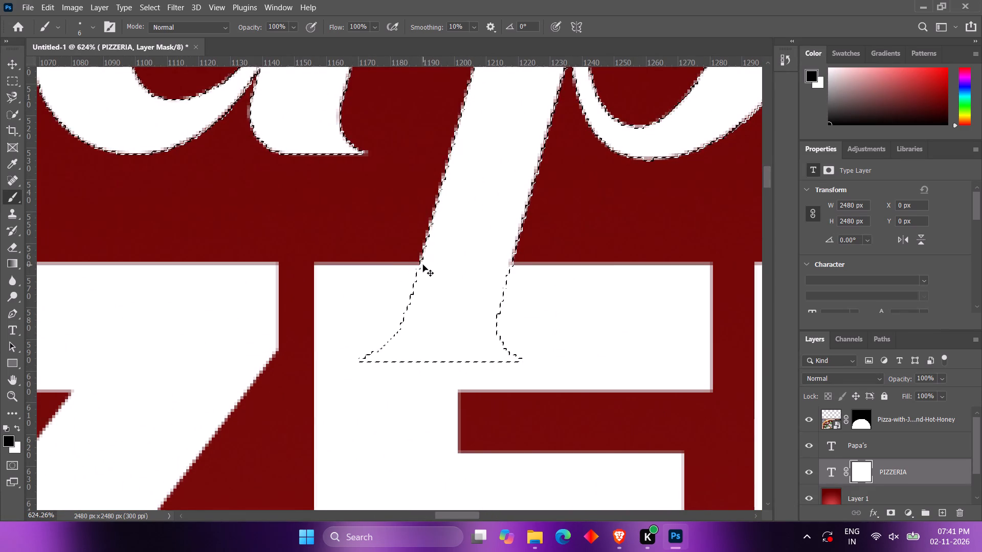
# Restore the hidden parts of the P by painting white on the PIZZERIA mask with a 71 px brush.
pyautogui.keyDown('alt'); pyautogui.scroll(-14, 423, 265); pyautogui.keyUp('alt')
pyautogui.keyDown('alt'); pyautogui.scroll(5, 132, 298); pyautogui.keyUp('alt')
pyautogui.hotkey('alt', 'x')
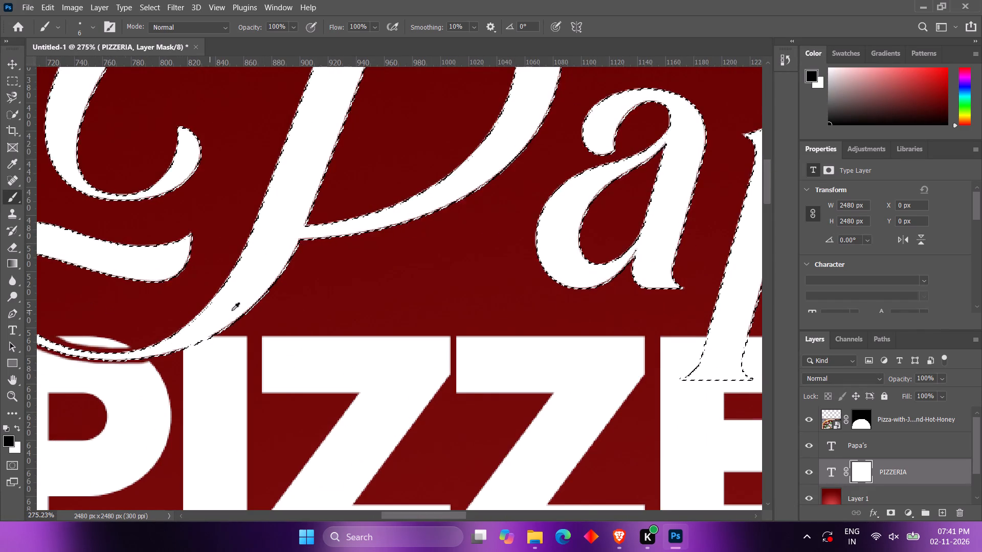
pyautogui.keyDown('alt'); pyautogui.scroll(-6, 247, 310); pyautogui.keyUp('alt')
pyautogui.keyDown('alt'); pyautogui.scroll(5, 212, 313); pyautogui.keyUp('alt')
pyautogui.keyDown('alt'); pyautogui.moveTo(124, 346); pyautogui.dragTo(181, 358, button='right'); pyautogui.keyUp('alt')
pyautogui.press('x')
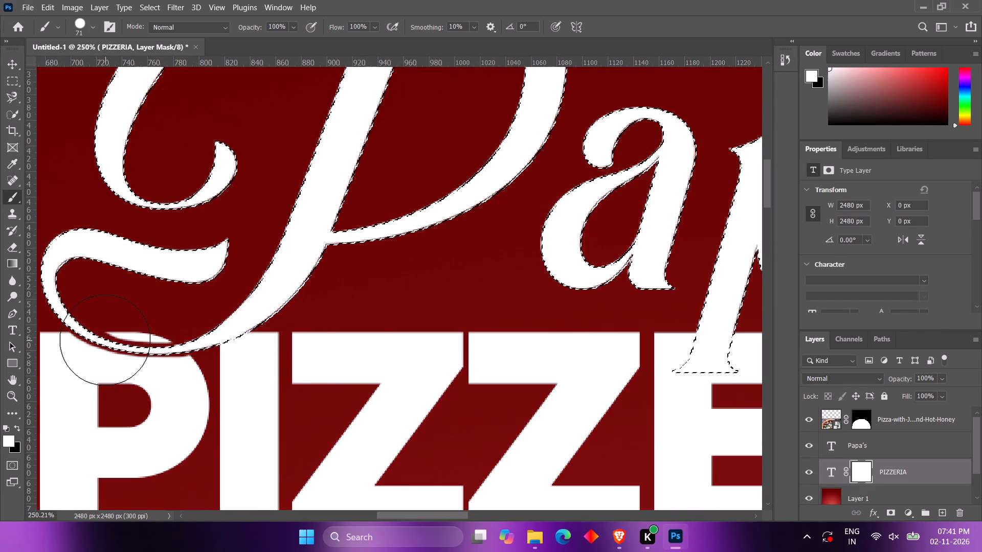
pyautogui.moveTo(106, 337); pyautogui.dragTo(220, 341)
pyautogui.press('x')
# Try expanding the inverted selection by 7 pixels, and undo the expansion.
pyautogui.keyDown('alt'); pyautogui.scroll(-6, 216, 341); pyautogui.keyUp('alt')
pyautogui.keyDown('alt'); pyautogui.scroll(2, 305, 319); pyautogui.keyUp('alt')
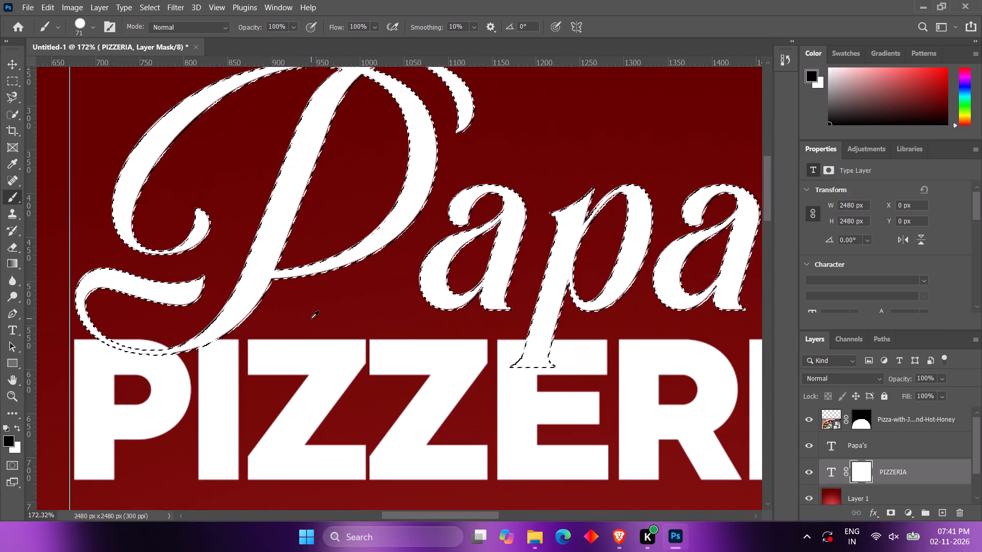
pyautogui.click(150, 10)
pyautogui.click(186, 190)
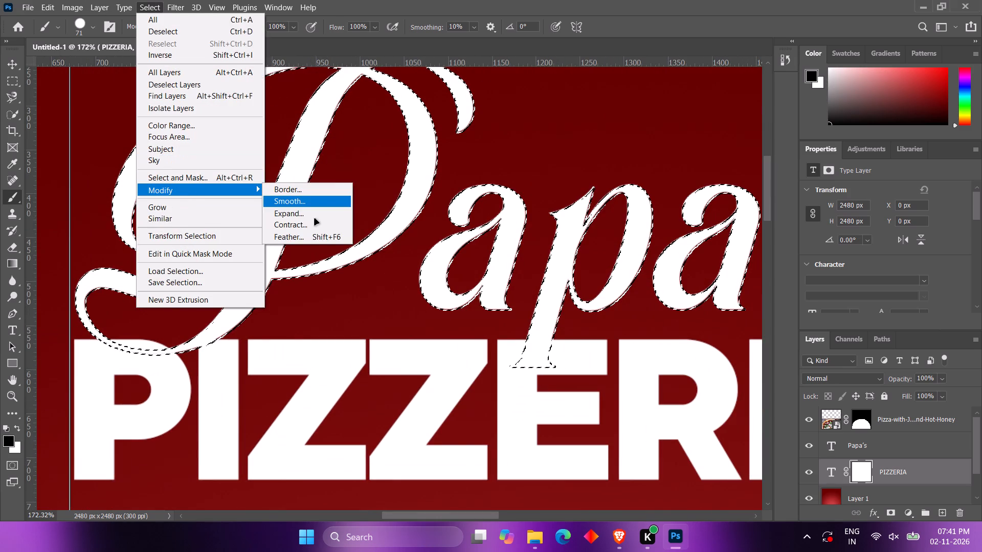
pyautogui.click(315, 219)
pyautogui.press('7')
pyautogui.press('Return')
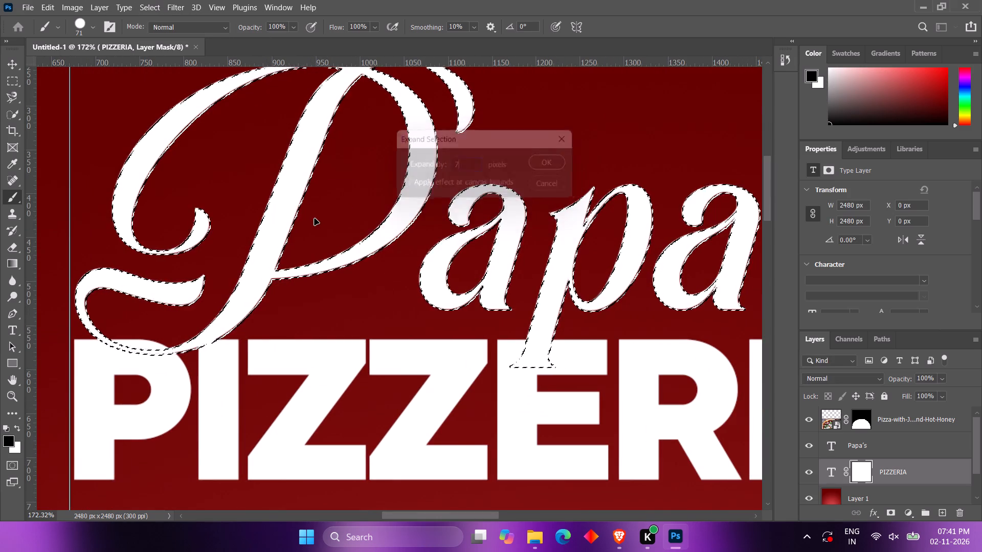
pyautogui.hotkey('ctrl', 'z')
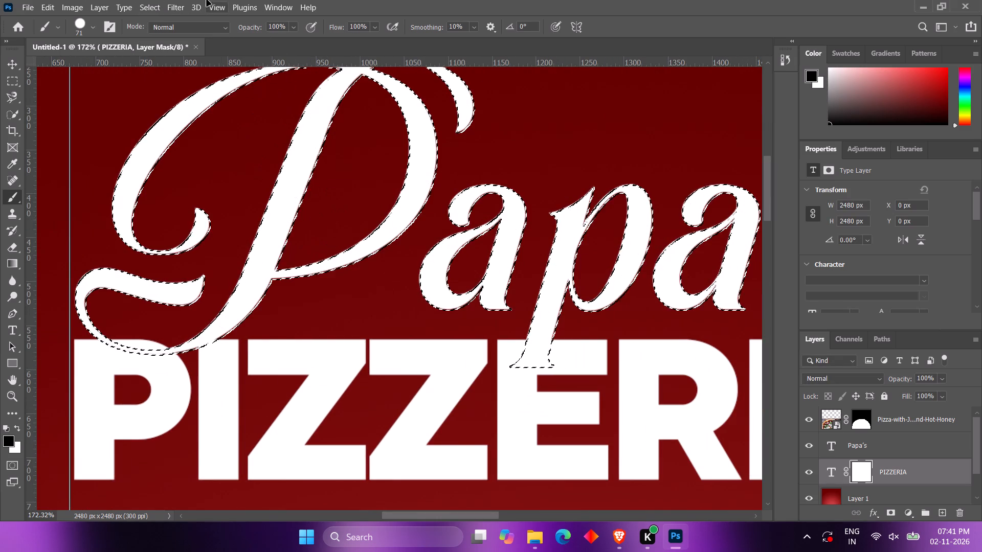
# Contract the inverted selection around the Papa's letters by 6 pixels.
pyautogui.click(169, 0)
pyautogui.click(202, 189)
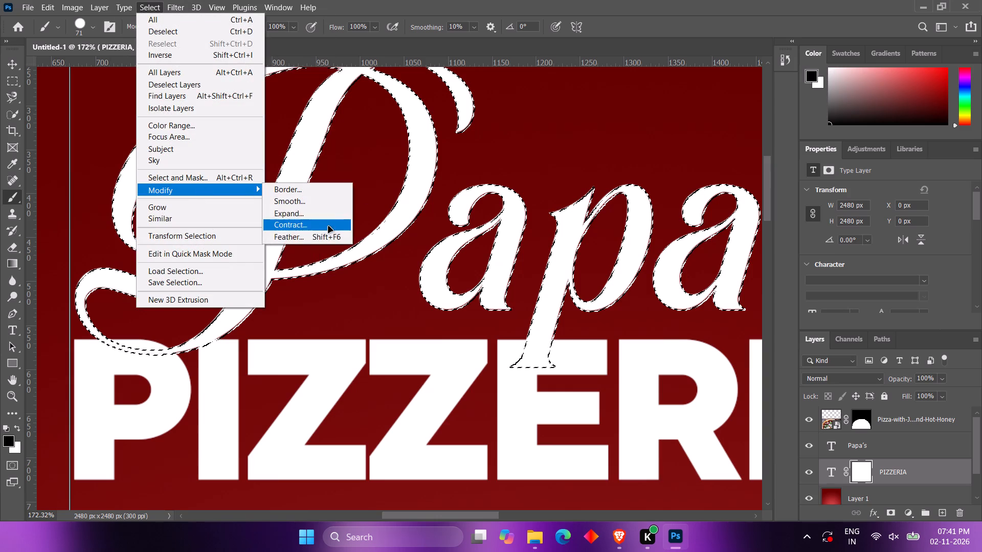
pyautogui.click(315, 224)
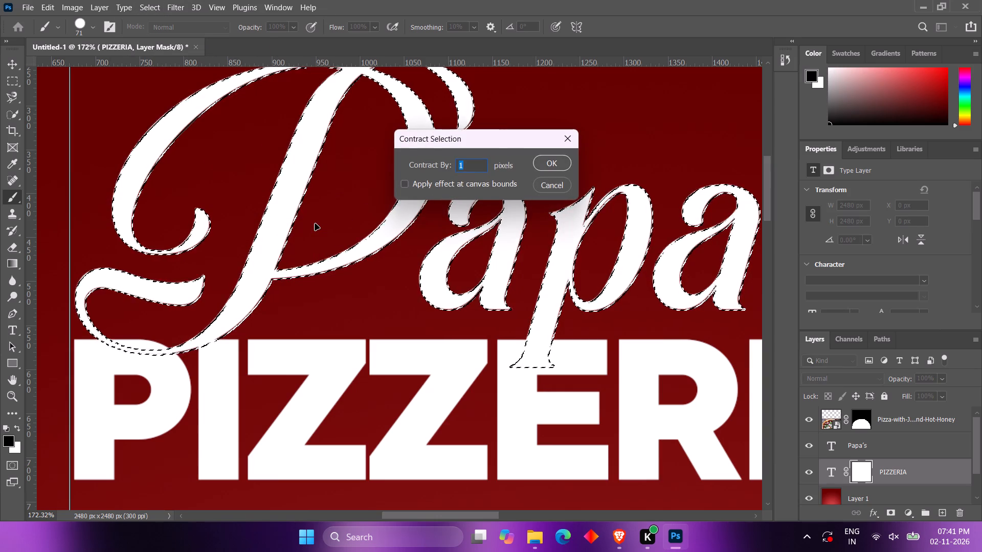
pyautogui.press('6')
pyautogui.press('Return')
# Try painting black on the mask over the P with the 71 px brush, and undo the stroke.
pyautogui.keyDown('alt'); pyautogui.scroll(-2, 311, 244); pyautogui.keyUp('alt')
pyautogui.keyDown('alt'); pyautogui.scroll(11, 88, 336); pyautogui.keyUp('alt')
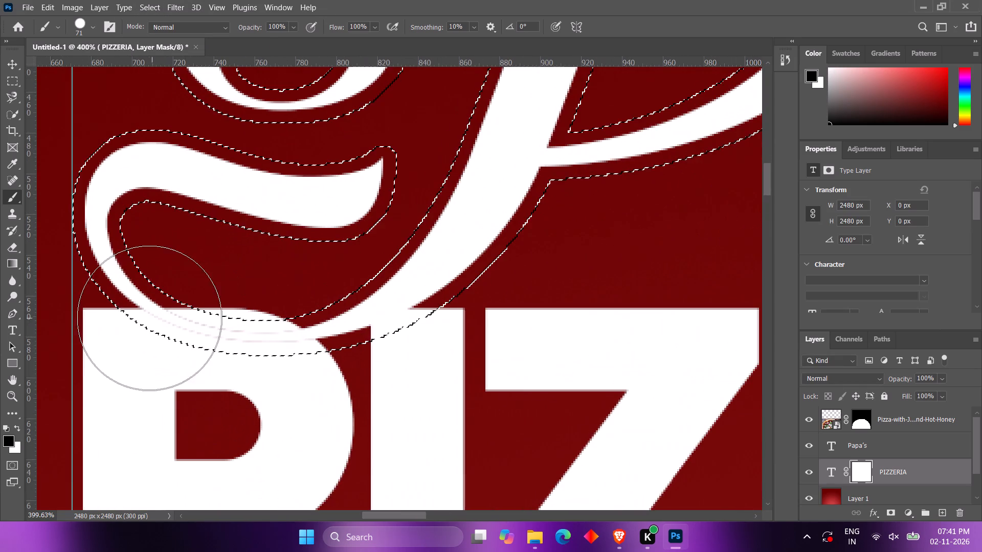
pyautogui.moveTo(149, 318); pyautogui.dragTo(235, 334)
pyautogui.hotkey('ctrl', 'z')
# Invert the selection and paint black on the PIZZERIA mask with a 31 px brush where the script tail crosses the P.
pyautogui.keyDown('alt'); pyautogui.moveTo(235, 334); pyautogui.dragTo(228, 334, button='right'); pyautogui.keyUp('alt')
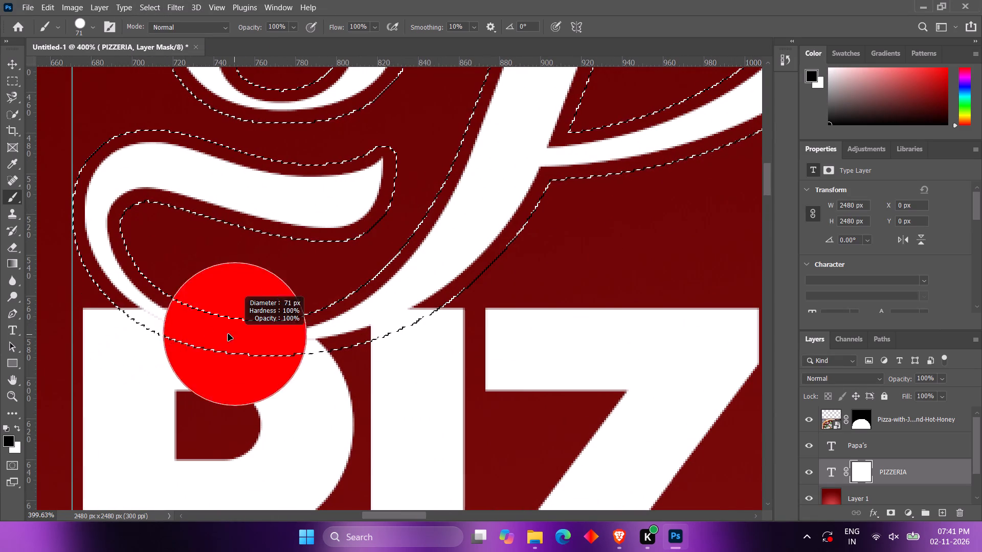
pyautogui.keyDown('alt'); pyautogui.moveTo(228, 334); pyautogui.dragTo(165, 325, button='right'); pyautogui.keyUp('alt')
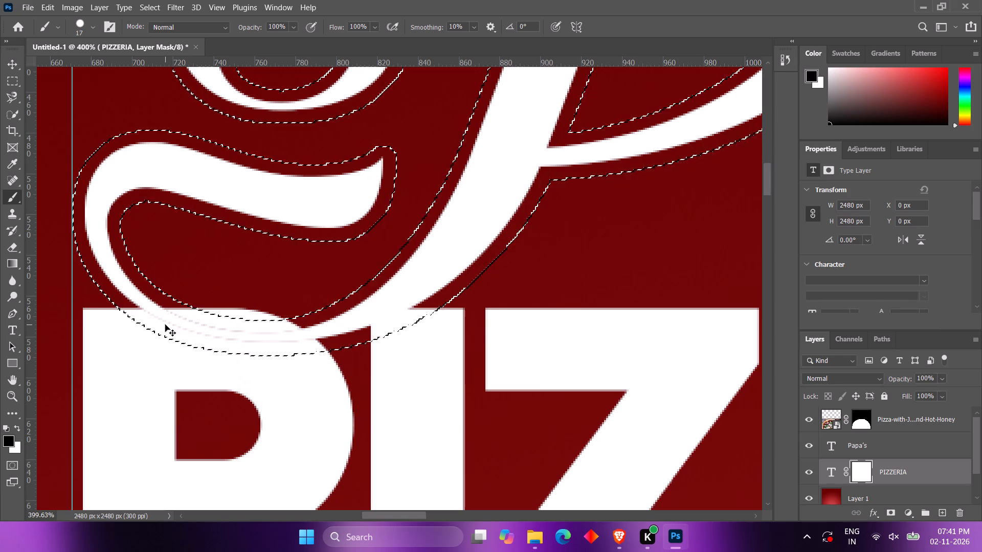
pyautogui.hotkey('ctrl', 'shift', 'i')
pyautogui.keyDown('alt'); pyautogui.moveTo(153, 313); pyautogui.dragTo(174, 316, button='right'); pyautogui.keyUp('alt')
pyautogui.moveTo(137, 306); pyautogui.dragTo(259, 332)
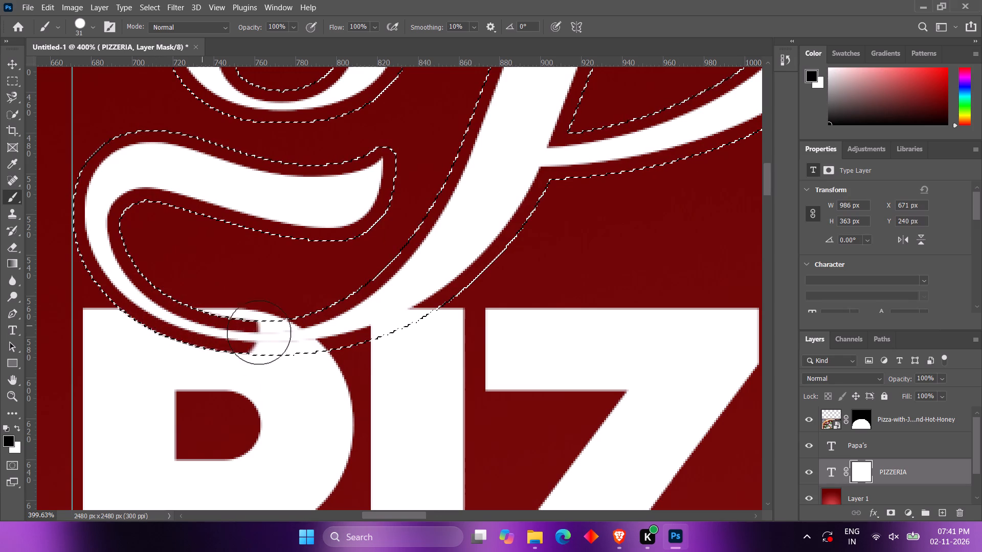
pyautogui.moveTo(259, 332); pyautogui.dragTo(366, 321)
# Paint black on the PIZZERIA mask around the script p's foot to cut an outlined gap into the E.
pyautogui.keyDown('alt'); pyautogui.scroll(-7, 267, 324); pyautogui.keyUp('alt')
pyautogui.keyDown('alt'); pyautogui.scroll(7, 422, 315); pyautogui.keyUp('alt')
pyautogui.keyDown('alt'); pyautogui.scroll(-10, 598, 328); pyautogui.keyUp('alt')
pyautogui.keyDown('alt'); pyautogui.scroll(5, 587, 301); pyautogui.keyUp('alt')
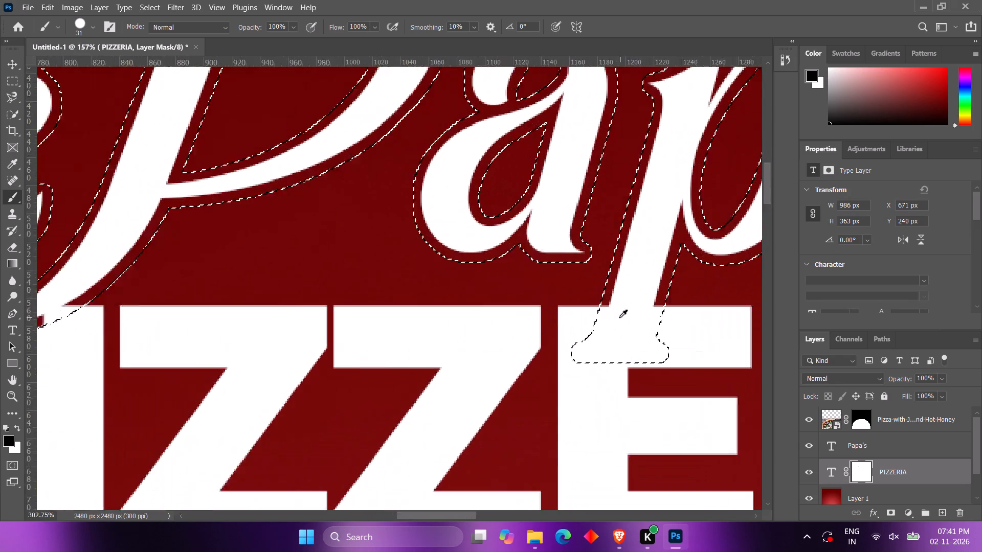
pyautogui.keyDown('alt'); pyautogui.scroll(5, 619, 317); pyautogui.keyUp('alt')
pyautogui.moveTo(571, 281); pyautogui.dragTo(594, 343)
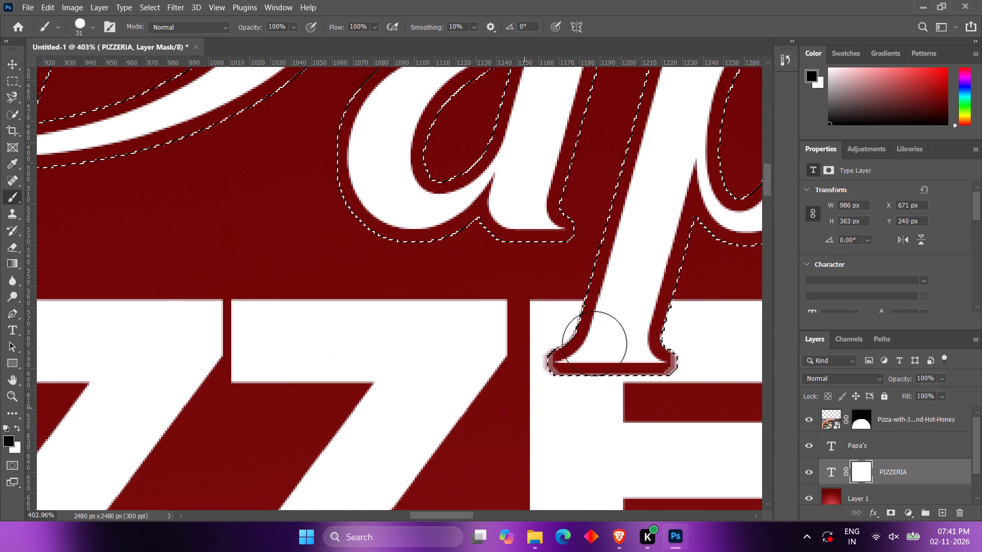
pyautogui.moveTo(594, 343); pyautogui.dragTo(641, 328)
pyautogui.doubleClick(663, 352)
pyautogui.doubleClick(666, 355)
pyautogui.tripleClick(573, 357)
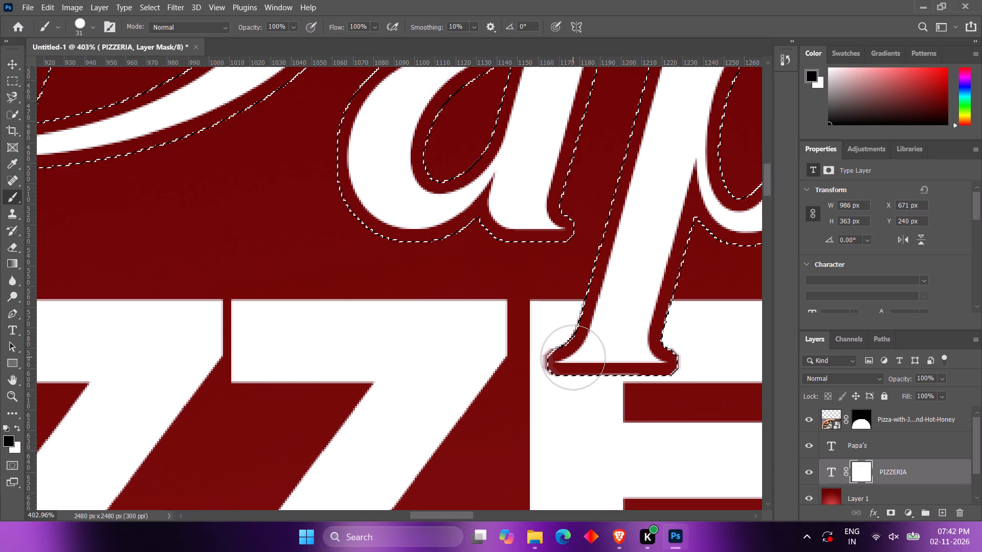
pyautogui.click(573, 357)
pyautogui.doubleClick(585, 318)
pyautogui.click(655, 321)
pyautogui.moveTo(649, 359); pyautogui.dragTo(660, 370)
pyautogui.tripleClick(680, 365)
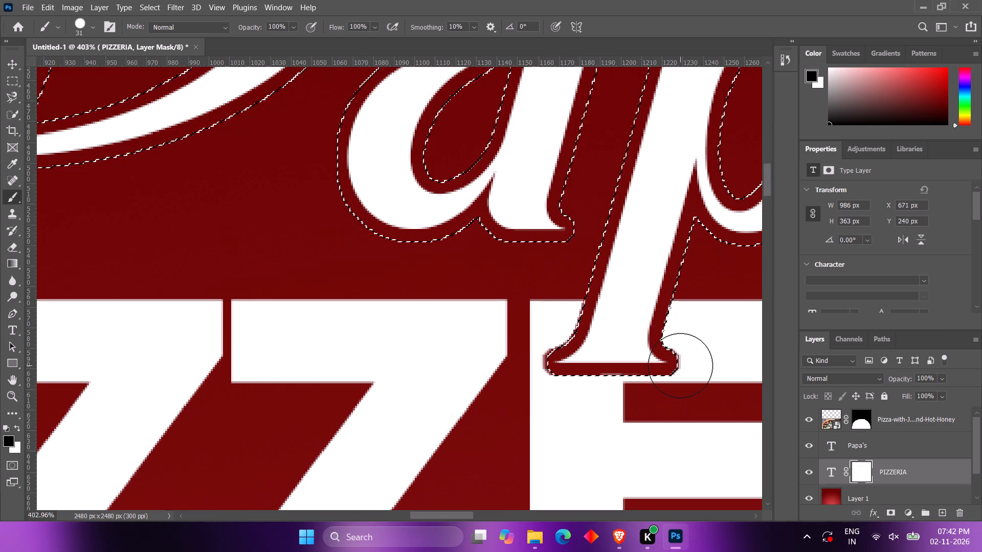
# Paint black on the PIZZERIA mask along the script tail at the P's upper edge, and clear the selection.
pyautogui.scroll(-12, 681, 364)
pyautogui.keyDown('alt'); pyautogui.scroll(-8, 682, 363); pyautogui.keyUp('alt')
pyautogui.keyDown('alt'); pyautogui.scroll(9, 127, 325); pyautogui.keyUp('alt')
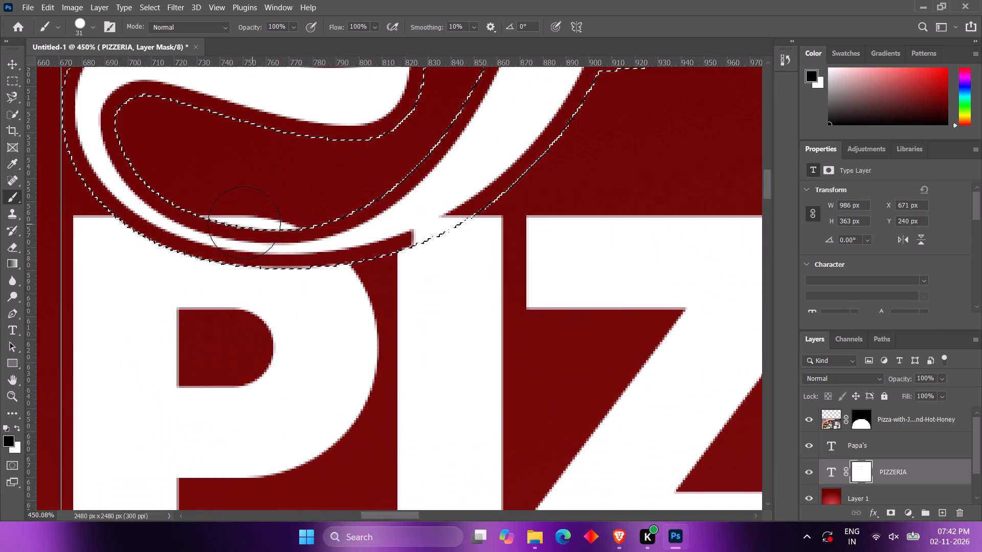
pyautogui.click(243, 222)
pyautogui.click(185, 230)
pyautogui.moveTo(129, 224); pyautogui.dragTo(135, 226)
pyautogui.click(373, 236)
pyautogui.hotkey('ctrl', 'x')
pyautogui.keyDown('alt'); pyautogui.scroll(-8, 196, 300); pyautogui.keyUp('alt')
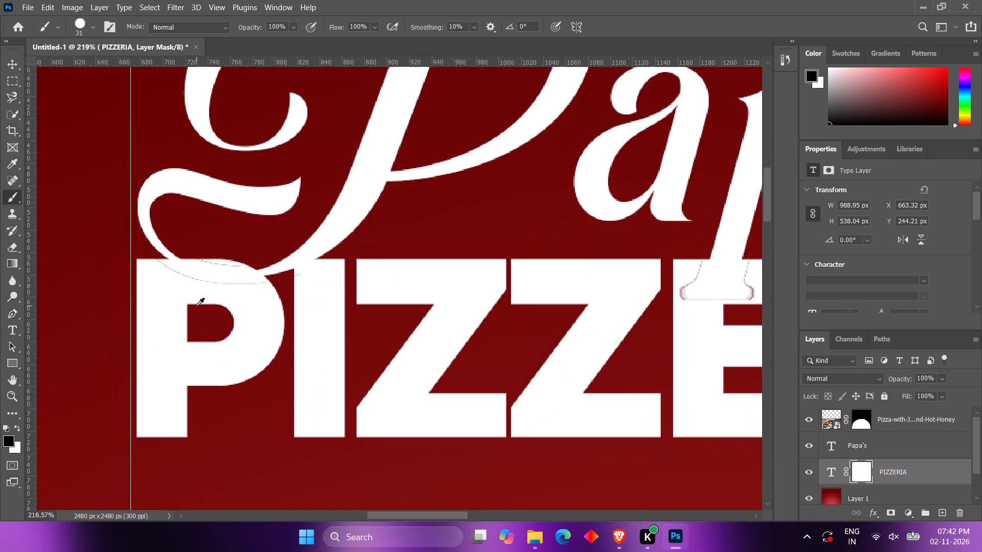
pyautogui.keyDown('alt'); pyautogui.scroll(3, 196, 306); pyautogui.keyUp('alt')
pyautogui.hotkey('ctrl', 'z')
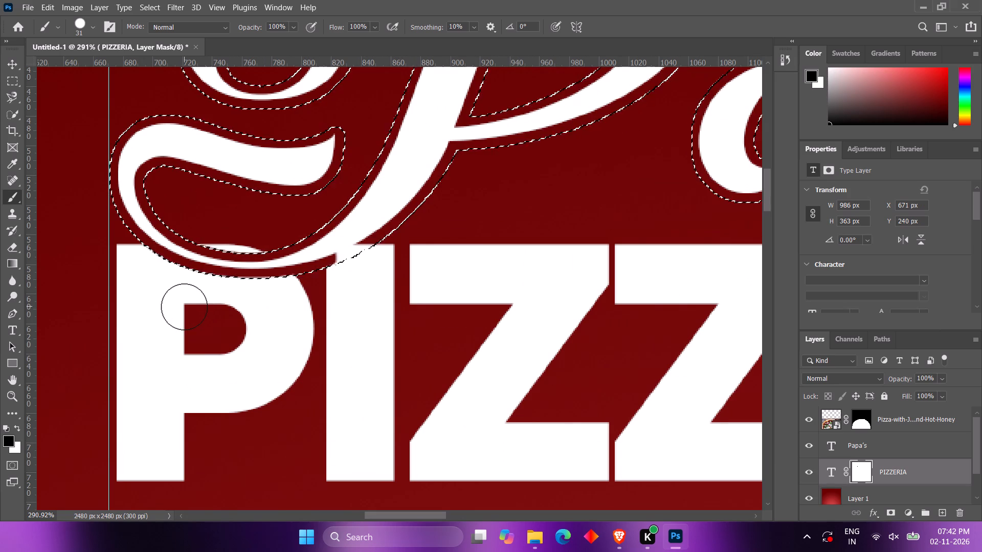
pyautogui.hotkey('ctrl', 'd')
# Examine the title's cut-out gaps across the poster and close up where the script tail crosses the P and I.
pyautogui.keyDown('alt'); pyautogui.scroll(-13, 184, 307); pyautogui.keyUp('alt')
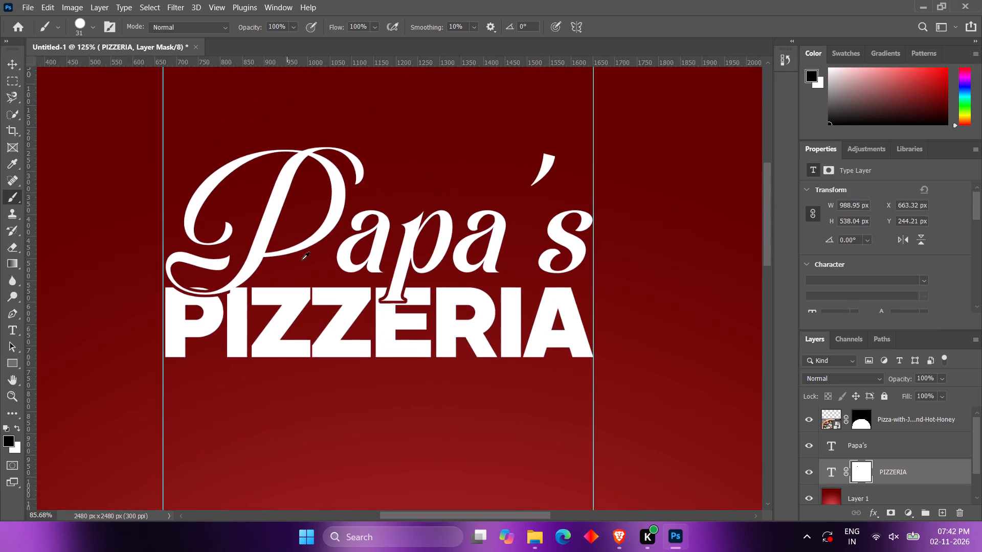
pyautogui.keyDown('alt'); pyautogui.scroll(-11, 318, 256); pyautogui.keyUp('alt')
pyautogui.scroll(-4, 327, 257)
pyautogui.keyDown('alt'); pyautogui.scroll(5, 345, 197); pyautogui.keyUp('alt')
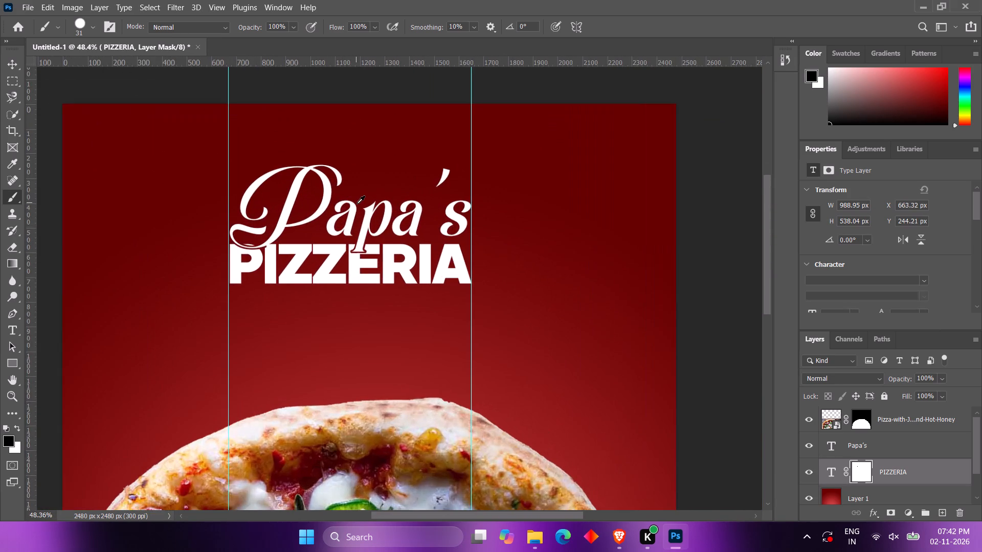
pyautogui.keyDown('alt'); pyautogui.scroll(3, 357, 203); pyautogui.keyUp('alt')
pyautogui.scroll(4, 465, 203)
pyautogui.keyDown('alt'); pyautogui.scroll(4, 327, 310); pyautogui.keyUp('alt')
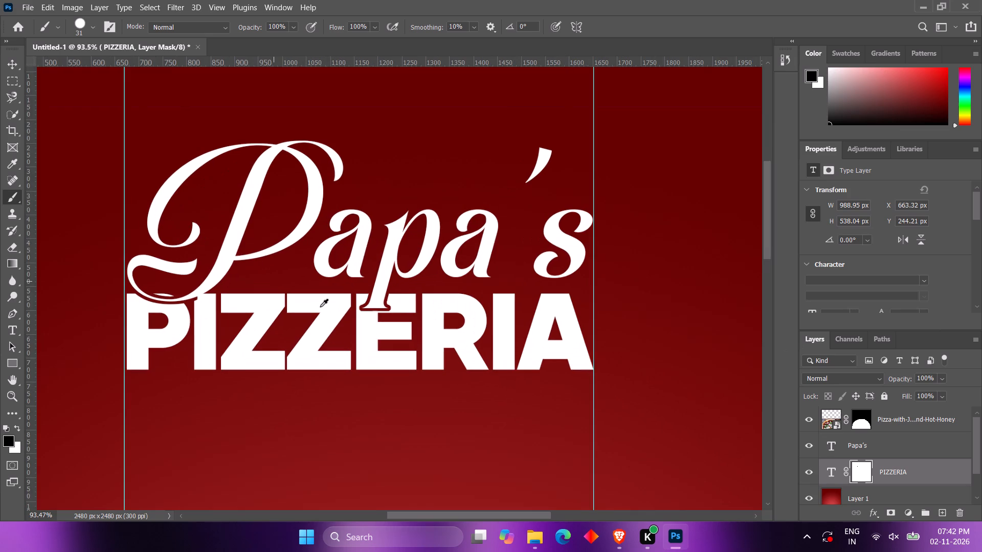
pyautogui.keyDown('alt'); pyautogui.scroll(11, 136, 295); pyautogui.keyUp('alt')
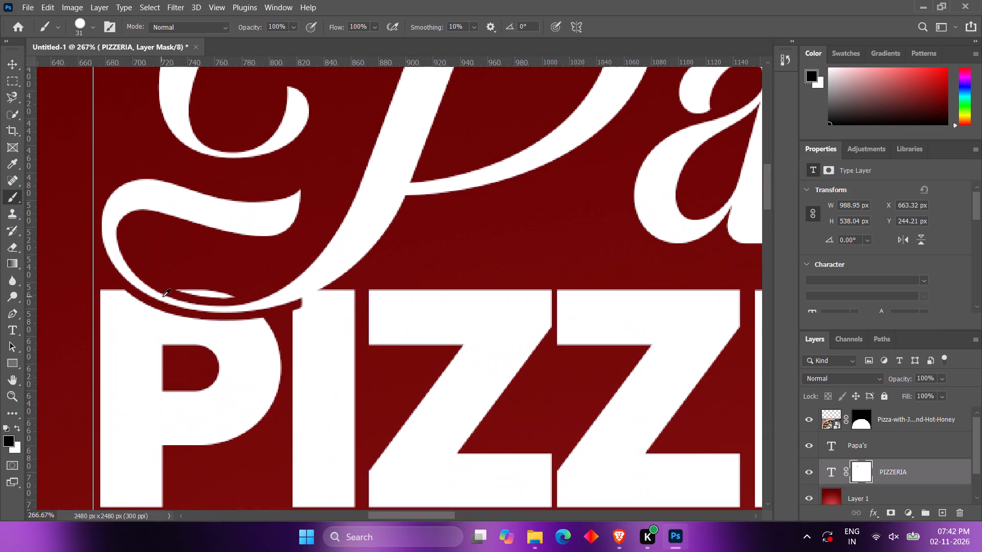
pyautogui.keyDown('alt'); pyautogui.scroll(-7, 163, 296); pyautogui.keyUp('alt')
pyautogui.keyDown('alt'); pyautogui.scroll(11, 178, 300); pyautogui.keyUp('alt')
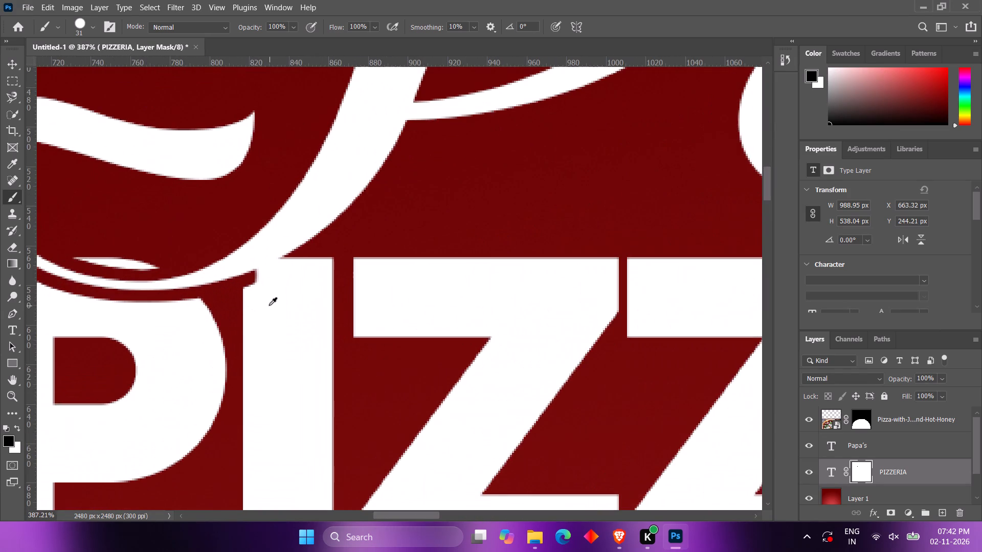
pyautogui.keyDown('alt'); pyautogui.scroll(2, 244, 277); pyautogui.keyUp('alt')
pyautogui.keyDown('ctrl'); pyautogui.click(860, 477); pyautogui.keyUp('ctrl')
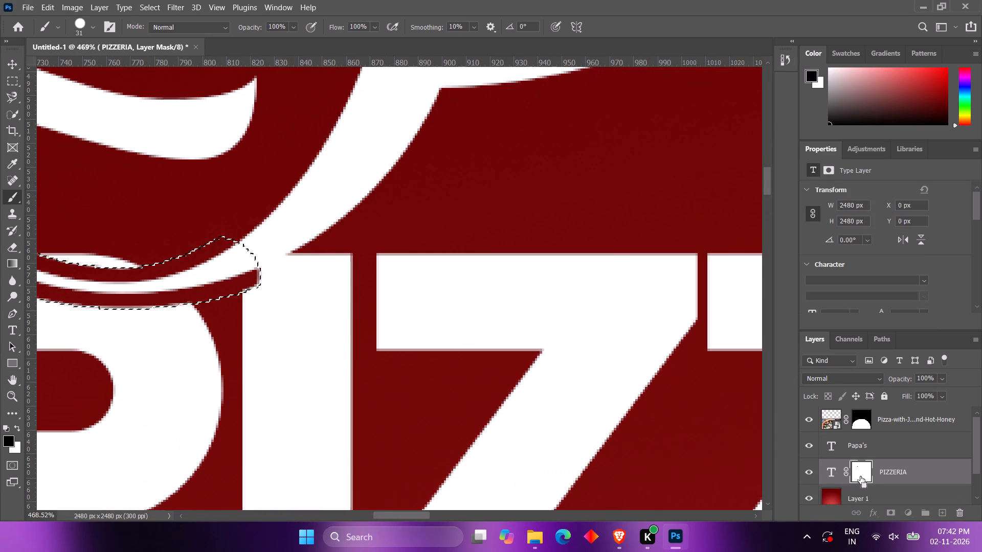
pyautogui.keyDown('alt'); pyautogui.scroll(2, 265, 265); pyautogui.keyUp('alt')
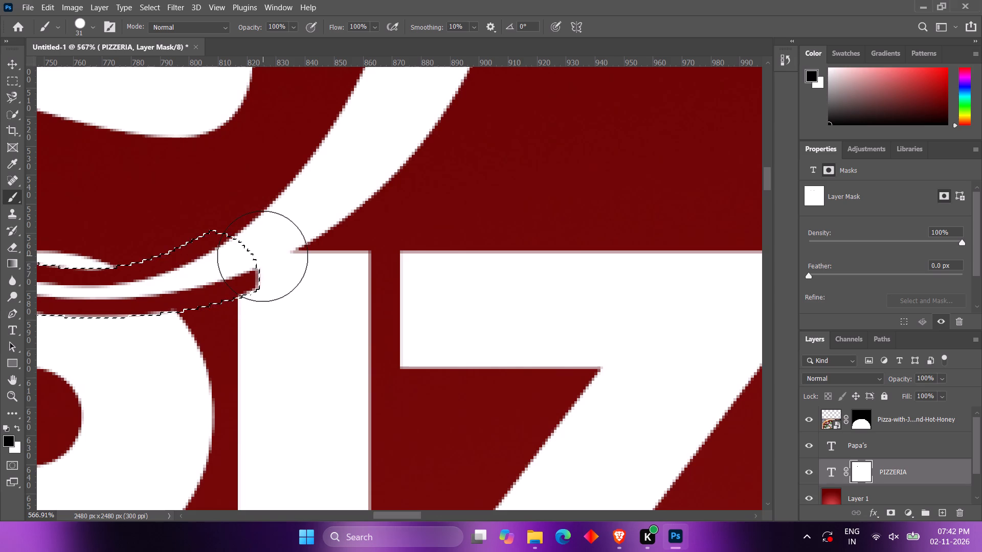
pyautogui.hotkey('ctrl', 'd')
# Select the Papa's lettering expanded by 6 pixels, paint black on the PIZZERIA mask where the tail crosses the I, and deselect.
pyautogui.keyDown('ctrl'); pyautogui.click(830, 447); pyautogui.keyUp('ctrl')
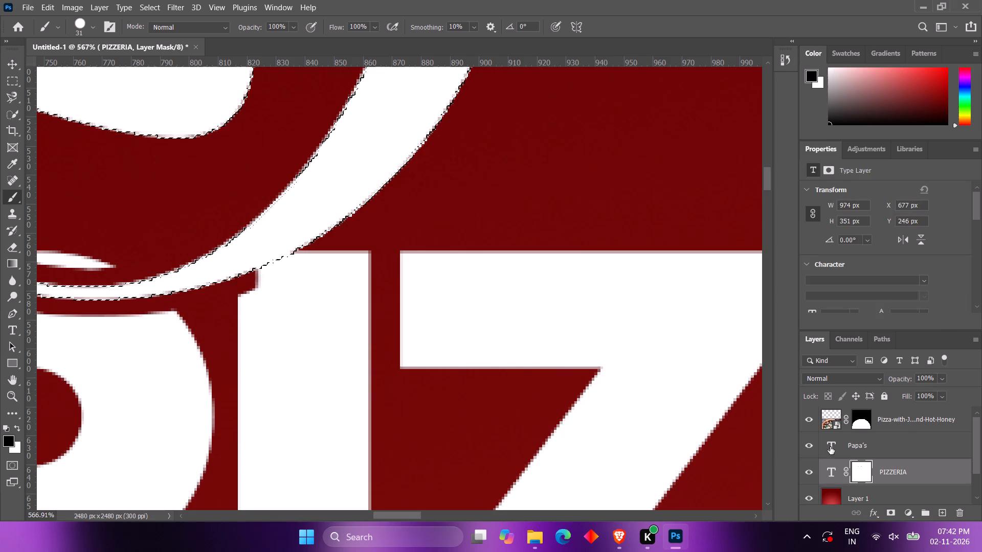
pyautogui.click(149, 0)
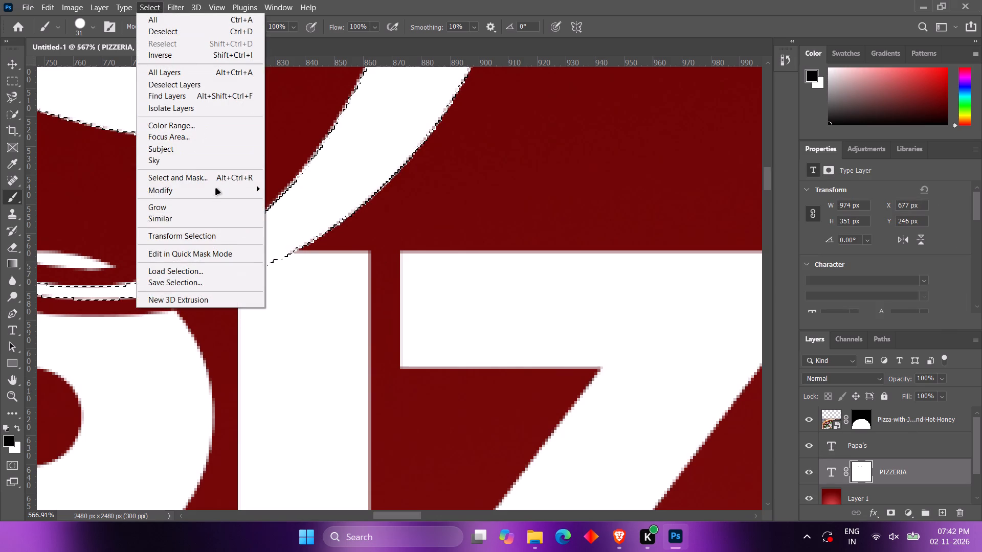
pyautogui.click(216, 189)
pyautogui.click(345, 208)
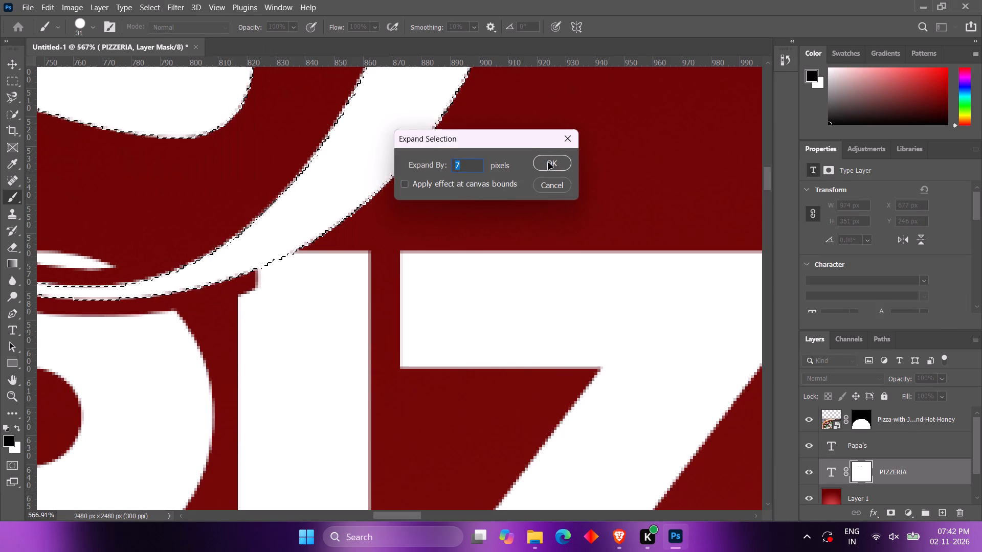
pyautogui.press('6')
pyautogui.press('Return')
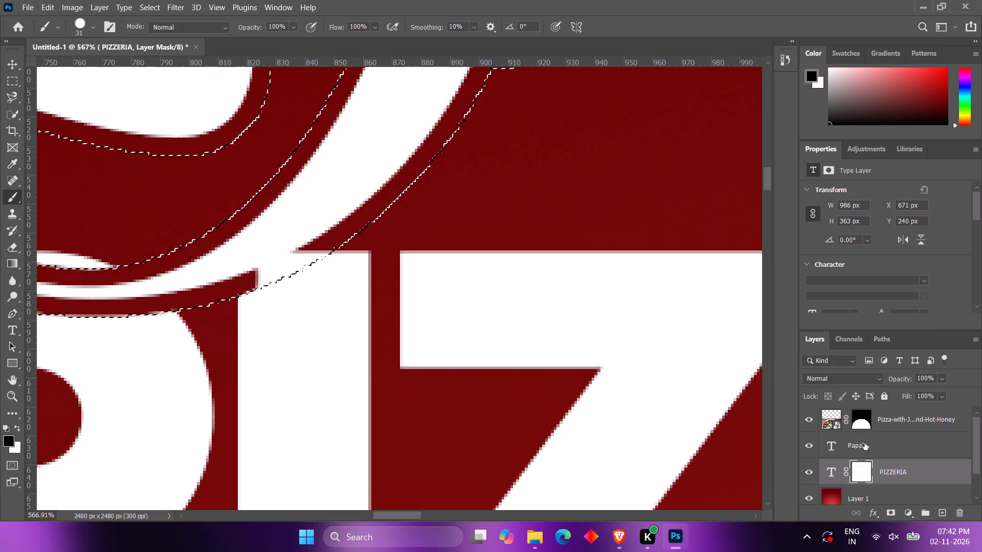
pyautogui.moveTo(250, 268); pyautogui.dragTo(439, 149)
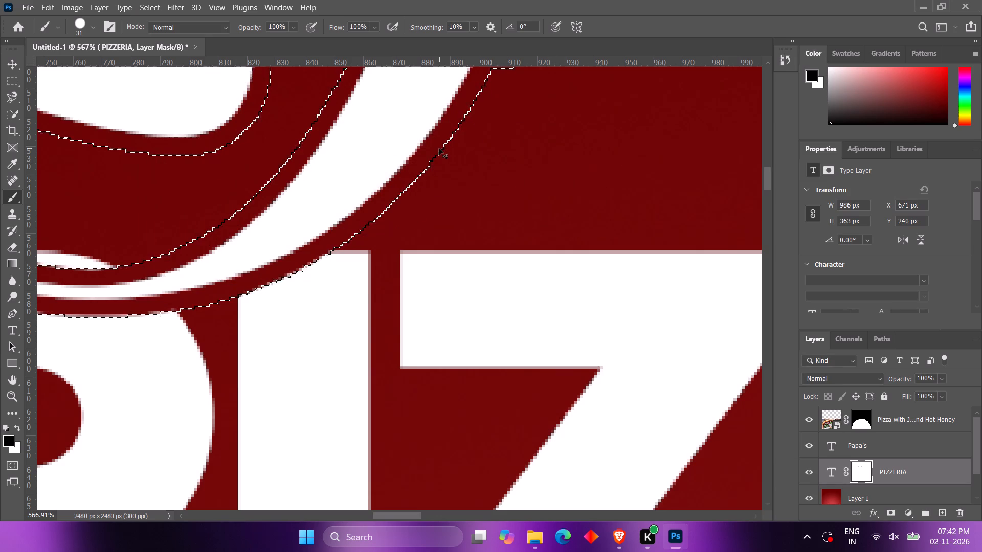
pyautogui.hotkey('ctrl', 'd')
# Group the Papa's and PIZZERIA text layers.
pyautogui.keyDown('alt'); pyautogui.scroll(-20, 355, 267); pyautogui.keyUp('alt')
pyautogui.keyDown('alt'); pyautogui.scroll(-1, 355, 267); pyautogui.keyUp('alt')
pyautogui.keyDown('alt'); pyautogui.scroll(-8, 288, 248); pyautogui.keyUp('alt')
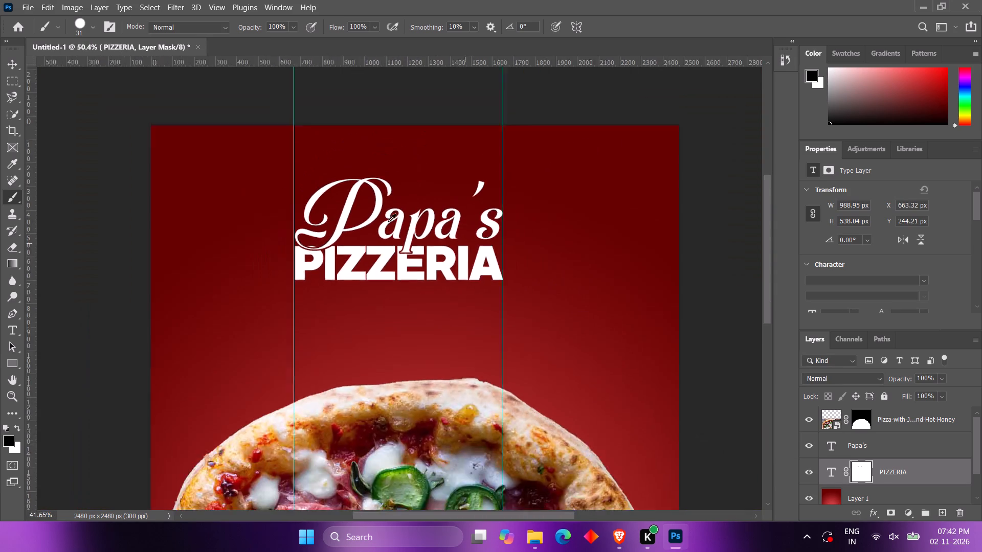
pyautogui.keyDown('alt'); pyautogui.scroll(-10, 388, 221); pyautogui.keyUp('alt')
pyautogui.scroll(4, 412, 218)
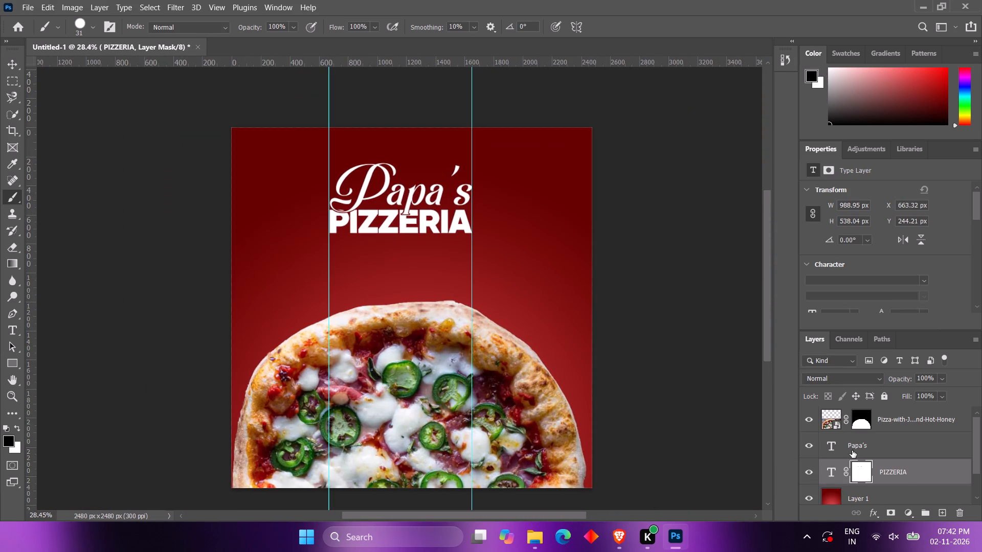
pyautogui.keyDown('ctrl'); pyautogui.click(852, 450); pyautogui.keyUp('ctrl')
pyautogui.hotkey('ctrl', 'g')
# Scale the title group to about 71% and move it up near the poster's top edge, at about Y 233 px.
pyautogui.hotkey('ctrl', 't')
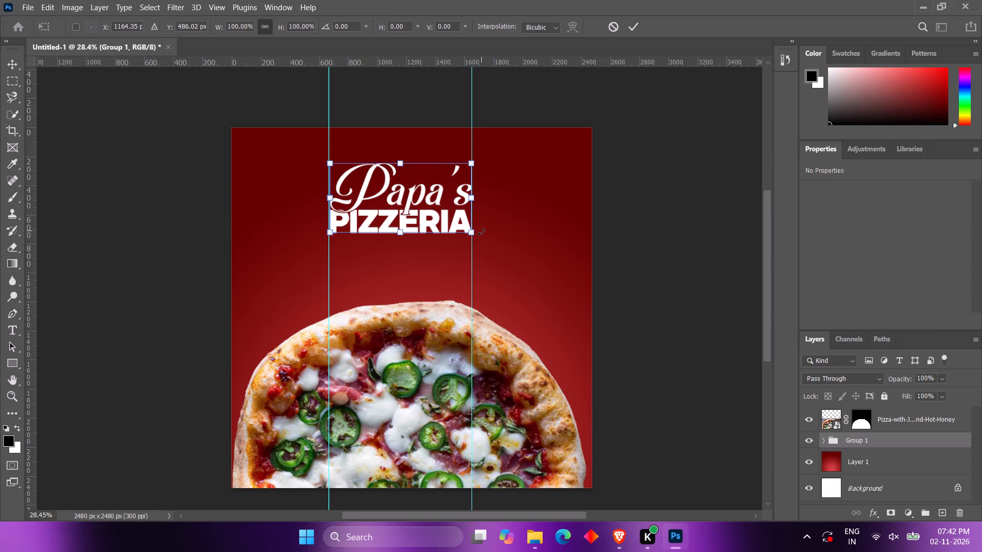
pyautogui.keyDown('alt'); pyautogui.moveTo(476, 236); pyautogui.dragTo(458, 221); pyautogui.keyUp('alt')
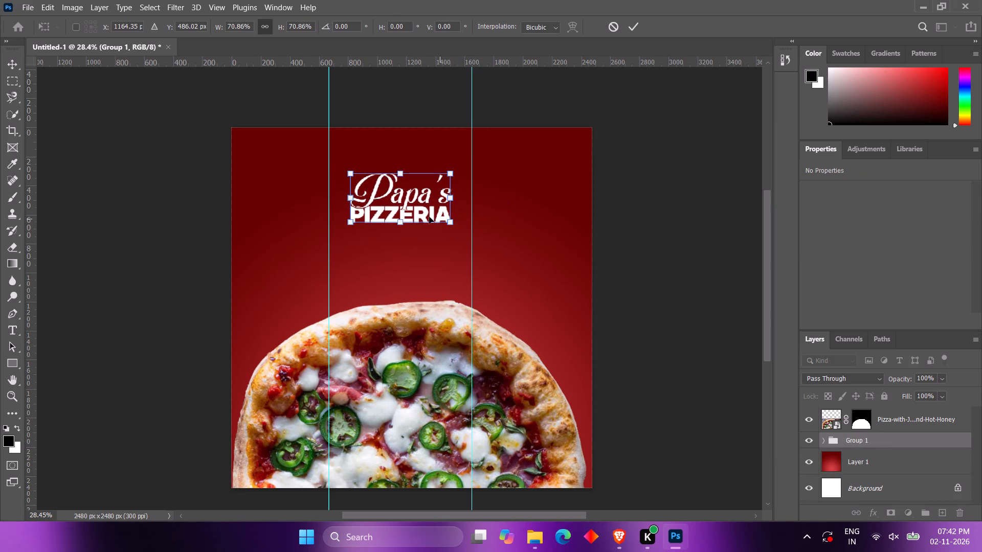
pyautogui.moveTo(421, 214); pyautogui.dragTo(422, 177)
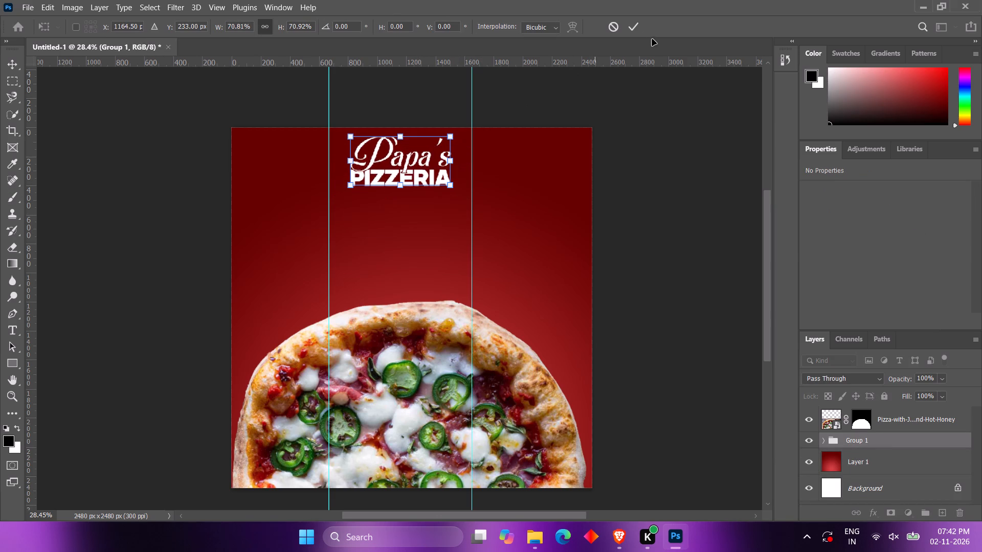
pyautogui.click(637, 30)
# Add a text line reading "New Italian Crust Margherita" between the title and the pizza.
pyautogui.keyDown('alt'); pyautogui.scroll(1, 430, 220); pyautogui.keyUp('alt')
pyautogui.scroll(-1, 464, 306)
pyautogui.keyDown('alt'); pyautogui.scroll(3, 413, 193); pyautogui.keyUp('alt')
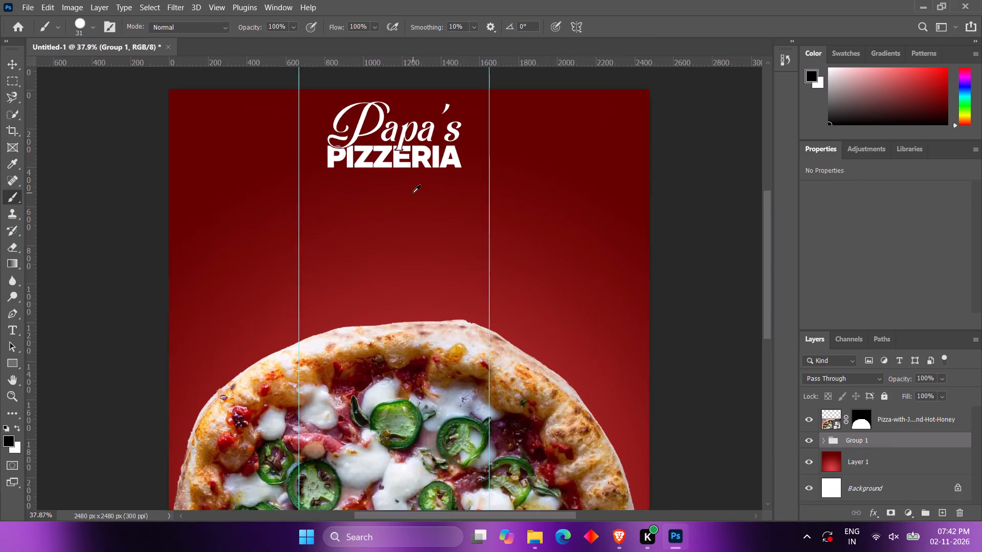
pyautogui.click(5, 328)
pyautogui.click(404, 232)
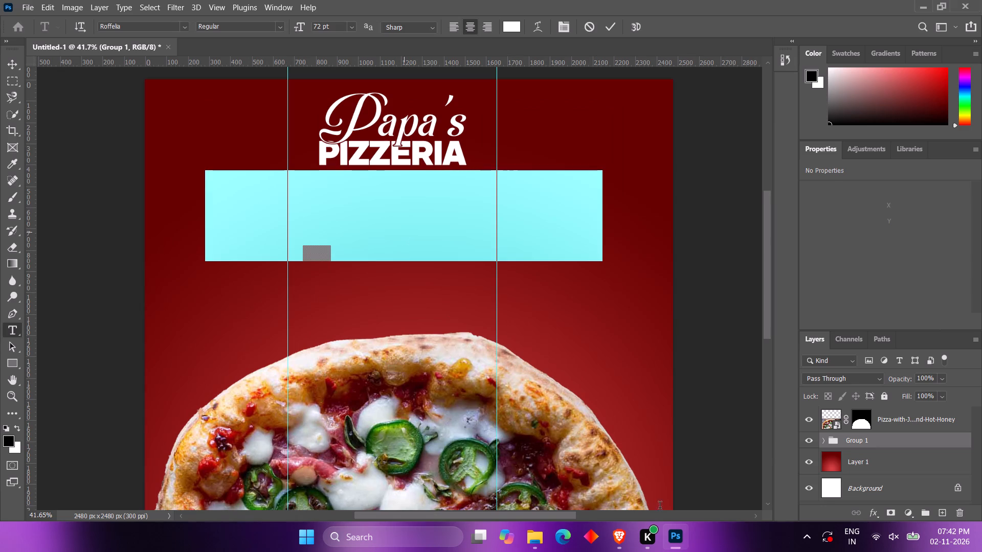
pyautogui.write('New i')
pyautogui.hotkey('shift', 'BackSpace')
pyautogui.hotkey('shift', '(')
pyautogui.hotkey('shift', 'BackSpace')
pyautogui.write('Italian Crust M')
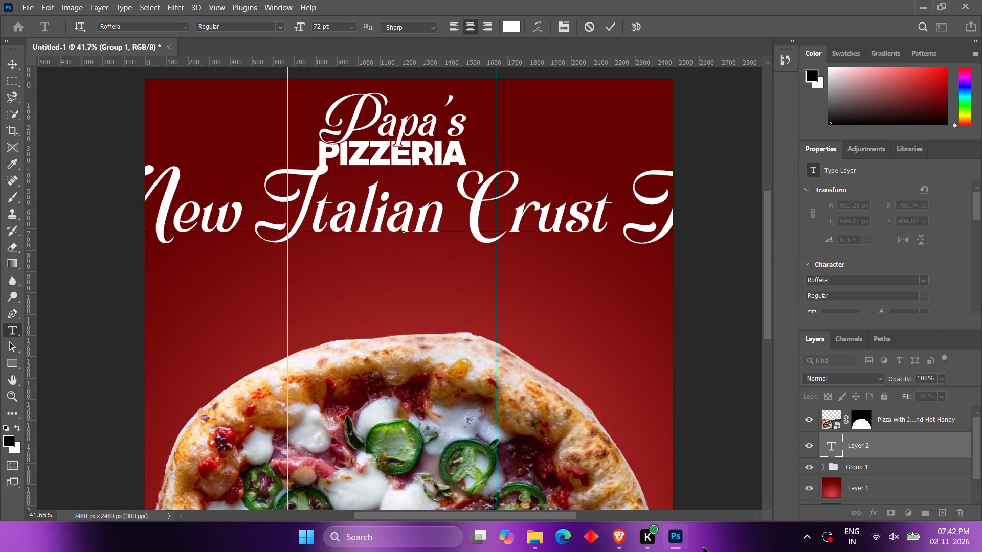
pyautogui.write('argherita')
# Set the whole "New Italian Crust Margherita" line to 30 pt in the Pogonia Extra Bold font.
pyautogui.hotkey('ctrl', 'a')
pyautogui.scroll(-3, 832, 252)
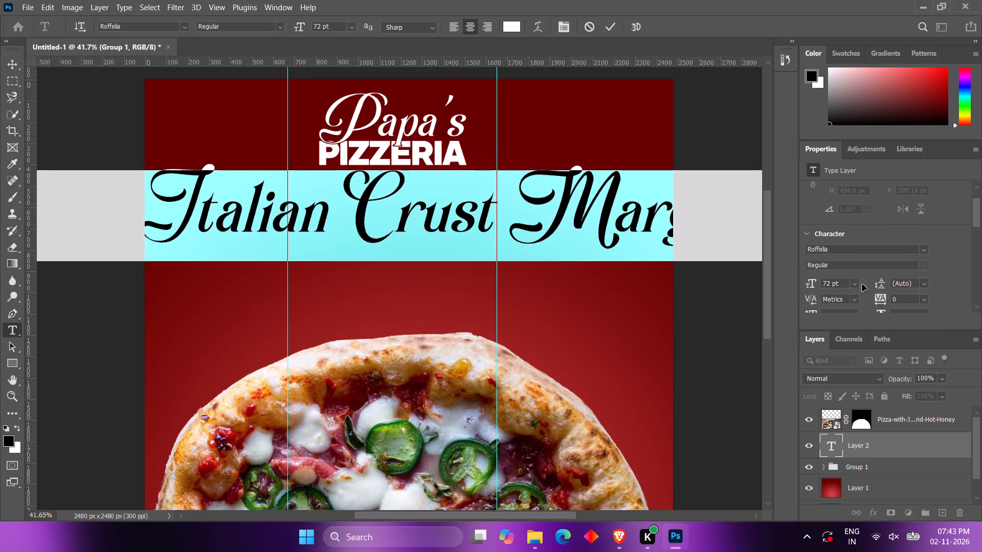
pyautogui.click(855, 280)
pyautogui.click(851, 409)
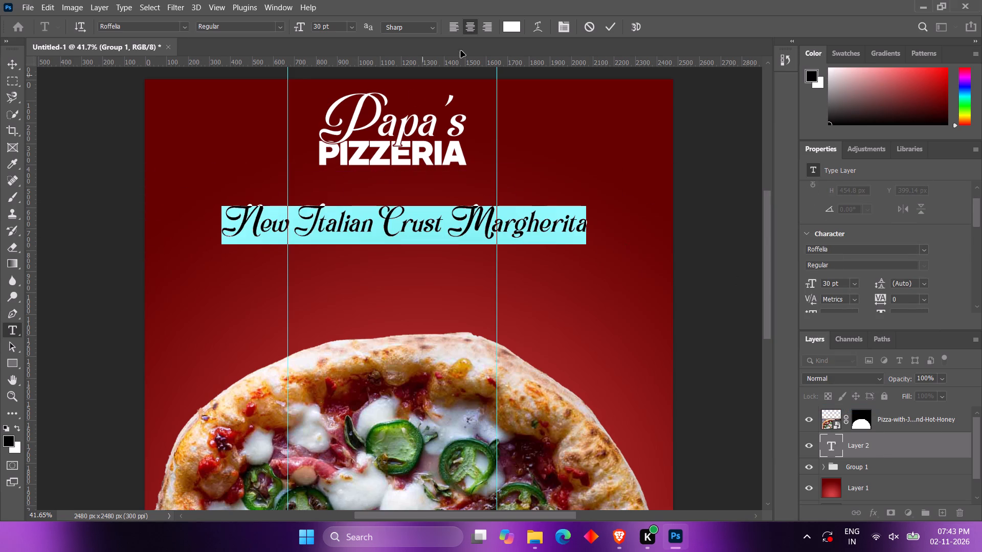
pyautogui.click(925, 252)
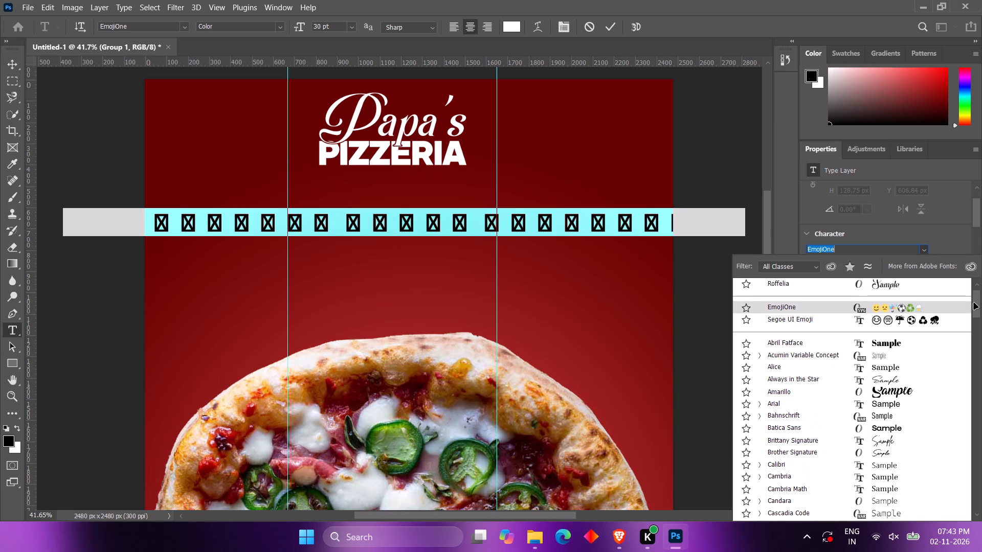
pyautogui.moveTo(975, 303); pyautogui.dragTo(978, 327)
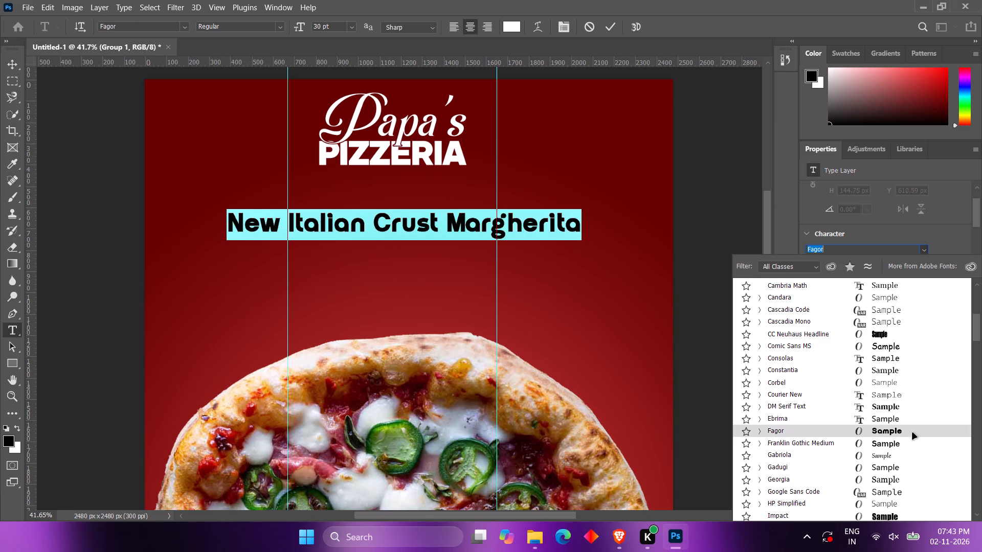
pyautogui.scroll(-7, 896, 410)
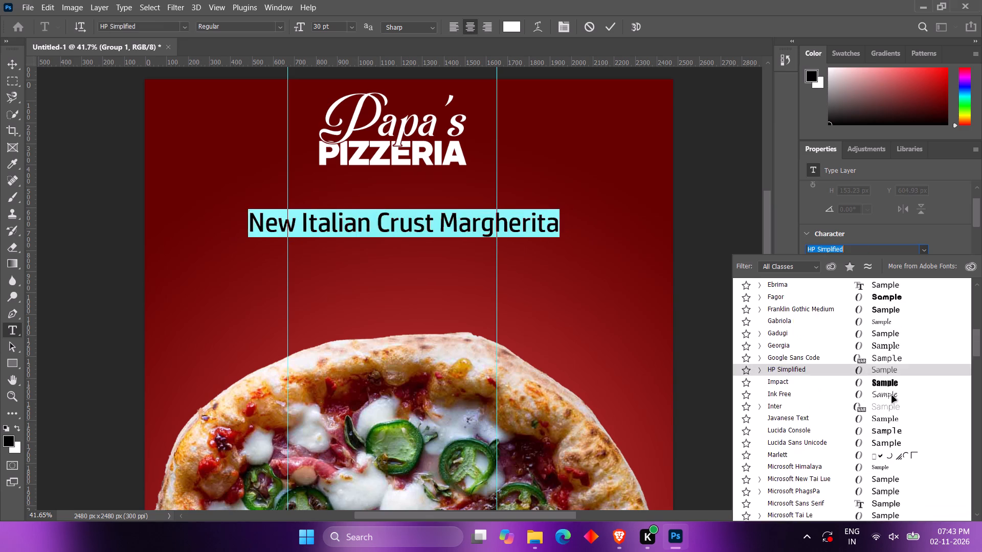
pyautogui.scroll(-20, 892, 396)
pyautogui.scroll(-19, 892, 396)
pyautogui.scroll(-12, 891, 398)
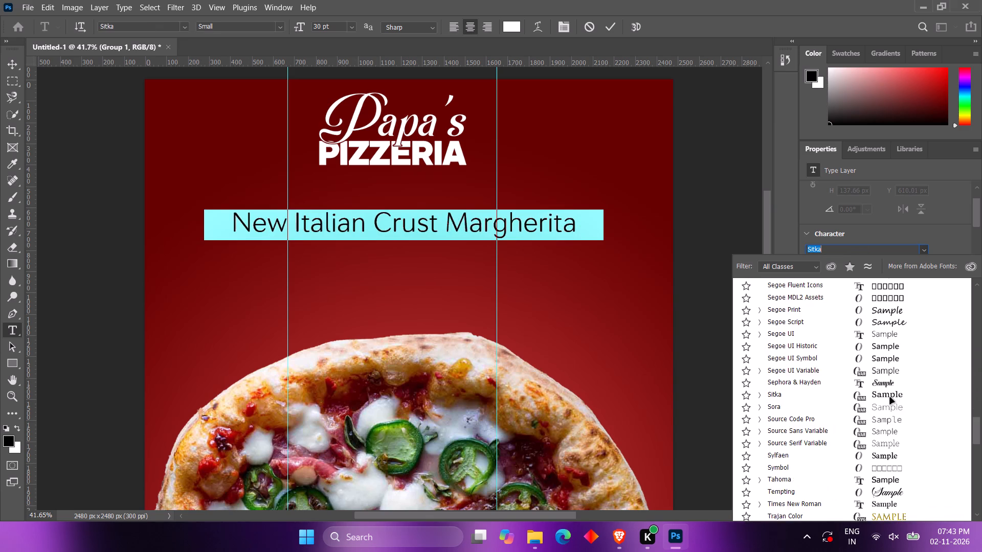
pyautogui.scroll(-3, 890, 398)
pyautogui.scroll(20, 890, 398)
pyautogui.scroll(6, 890, 398)
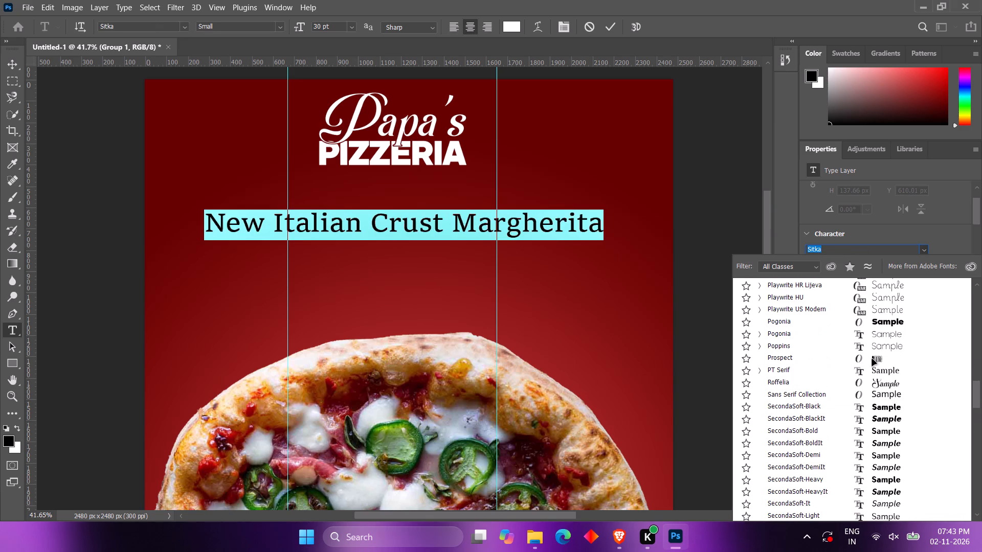
pyautogui.click(877, 320)
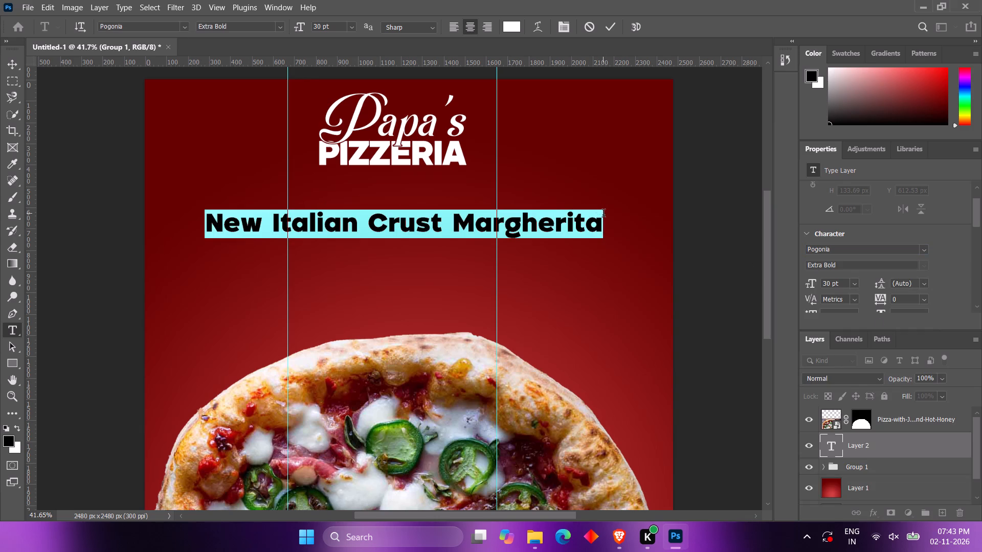
# Set the "New Italian Crust Margherita" text size to 36 pt and commit the text.
pyautogui.click(604, 215)
pyautogui.moveTo(604, 215); pyautogui.dragTo(215, 220)
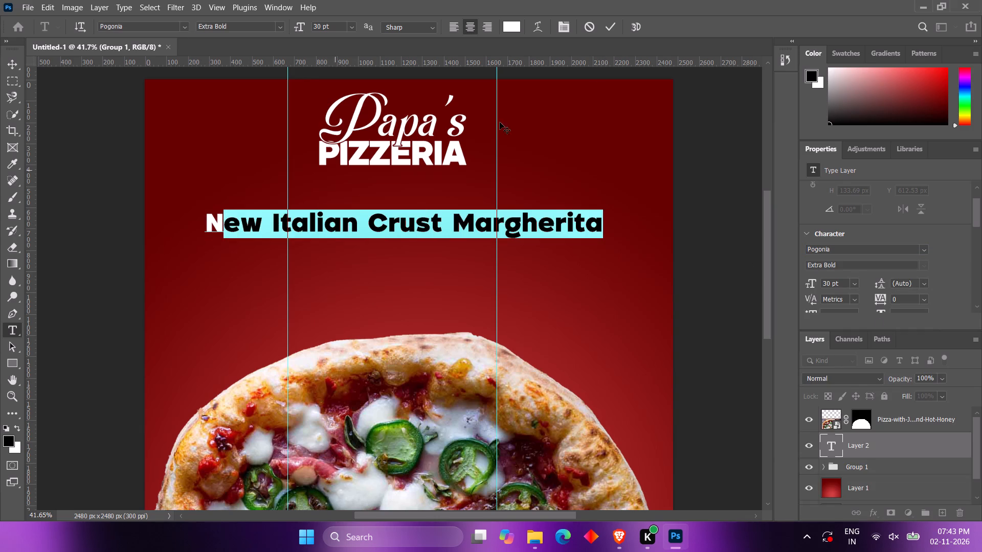
pyautogui.click(221, 228)
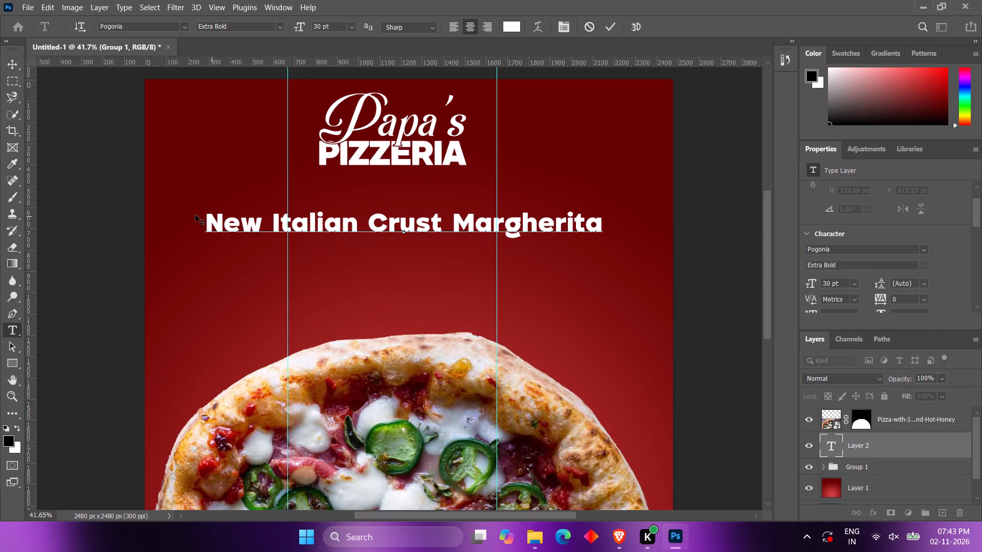
pyautogui.moveTo(205, 222); pyautogui.dragTo(598, 203)
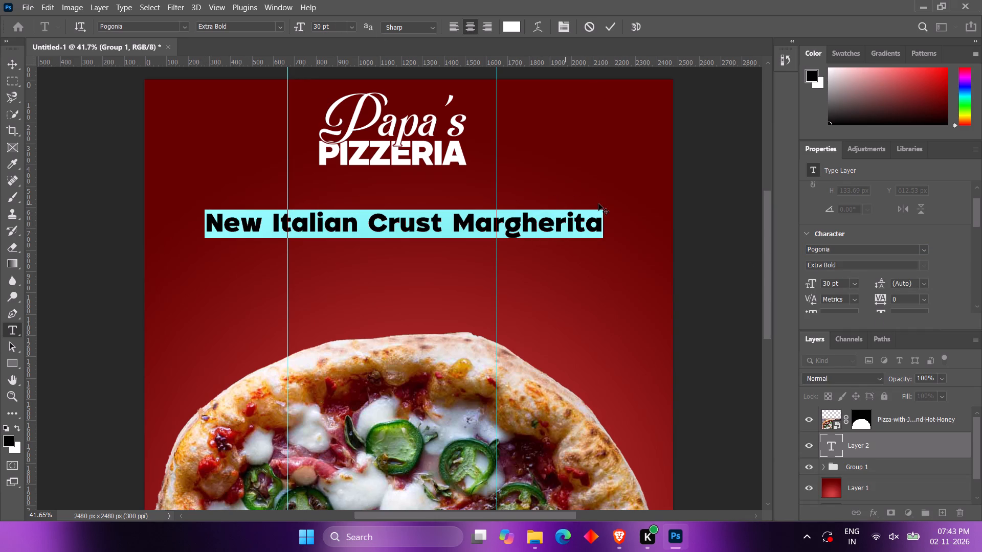
pyautogui.click(351, 30)
pyautogui.click(343, 162)
pyautogui.click(610, 24)
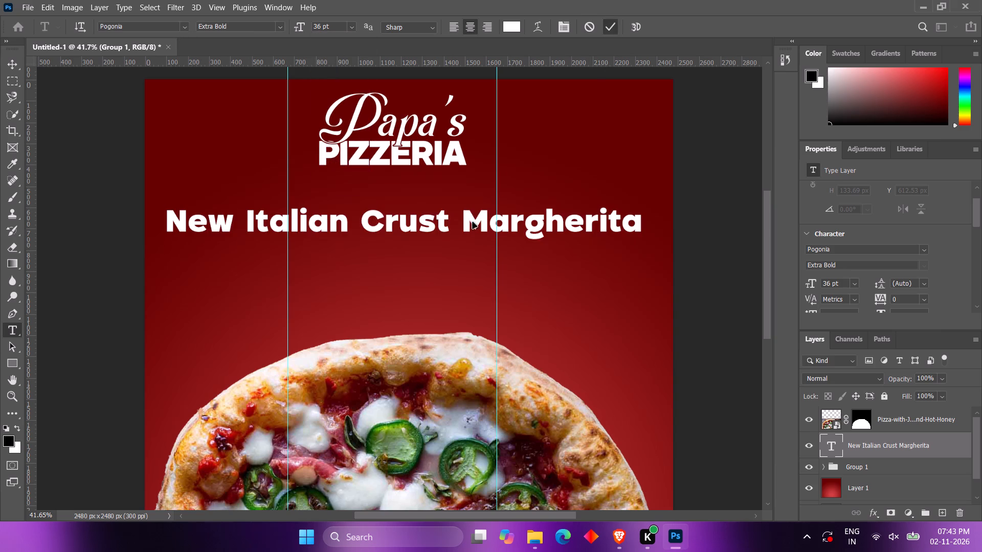
# Move the "New Italian Crust Margherita" headline up to just below the title, at about Y 455 px.
pyautogui.keyDown('ctrl'); pyautogui.moveTo(473, 217); pyautogui.dragTo(472, 203); pyautogui.keyUp('ctrl')
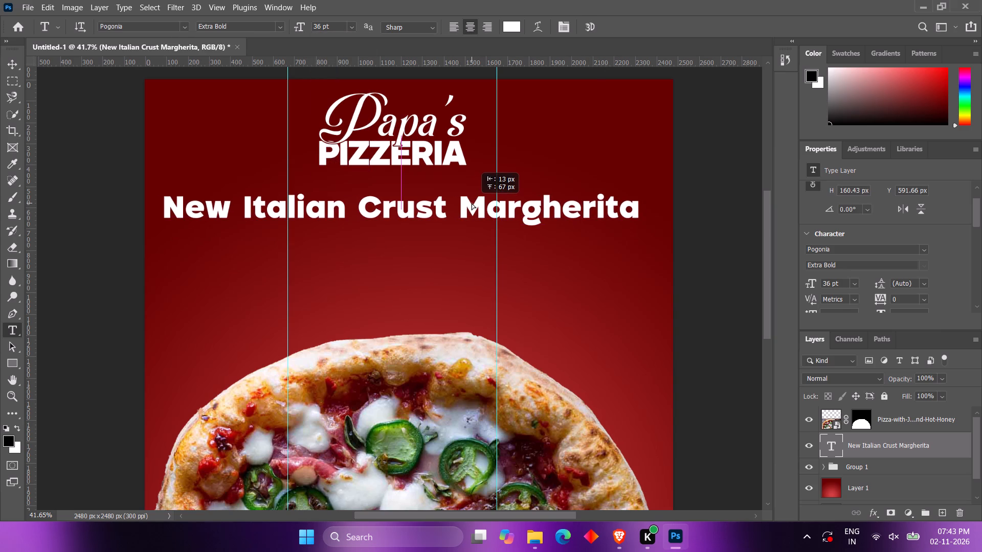
pyautogui.keyDown('ctrl'); pyautogui.moveTo(472, 203); pyautogui.dragTo(469, 188); pyautogui.keyUp('ctrl')
# Centre the Papa's Pizzeria title group horizontally on the Background layer.
pyautogui.click(867, 471)
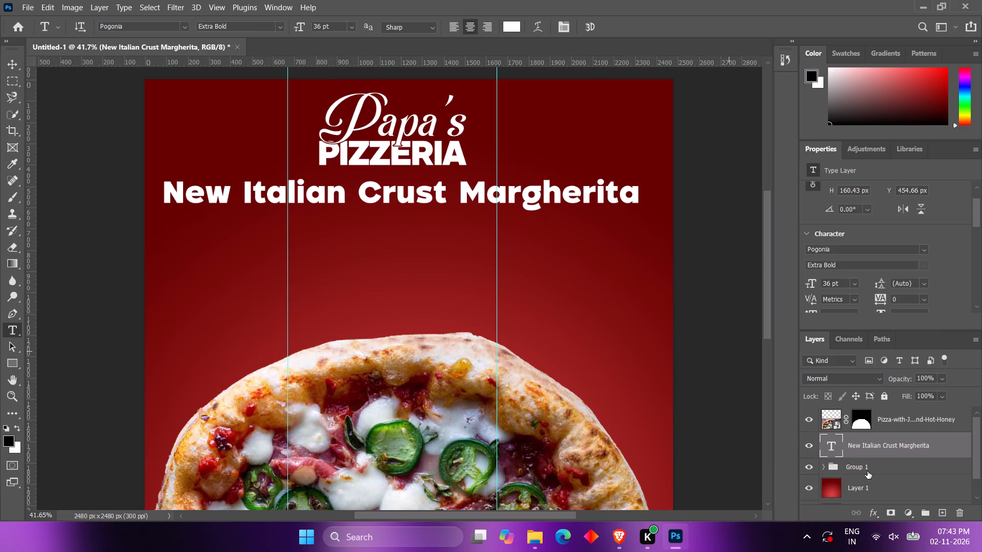
pyautogui.scroll(-3, 890, 479)
pyautogui.keyDown('ctrl'); pyautogui.click(881, 494); pyautogui.keyUp('ctrl')
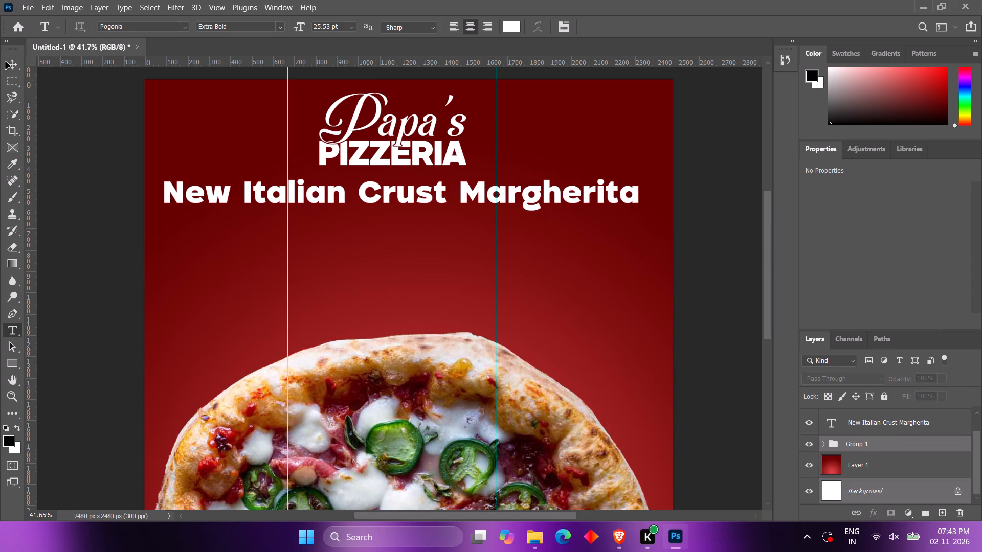
pyautogui.click(8, 63)
pyautogui.click(293, 28)
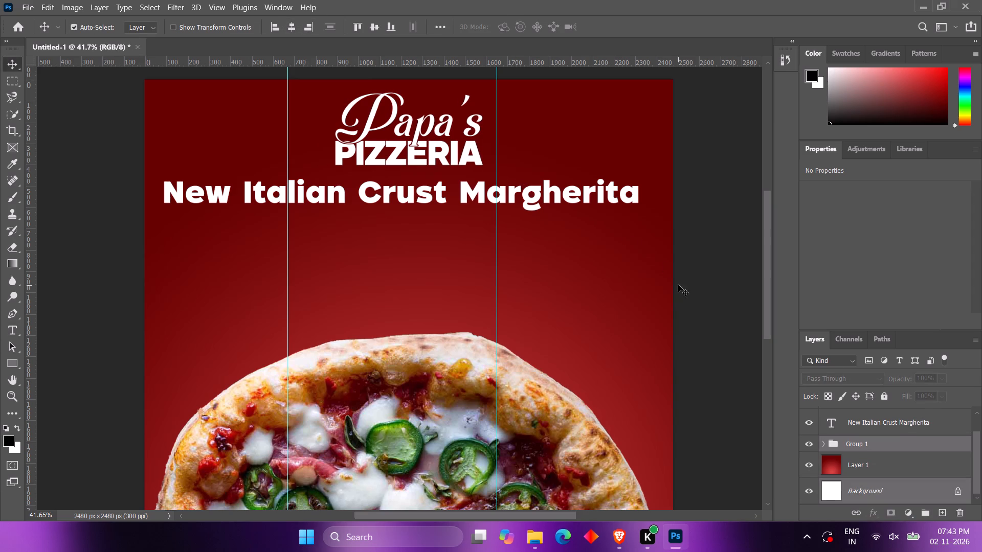
# Remove both vertical guides from the poster.
pyautogui.moveTo(498, 131); pyautogui.dragTo(0, 167)
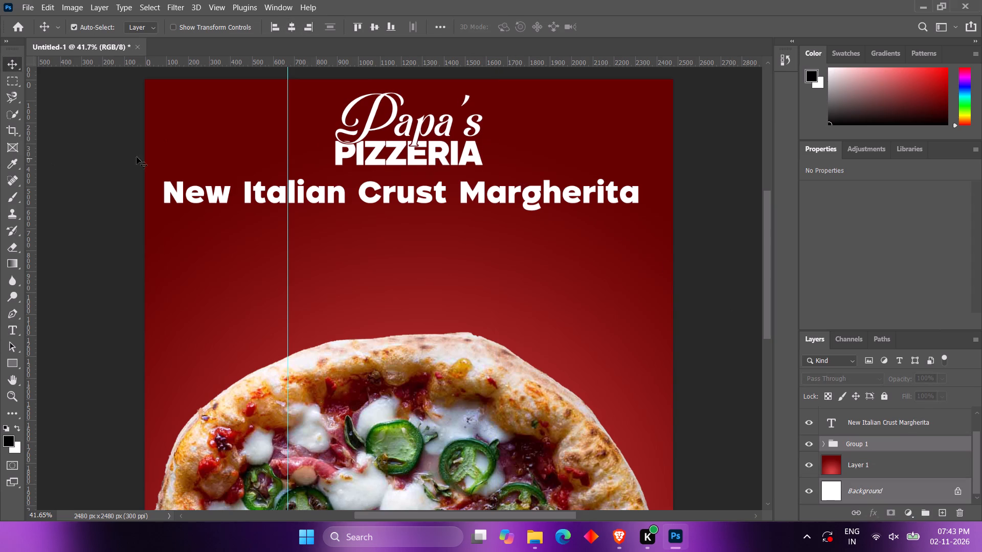
pyautogui.moveTo(288, 146); pyautogui.dragTo(0, 173)
# Centre the "New Italian Crust Margherita" headline horizontally on the Background layer.
pyautogui.scroll(2, 913, 455)
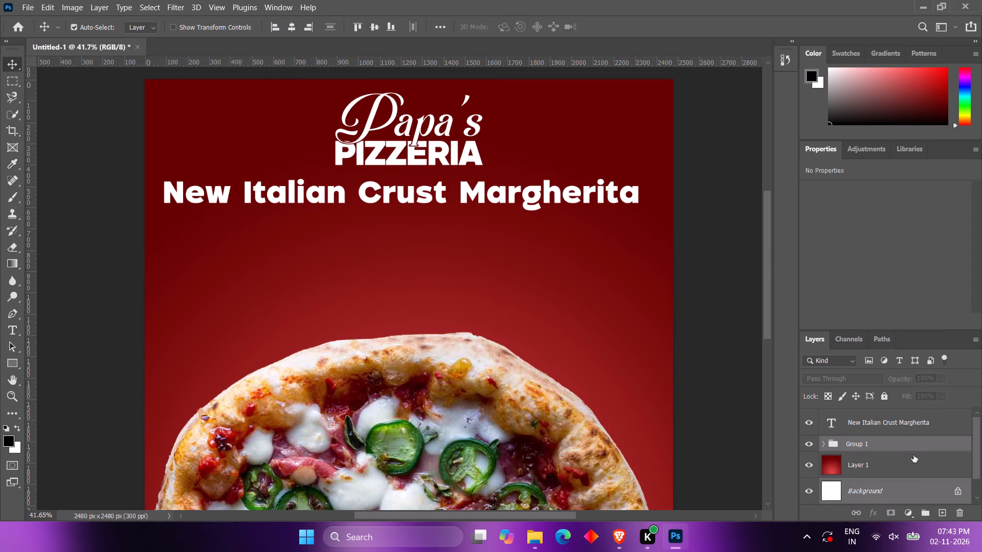
pyautogui.click(890, 446)
pyautogui.scroll(-5, 892, 445)
pyautogui.keyDown('ctrl'); pyautogui.click(892, 491); pyautogui.keyUp('ctrl')
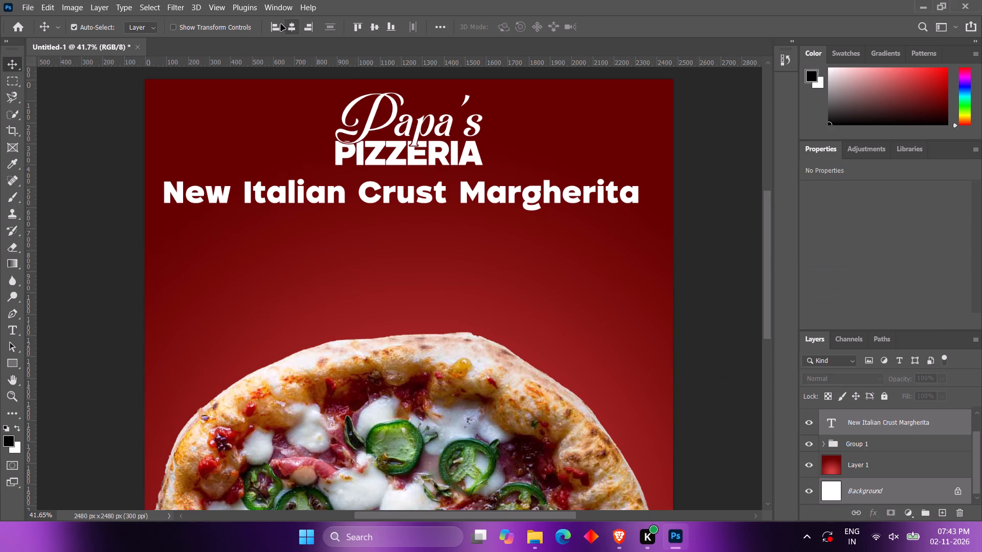
pyautogui.click(291, 25)
# Move only the "New Italian Crust Margherita" headline straight down to leave a gap beneath the title.
pyautogui.keyDown('alt'); pyautogui.scroll(-5, 361, 138); pyautogui.keyUp('alt')
pyautogui.keyDown('alt'); pyautogui.scroll(5, 416, 153); pyautogui.keyUp('alt')
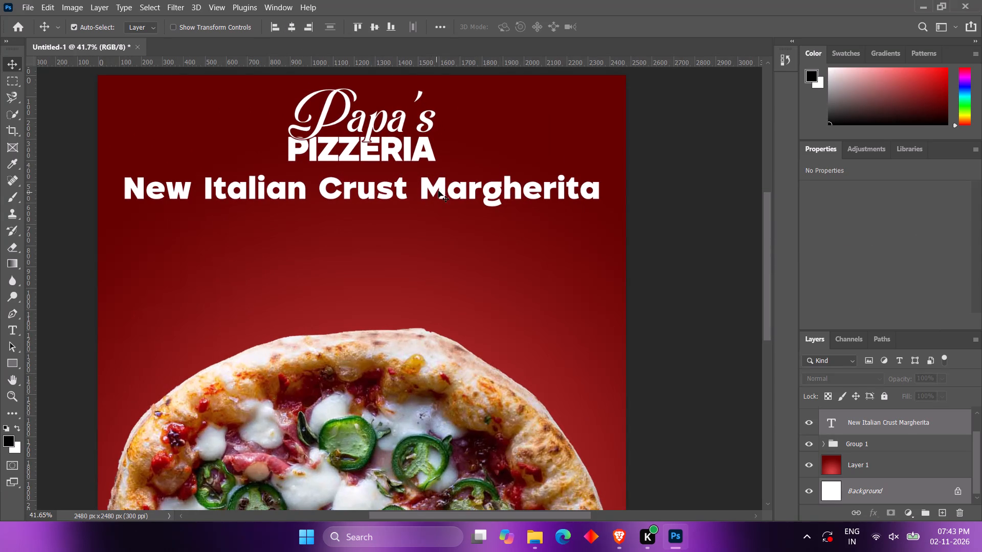
pyautogui.moveTo(438, 191); pyautogui.dragTo(439, 197)
pyautogui.keyDown('ctrl'); pyautogui.click(512, 210); pyautogui.keyUp('ctrl')
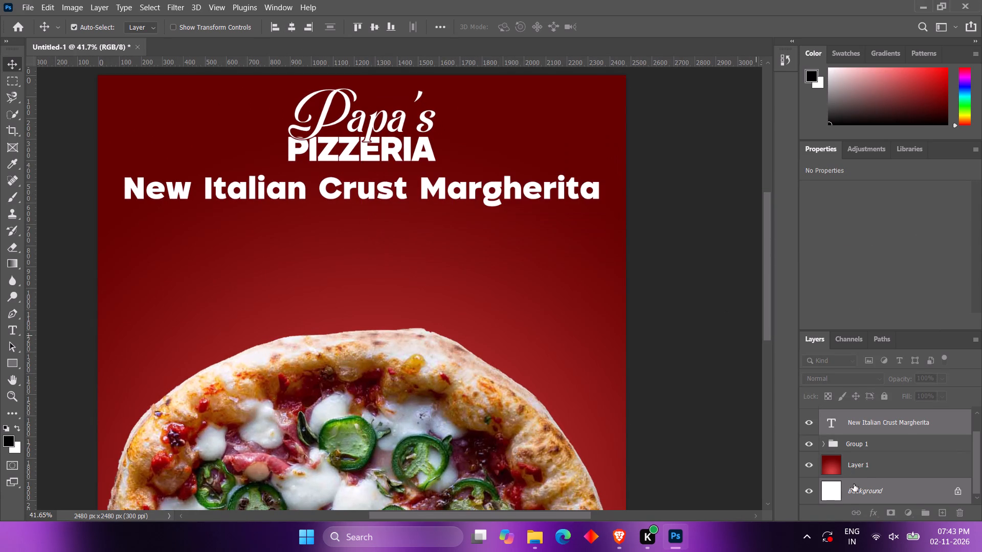
pyautogui.click(875, 428)
pyautogui.keyDown('ctrl'); pyautogui.moveTo(431, 189); pyautogui.dragTo(431, 195); pyautogui.keyUp('ctrl')
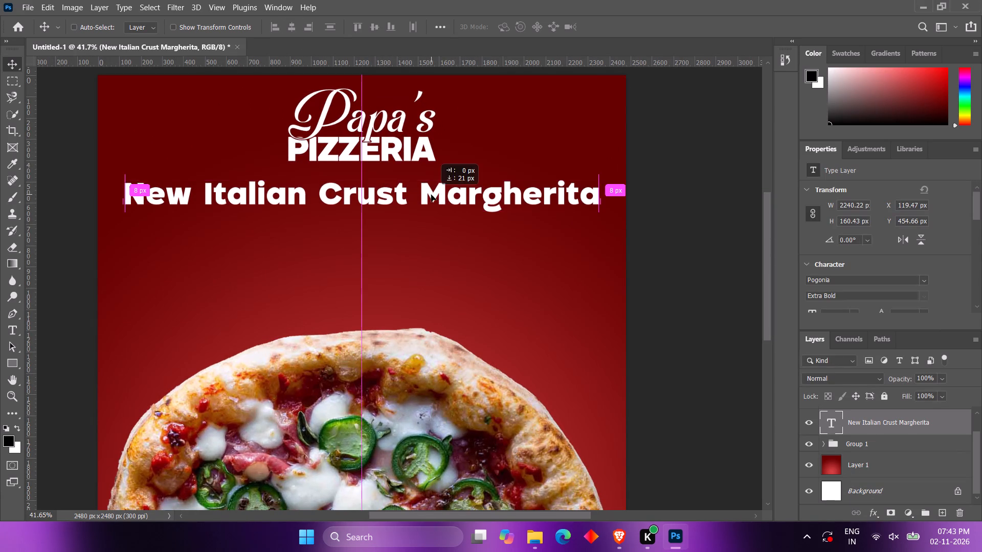
pyautogui.keyDown('ctrl'); pyautogui.moveTo(431, 195); pyautogui.dragTo(431, 206); pyautogui.keyUp('ctrl')
# Set the "New Italian Crust Margherita" text size to 30 pt.
pyautogui.scroll(-5, 869, 280)
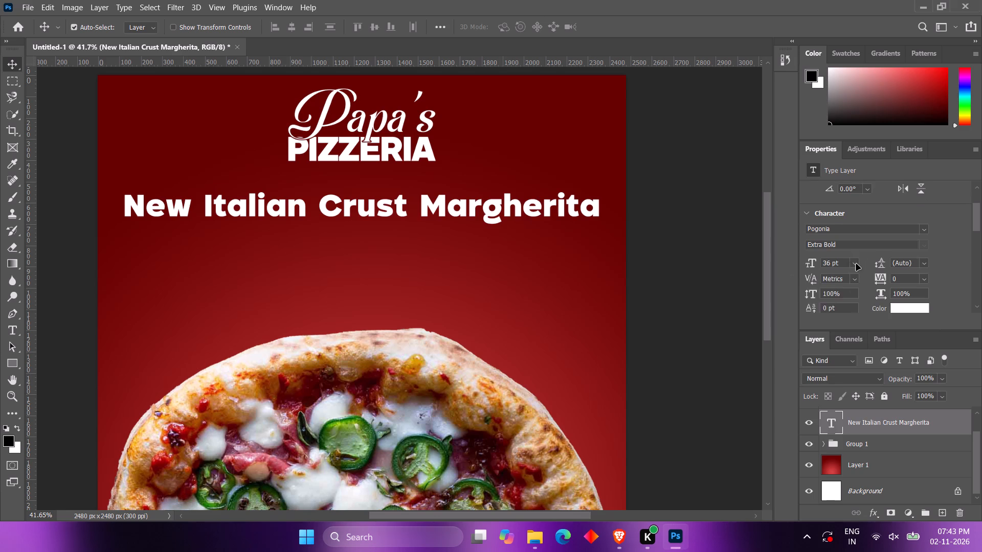
pyautogui.click(856, 264)
pyautogui.click(850, 386)
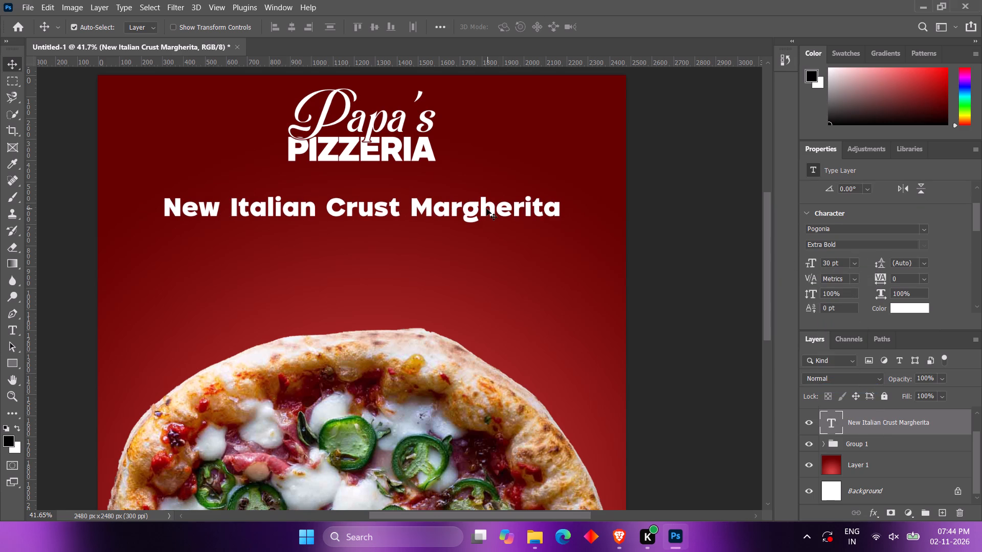
# On a new layer above the red gradient, draw a thin rectangle about 740 by 27 px under "PIZZERIA".
pyautogui.keyDown('alt'); pyautogui.scroll(-5, 486, 209); pyautogui.keyUp('alt')
pyautogui.keyDown('alt'); pyautogui.scroll(4, 342, 174); pyautogui.keyUp('alt')
pyautogui.keyDown('alt'); pyautogui.scroll(9, 575, 140); pyautogui.keyUp('alt')
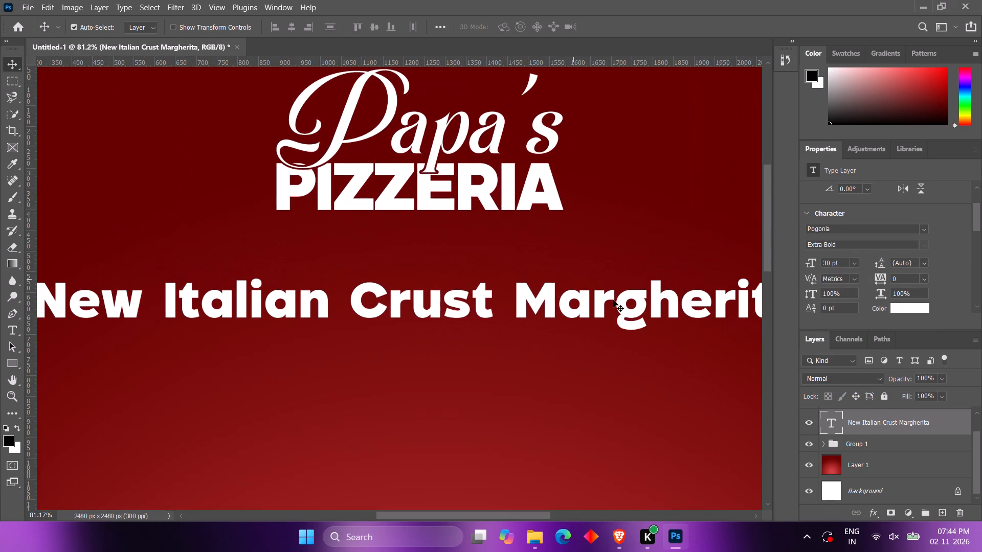
pyautogui.keyDown('alt'); pyautogui.scroll(3, 613, 300); pyautogui.keyUp('alt')
pyautogui.scroll(-2, 870, 469)
pyautogui.click(884, 462)
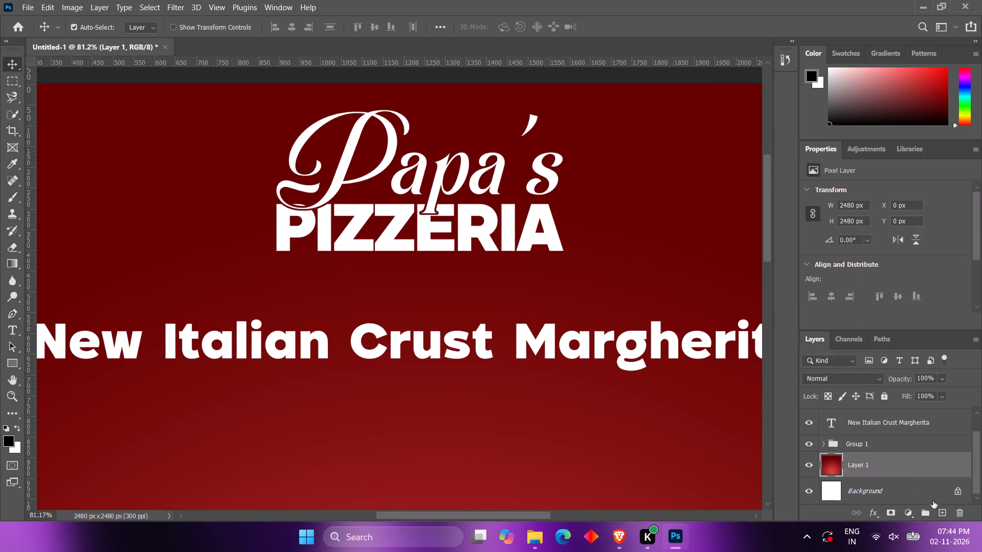
pyautogui.click(936, 511)
pyautogui.keyDown('alt'); pyautogui.scroll(2, 338, 250); pyautogui.keyUp('alt')
pyautogui.keyDown('alt'); pyautogui.scroll(-2, 155, 243); pyautogui.keyUp('alt')
pyautogui.keyDown('alt'); pyautogui.scroll(1, 426, 240); pyautogui.keyUp('alt')
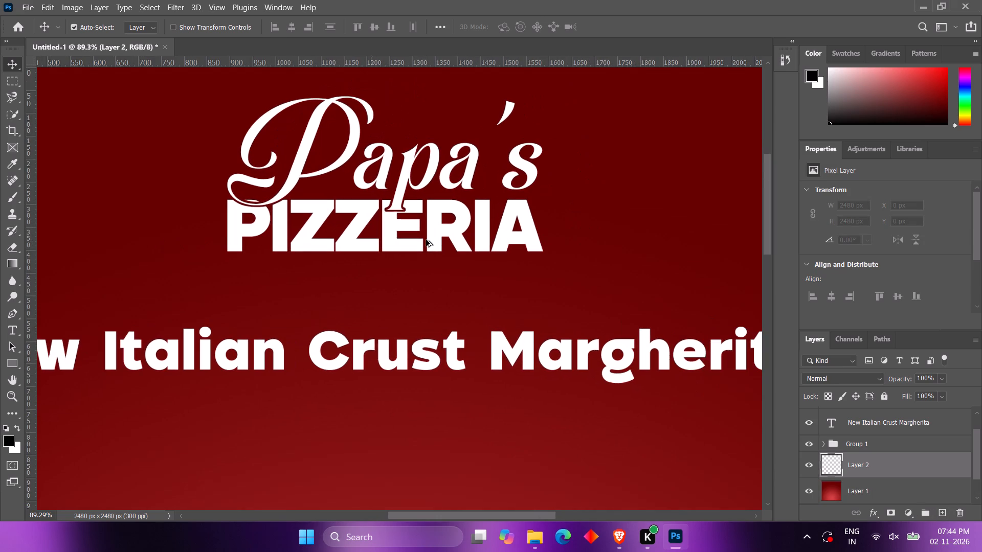
pyautogui.click(7, 363)
pyautogui.moveTo(217, 270); pyautogui.dragTo(500, 282)
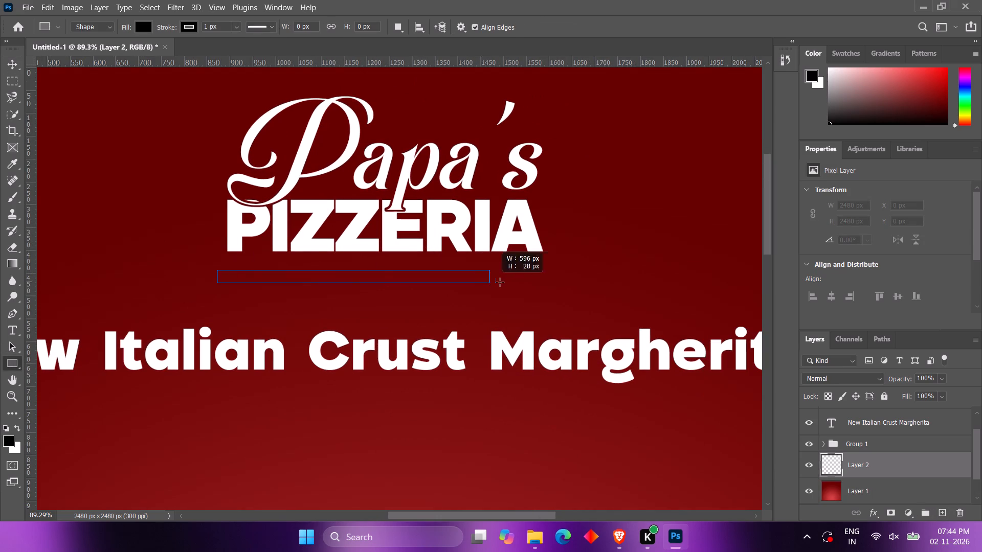
pyautogui.moveTo(500, 282); pyautogui.dragTo(554, 282)
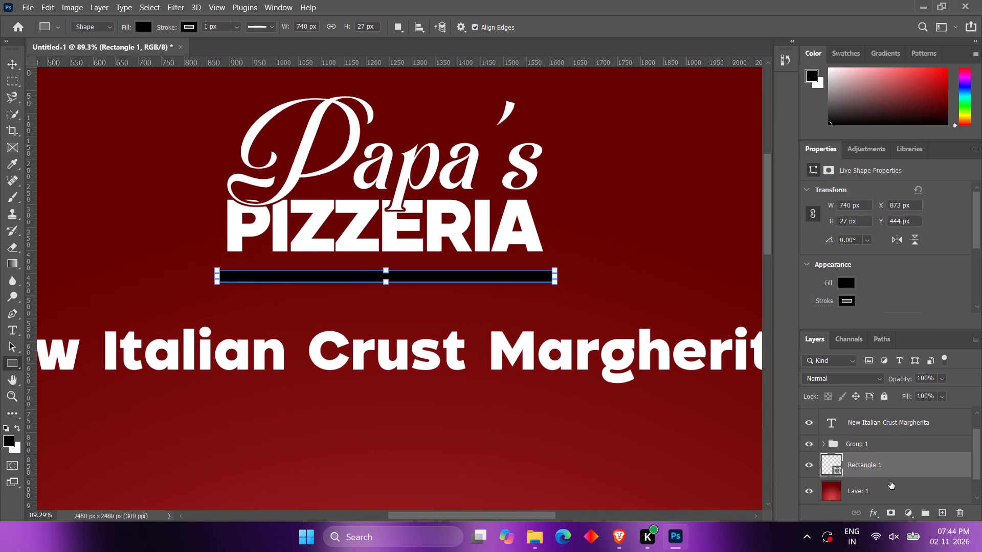
# Centre the rectangle horizontally on the red gradient layer.
pyautogui.keyDown('ctrl'); pyautogui.click(889, 482); pyautogui.keyUp('ctrl')
pyautogui.click(0, 64)
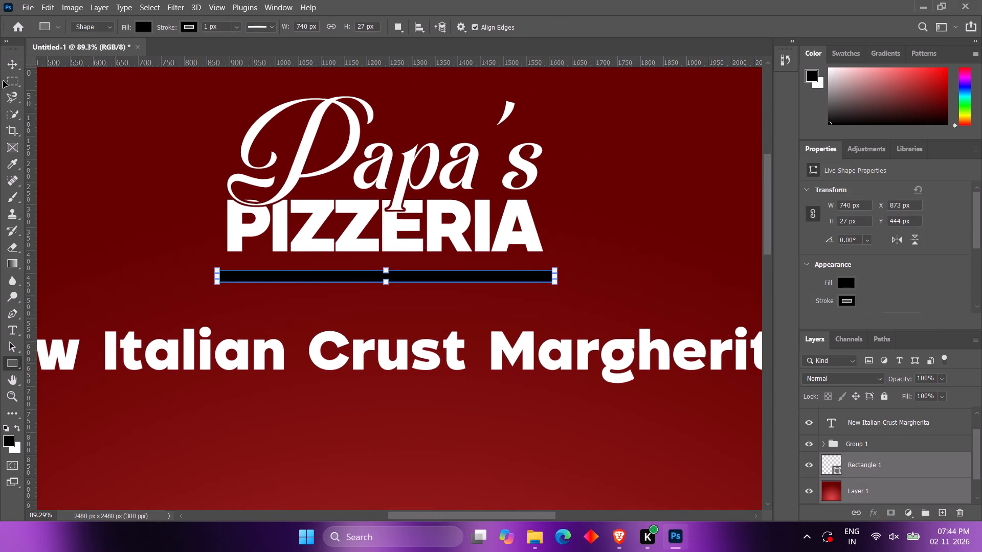
pyautogui.click(13, 70)
pyautogui.click(291, 27)
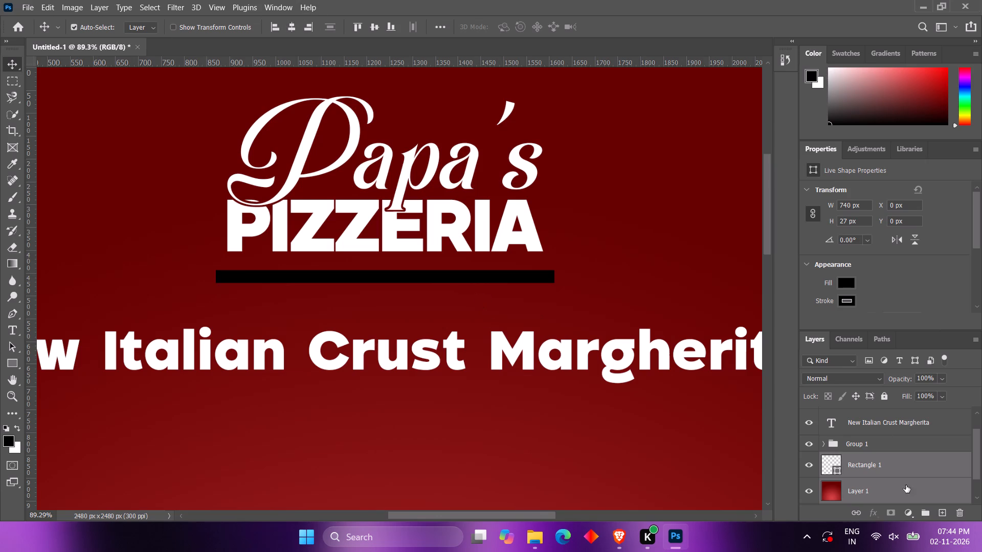
# Give the rectangle a white fill and no stroke.
pyautogui.click(902, 475)
pyautogui.click(839, 283)
pyautogui.click(809, 305)
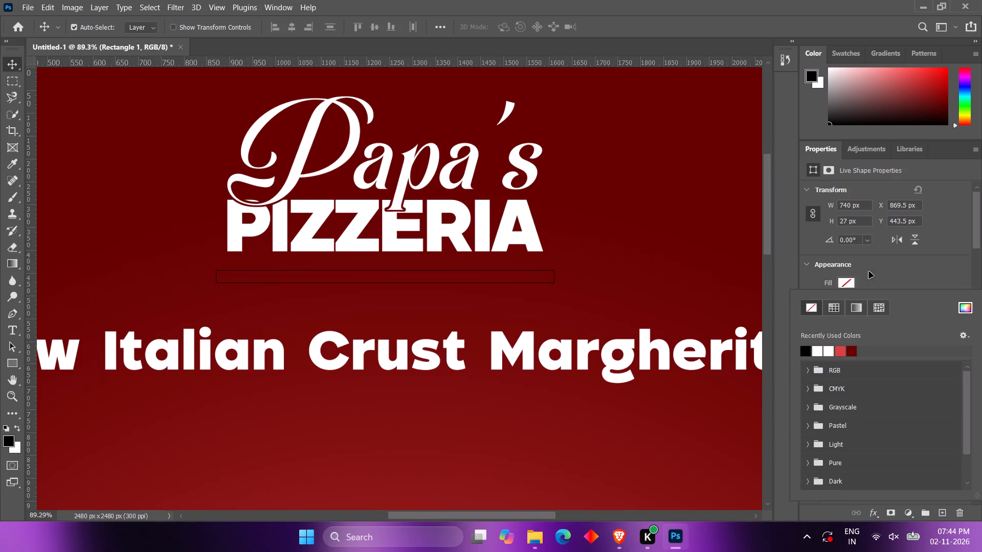
pyautogui.click(875, 268)
pyautogui.click(854, 302)
pyautogui.click(818, 328)
pyautogui.click(850, 282)
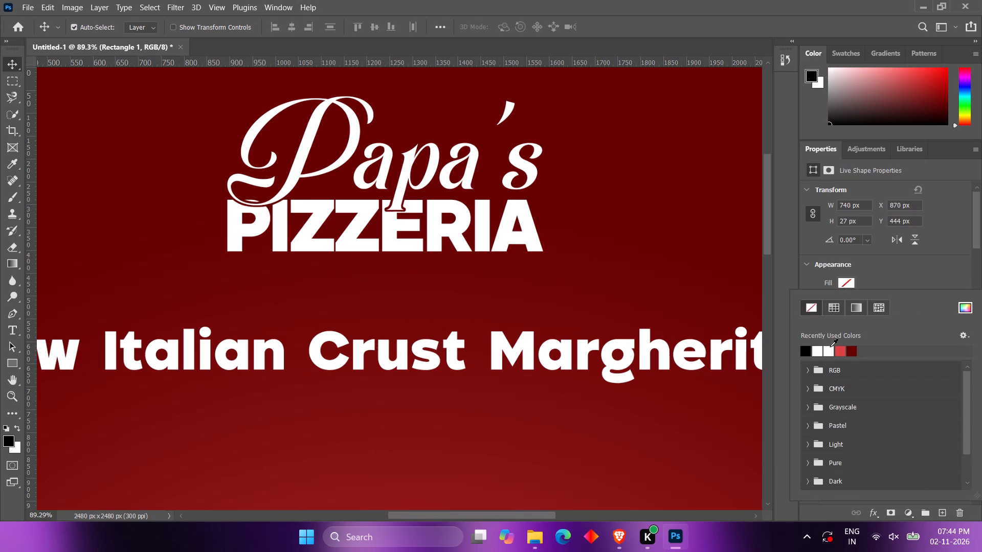
pyautogui.click(816, 352)
pyautogui.click(883, 263)
# Round all four corners of the white bar to 13.5 px.
pyautogui.scroll(-7, 884, 262)
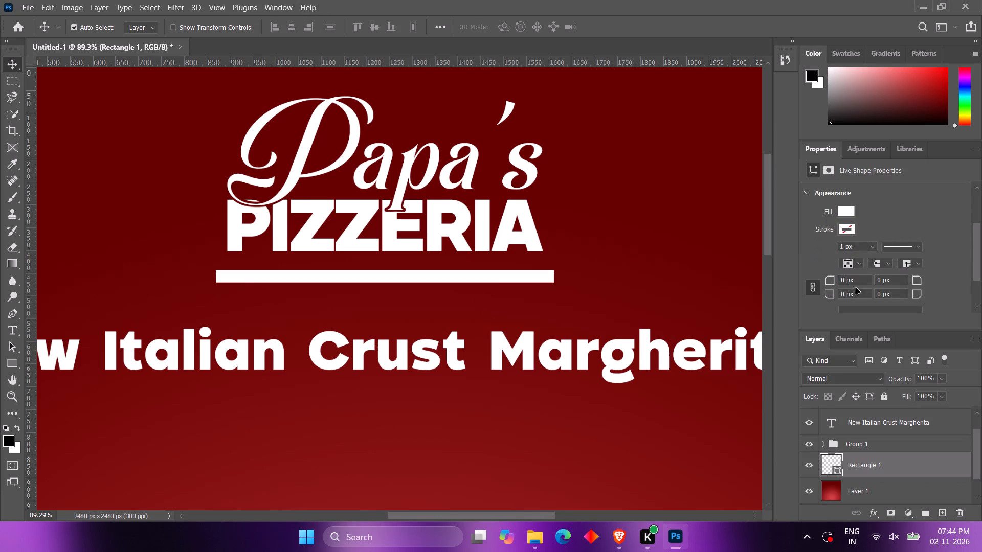
pyautogui.moveTo(832, 283); pyautogui.dragTo(847, 285)
# Thin the white bar to about 15 px high, keeping its 740 px width.
pyautogui.hotkey('ctrl', 't')
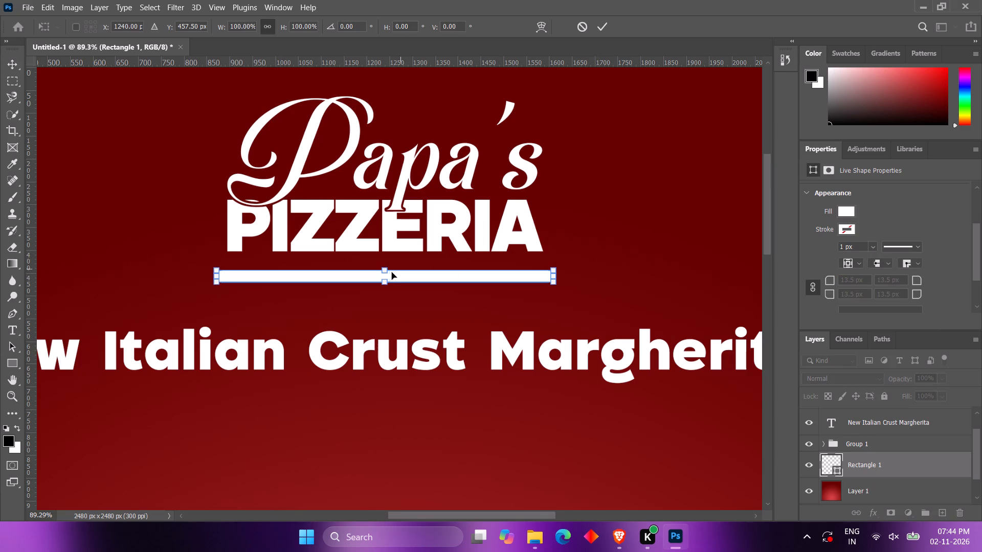
pyautogui.keyDown('alt'); pyautogui.moveTo(387, 271); pyautogui.dragTo(386, 272); pyautogui.keyUp('alt')
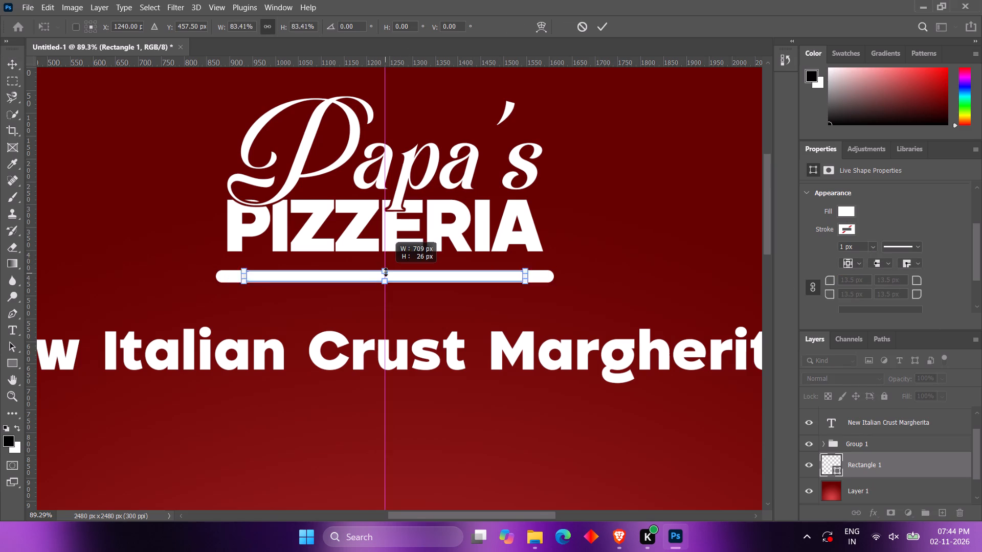
pyautogui.keyDown('alt'); pyautogui.moveTo(386, 272); pyautogui.dragTo(384, 271); pyautogui.keyUp('alt')
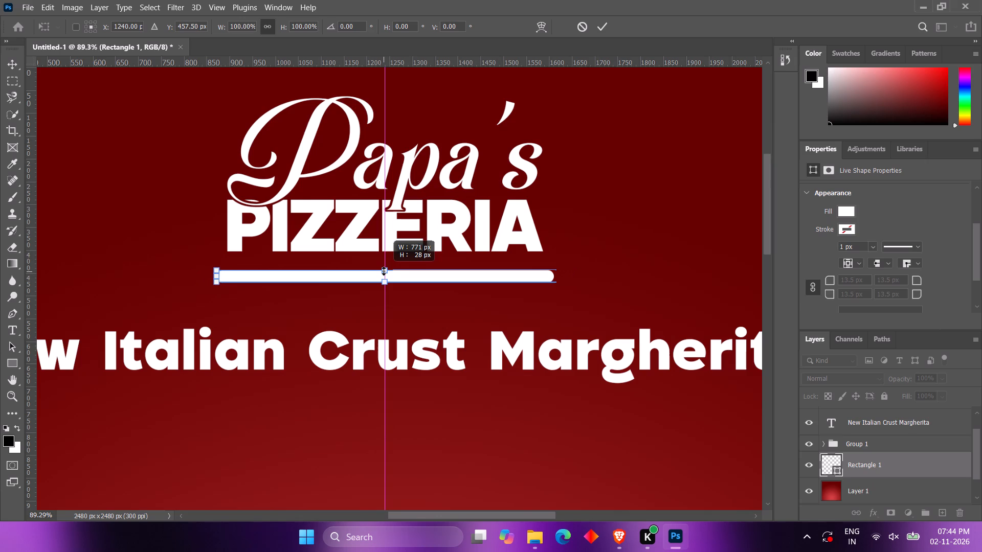
pyautogui.keyDown('alt'); pyautogui.moveTo(384, 271); pyautogui.dragTo(383, 275); pyautogui.keyUp('alt')
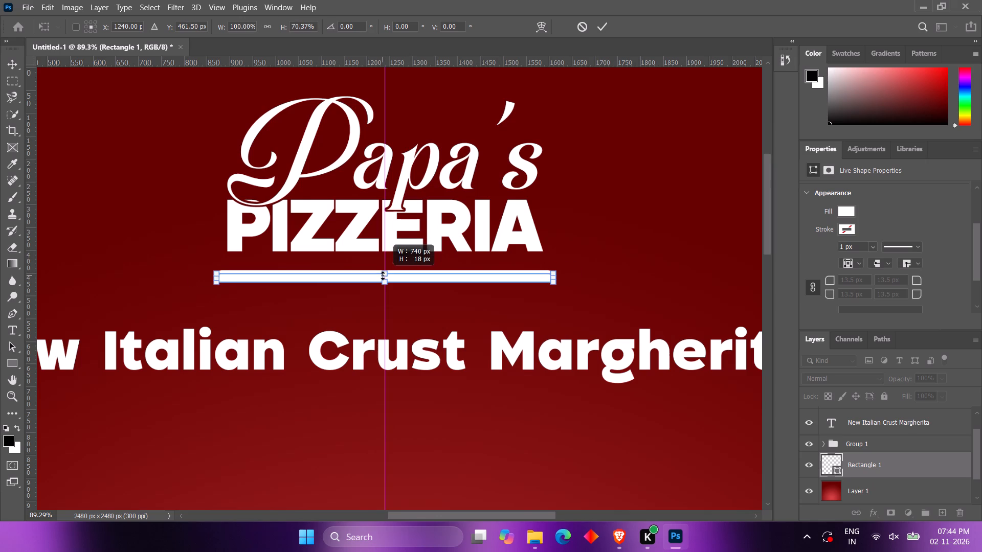
pyautogui.keyDown('alt'); pyautogui.moveTo(383, 275); pyautogui.dragTo(382, 277); pyautogui.keyUp('alt')
pyautogui.click(602, 32)
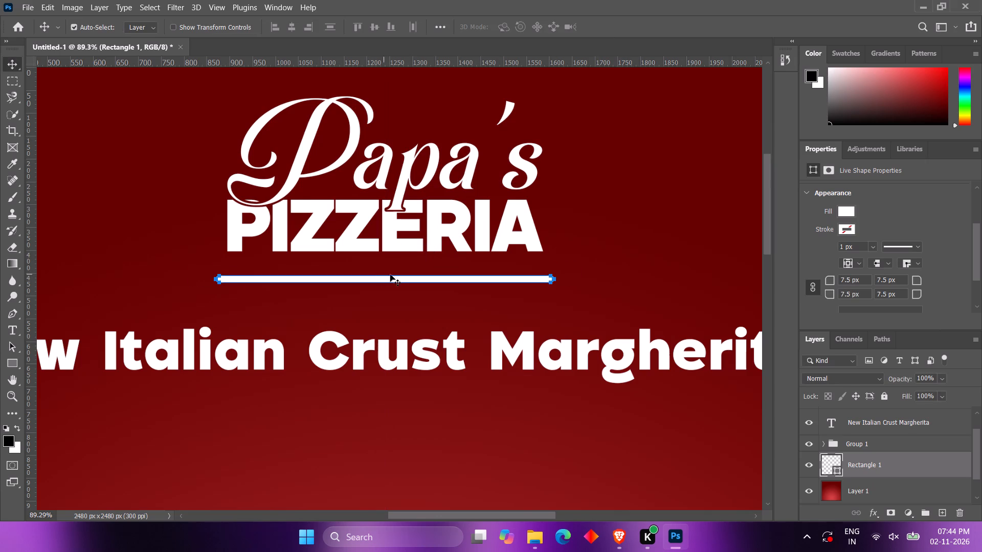
# Move the white bar up slightly toward "PIZZERIA", to about Y 445 px.
pyautogui.click(405, 310)
pyautogui.moveTo(452, 280); pyautogui.dragTo(452, 274)
pyautogui.keyDown('alt'); pyautogui.scroll(-20, 452, 274); pyautogui.keyUp('alt')
pyautogui.keyDown('alt'); pyautogui.scroll(-4, 452, 274); pyautogui.keyUp('alt')
pyautogui.keyDown('alt'); pyautogui.scroll(2, 494, 220); pyautogui.keyUp('alt')
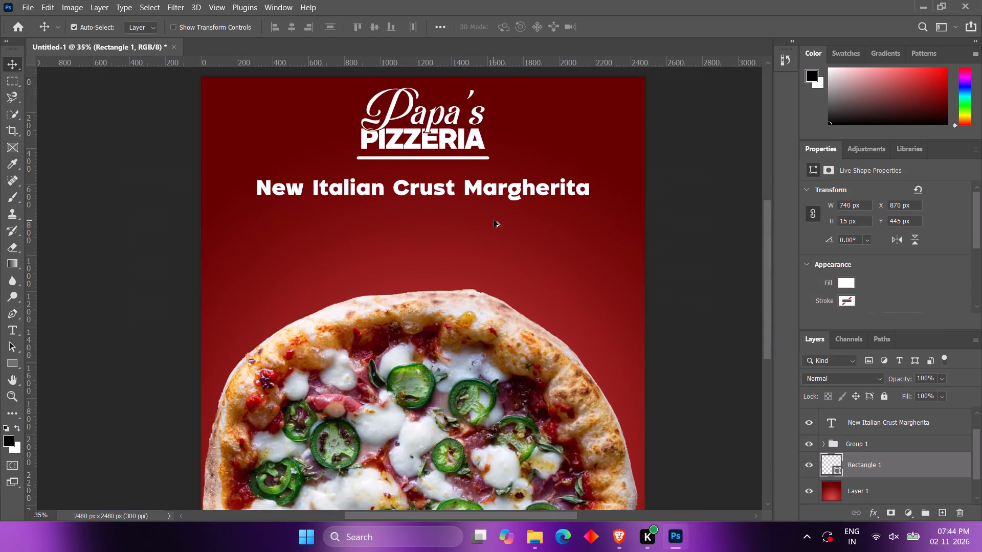
# Select the "e" in the headline's word "Margherita" and bring up the Pogonia Extra Bold glyph set.
pyautogui.scroll(8, 501, 228)
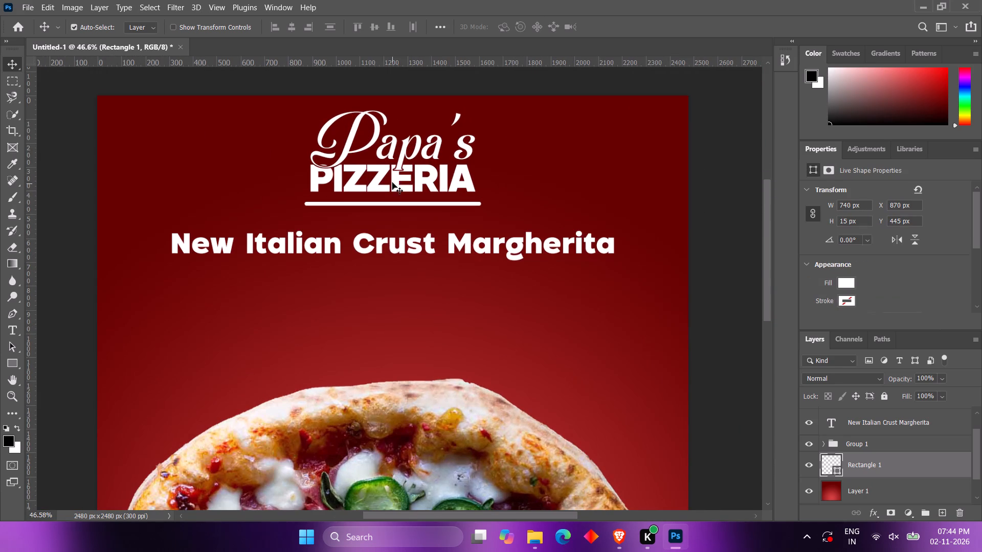
pyautogui.click(356, 244)
pyautogui.doubleClick(558, 247)
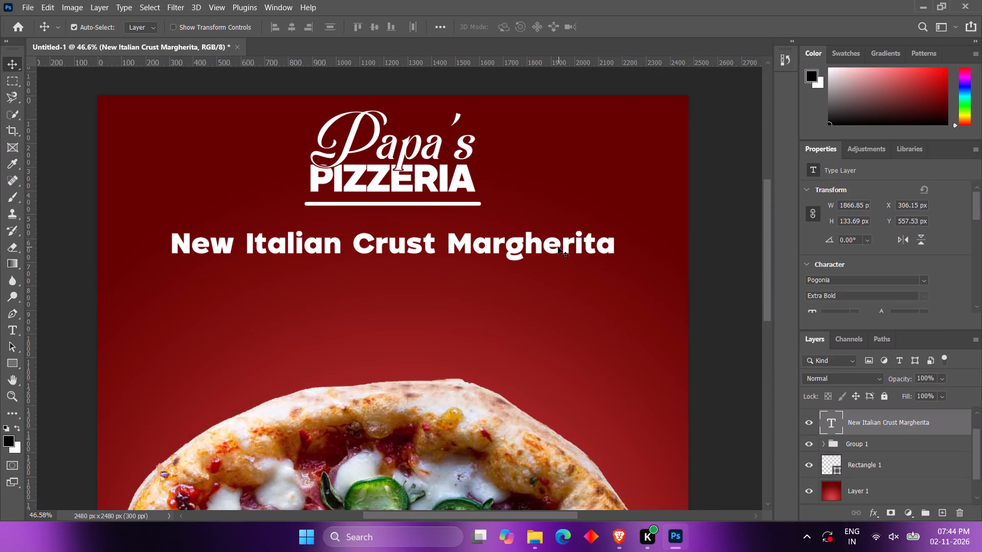
pyautogui.moveTo(558, 247); pyautogui.dragTo(548, 246)
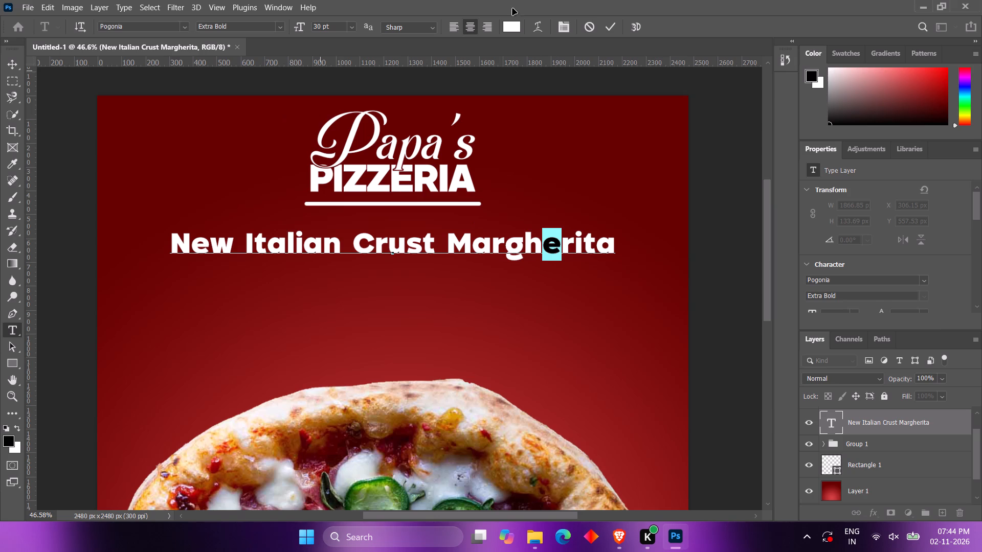
pyautogui.click(276, 5)
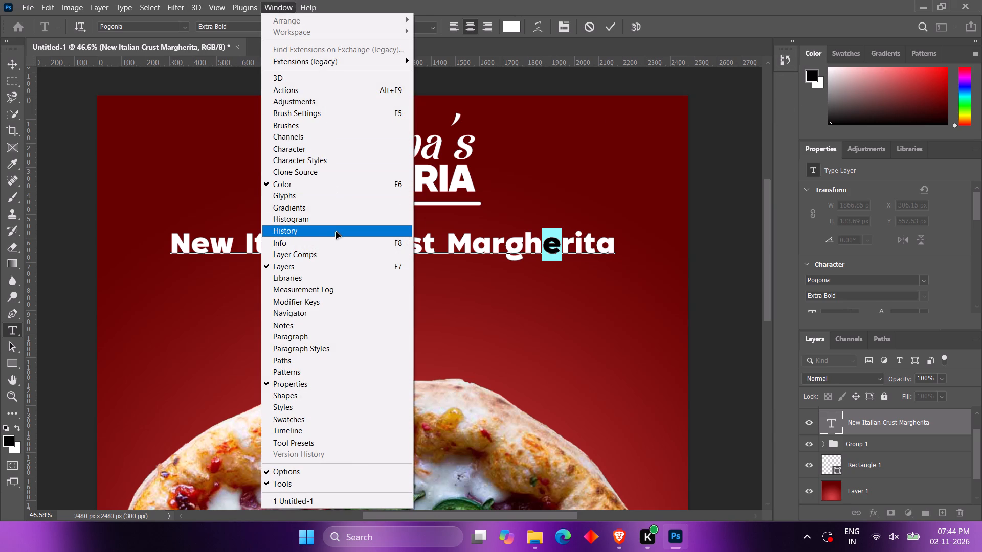
pyautogui.click(332, 195)
pyautogui.scroll(-2, 705, 174)
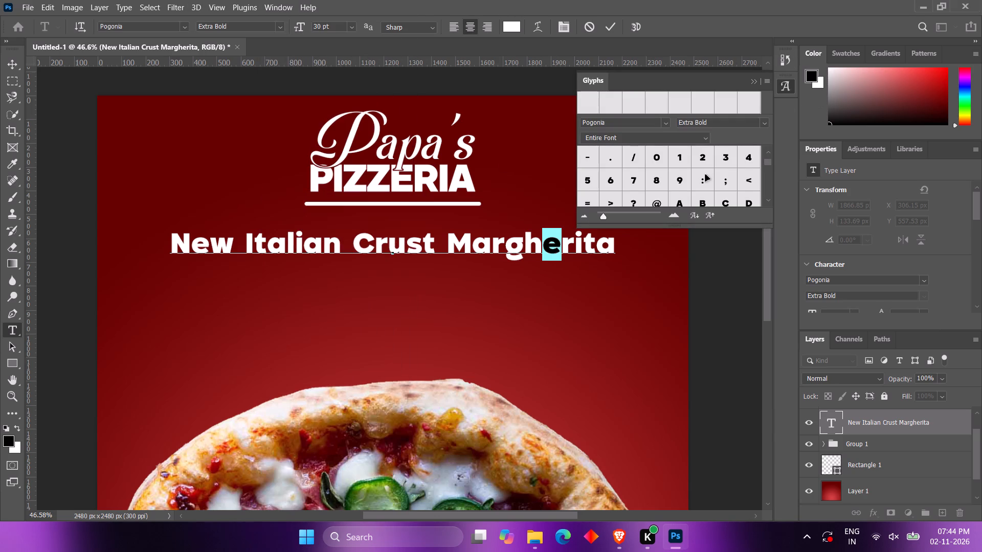
pyautogui.scroll(-4, 705, 175)
pyautogui.scroll(2, 707, 183)
pyautogui.scroll(-1, 707, 183)
pyautogui.scroll(1, 707, 183)
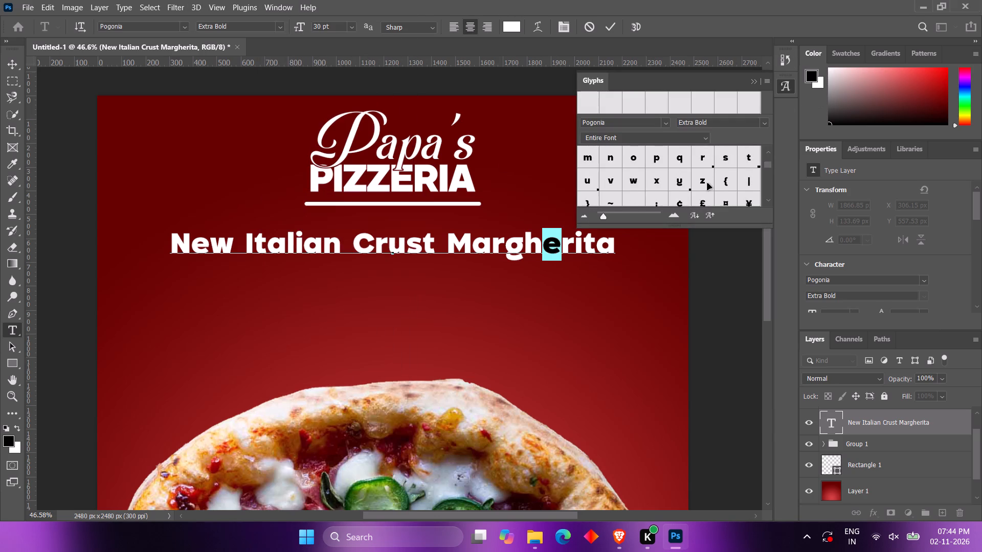
pyautogui.scroll(-3, 707, 183)
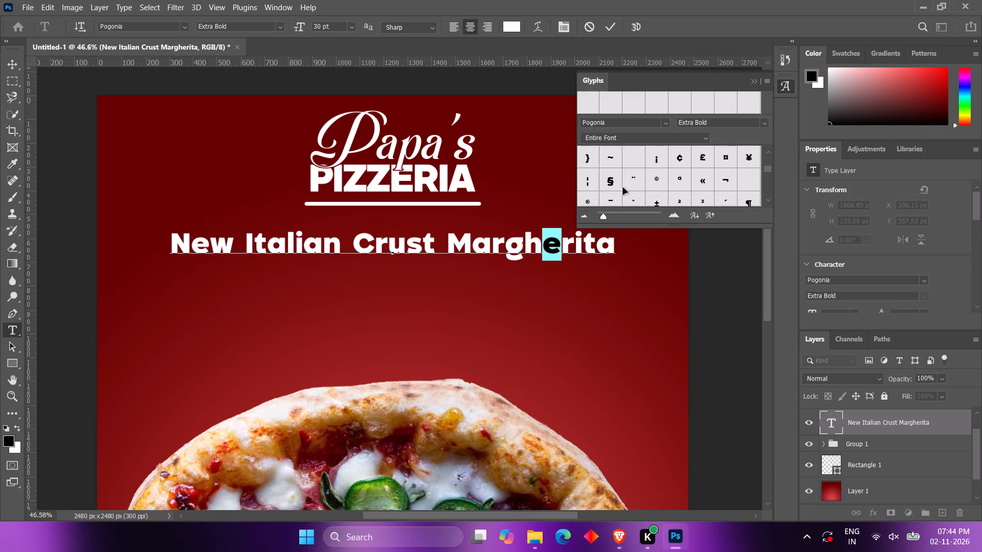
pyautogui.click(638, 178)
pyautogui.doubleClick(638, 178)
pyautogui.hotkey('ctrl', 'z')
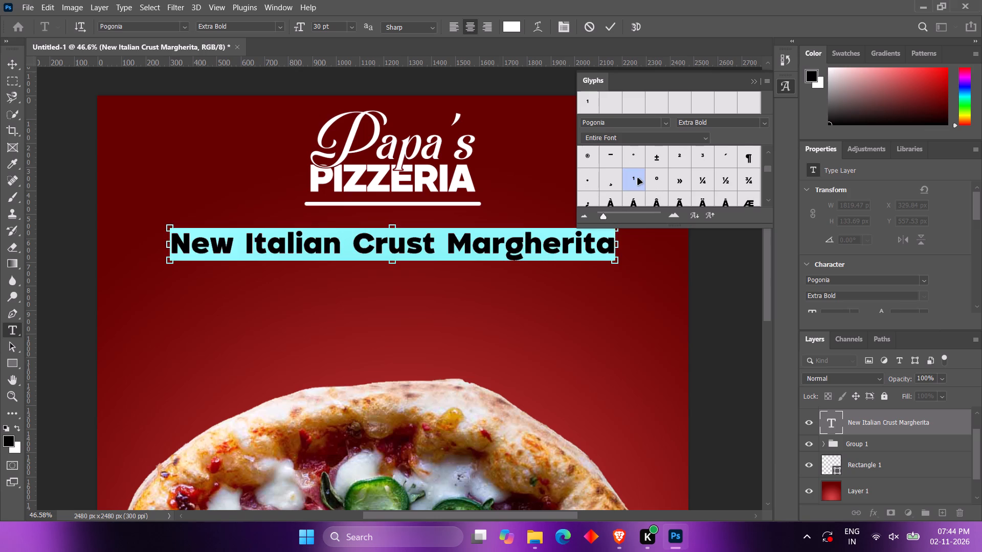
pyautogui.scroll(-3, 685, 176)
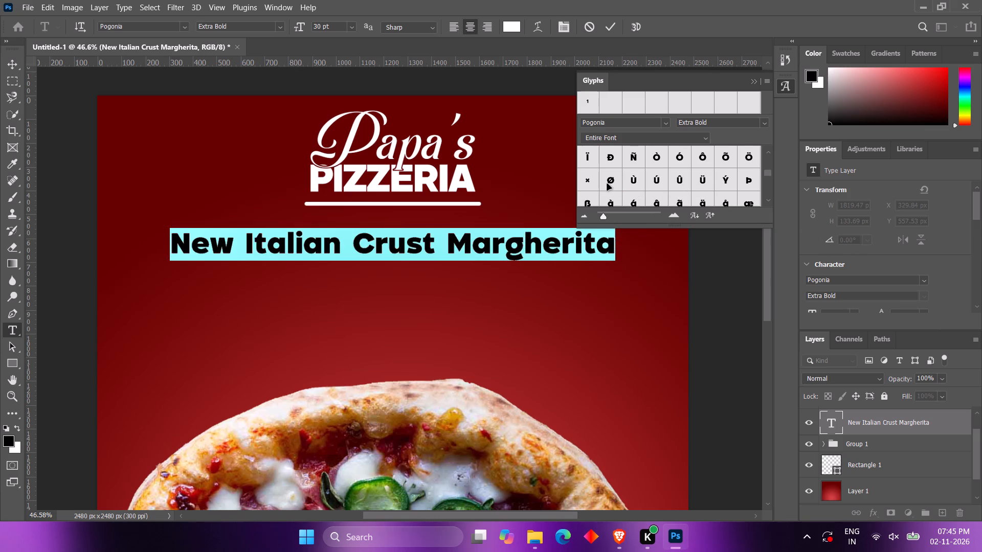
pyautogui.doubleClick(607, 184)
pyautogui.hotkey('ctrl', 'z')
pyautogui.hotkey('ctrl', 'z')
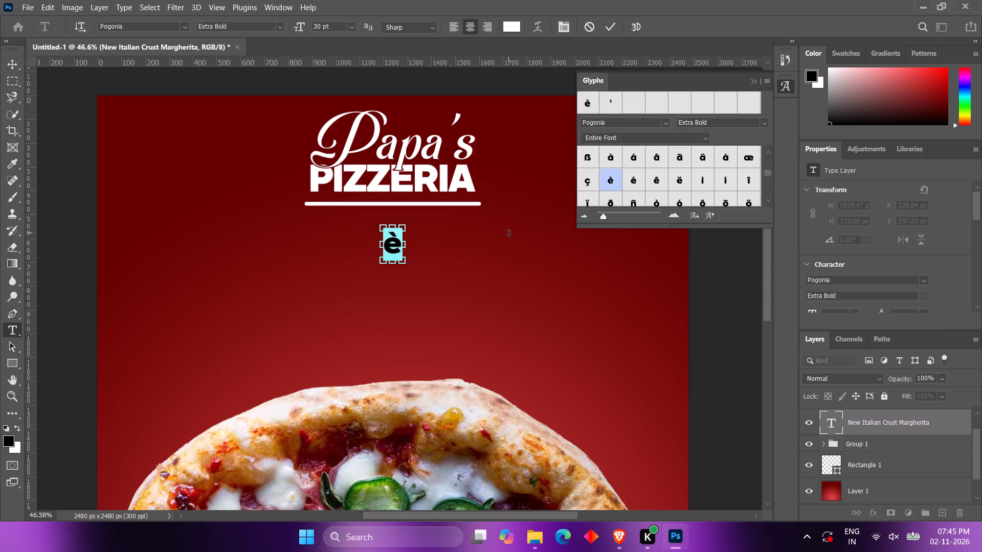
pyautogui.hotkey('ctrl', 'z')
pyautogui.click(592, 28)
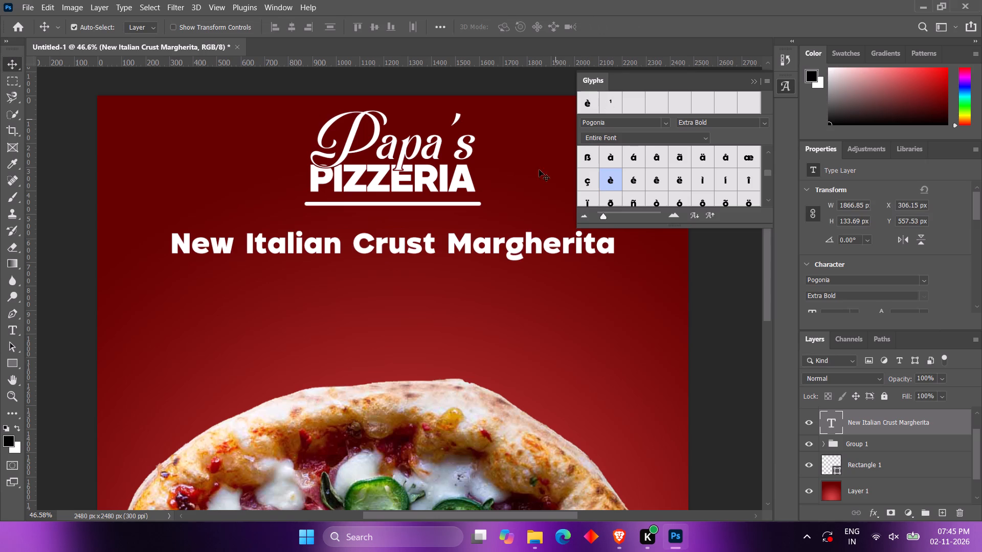
# Replace only the "e" in the headline's "Margherita" with the glyph "è", and put the glyph set away.
pyautogui.click(537, 246)
pyautogui.doubleClick(545, 244)
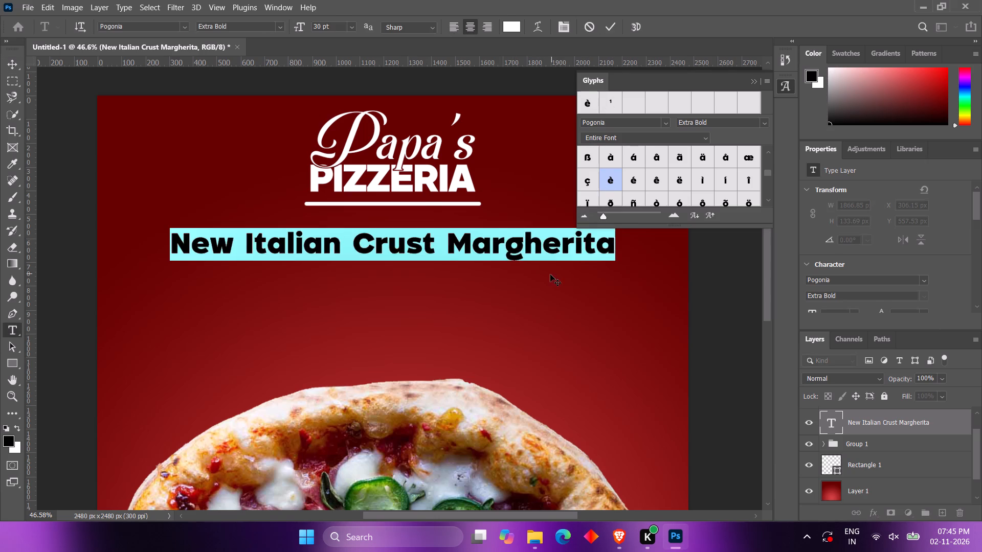
pyautogui.click(544, 247)
pyautogui.moveTo(544, 247); pyautogui.dragTo(550, 247)
pyautogui.moveTo(564, 247); pyautogui.dragTo(547, 247)
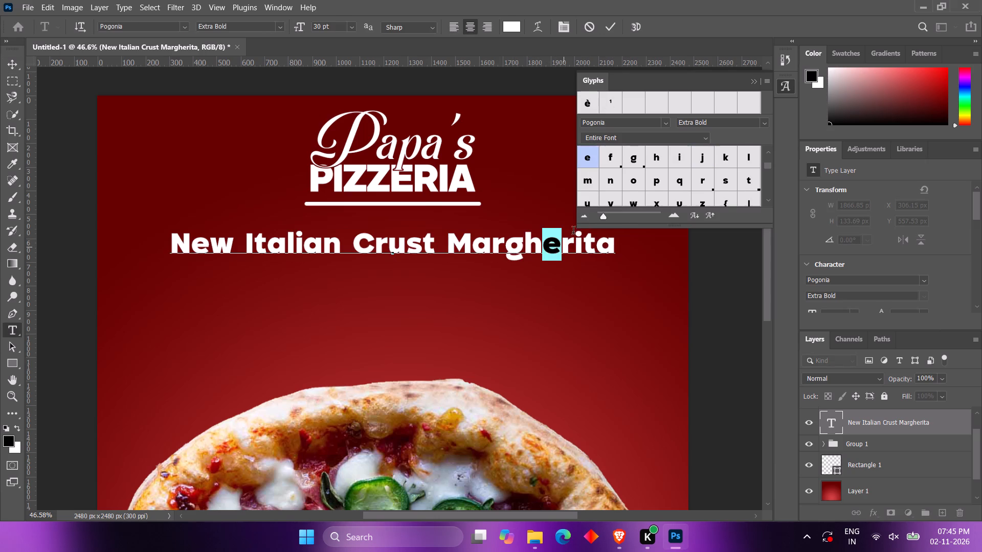
pyautogui.scroll(-1, 653, 175)
pyautogui.doubleClick(593, 99)
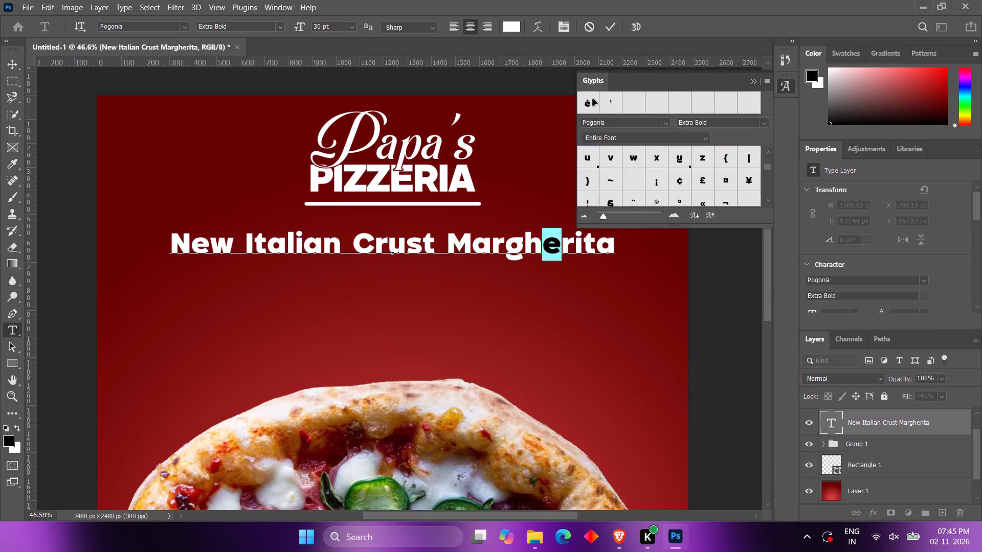
pyautogui.click(619, 33)
pyautogui.click(612, 29)
pyautogui.keyDown('alt'); pyautogui.scroll(-4, 530, 136); pyautogui.keyUp('alt')
pyautogui.click(754, 83)
# Duplicate the headline about 145 px straight below itself and replace the copy's text with "Made with fresh bread".
pyautogui.keyDown('alt'); pyautogui.scroll(-4, 571, 143); pyautogui.keyUp('alt')
pyautogui.keyDown('alt'); pyautogui.scroll(3, 556, 192); pyautogui.keyUp('alt')
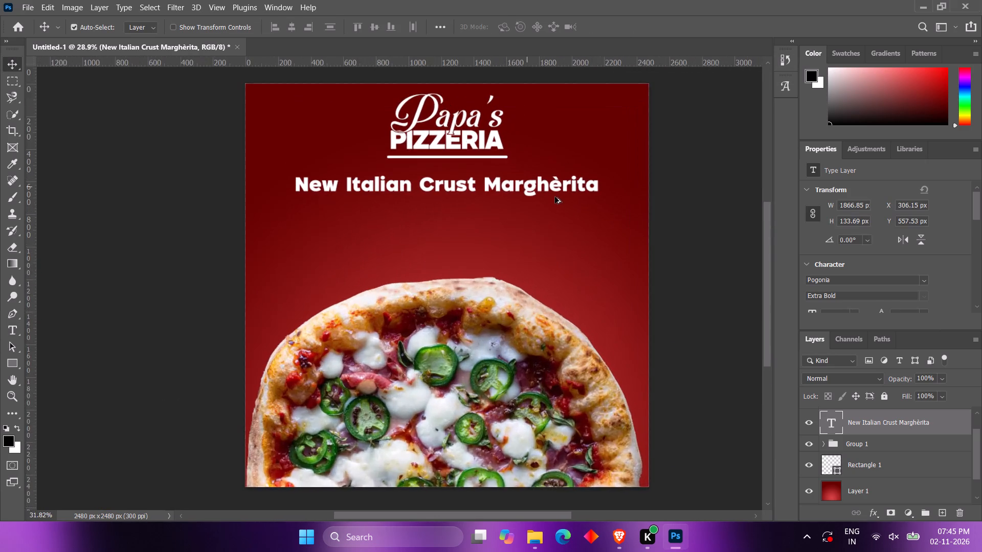
pyautogui.keyDown('alt'); pyautogui.scroll(3, 555, 197); pyautogui.keyUp('alt')
pyautogui.keyDown('alt'); pyautogui.scroll(3, 476, 216); pyautogui.keyUp('alt')
pyautogui.keyDown('alt'); pyautogui.moveTo(450, 171); pyautogui.dragTo(450, 209); pyautogui.keyUp('alt')
pyautogui.doubleClick(439, 217)
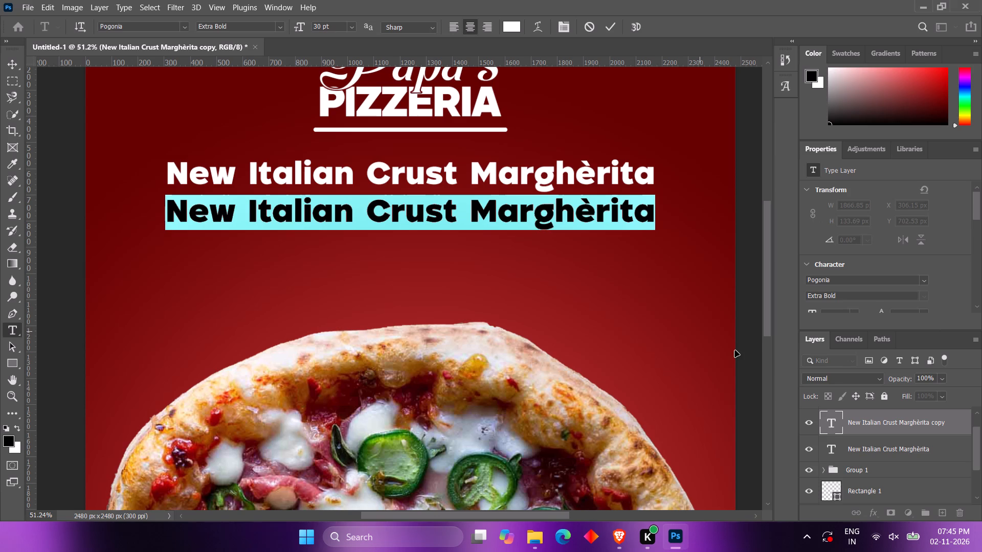
pyautogui.write('Made with fresh bread')
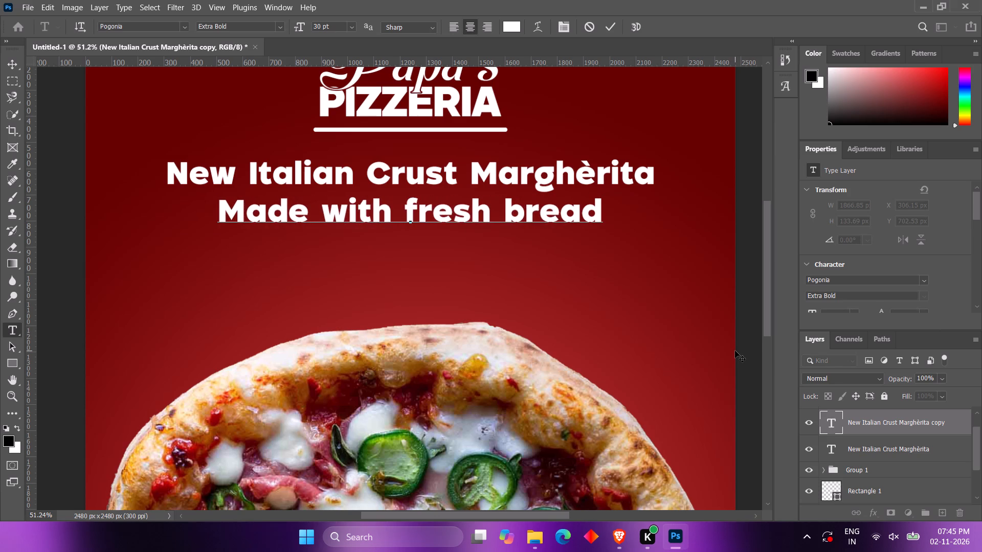
pyautogui.click(604, 33)
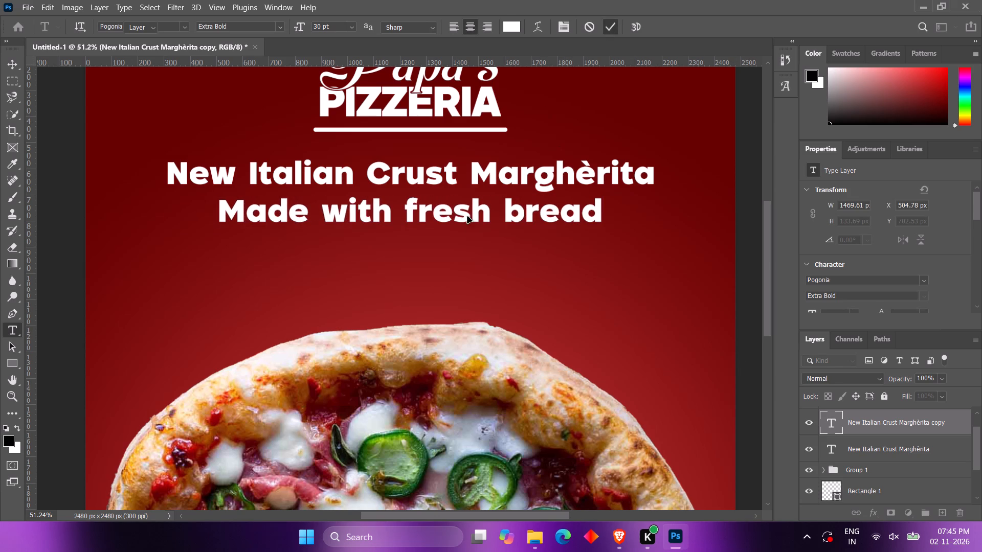
# Duplicate the "Made with fresh bread" line about 121 px straight below itself and open the copy's text for editing.
pyautogui.keyDown('ctrl'); pyautogui.keyDown('alt'); pyautogui.moveTo(510, 210); pyautogui.dragTo(509, 242); pyautogui.keyUp('alt'); pyautogui.keyUp('ctrl')
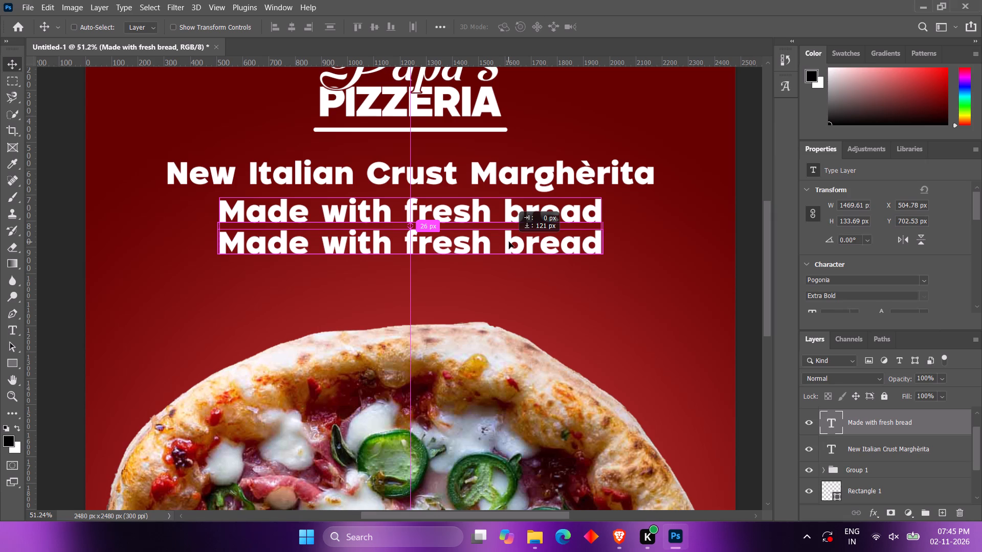
pyautogui.doubleClick(829, 416)
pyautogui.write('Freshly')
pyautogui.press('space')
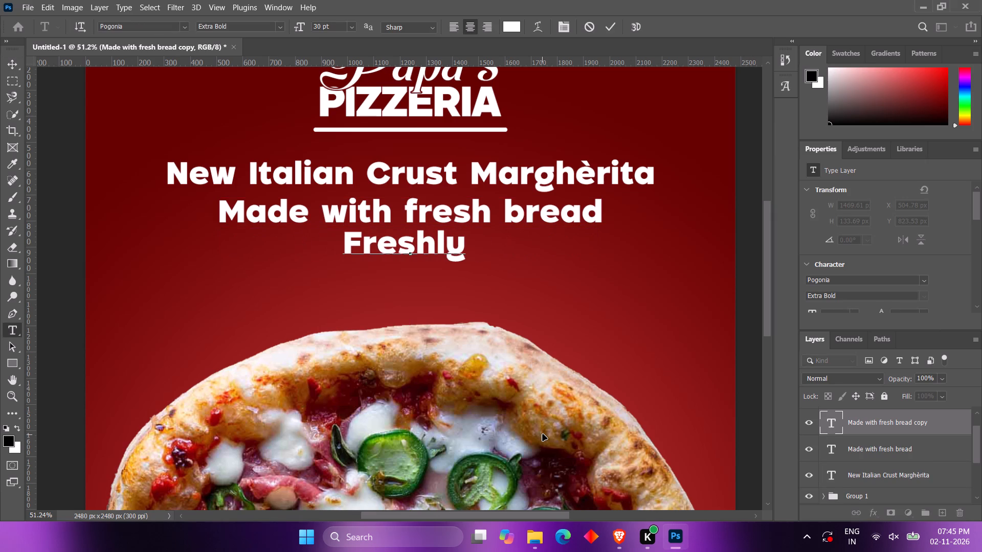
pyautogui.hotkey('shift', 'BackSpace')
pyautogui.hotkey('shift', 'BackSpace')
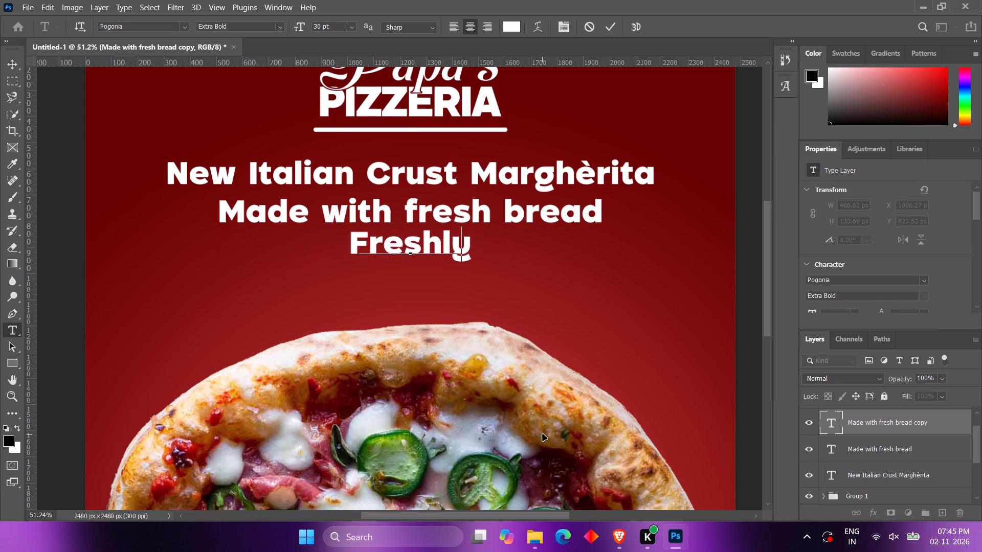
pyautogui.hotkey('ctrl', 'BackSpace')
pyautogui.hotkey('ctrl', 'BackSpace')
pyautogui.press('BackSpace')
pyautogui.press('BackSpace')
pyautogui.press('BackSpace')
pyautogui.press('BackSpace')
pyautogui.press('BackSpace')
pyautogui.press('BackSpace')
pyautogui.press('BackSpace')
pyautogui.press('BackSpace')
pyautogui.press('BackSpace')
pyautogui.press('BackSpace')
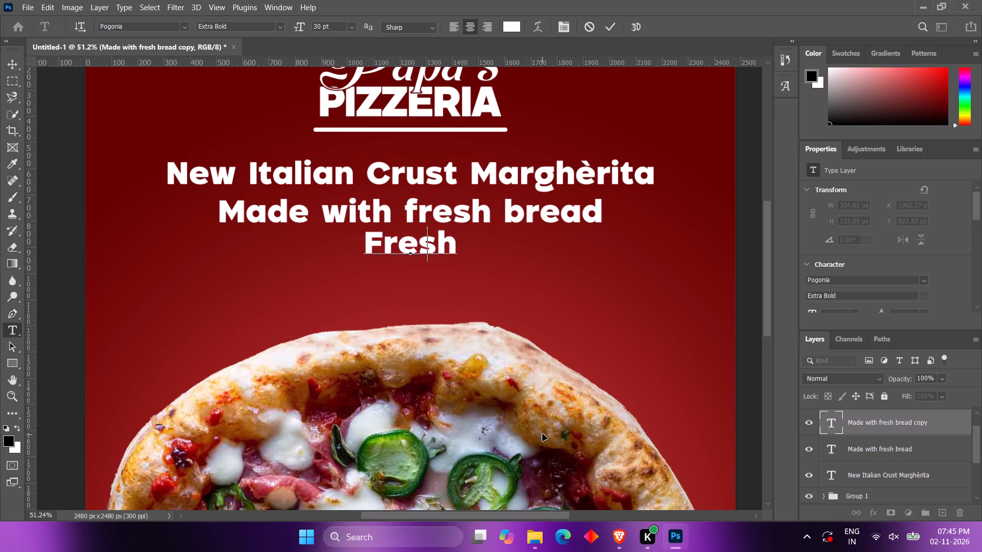
# Enter "Authentic Parmesan Cheese" as the text of the new line.
pyautogui.write('Authentic Pare')
pyautogui.press('BackSpace')
pyautogui.write('mesan Cheese')
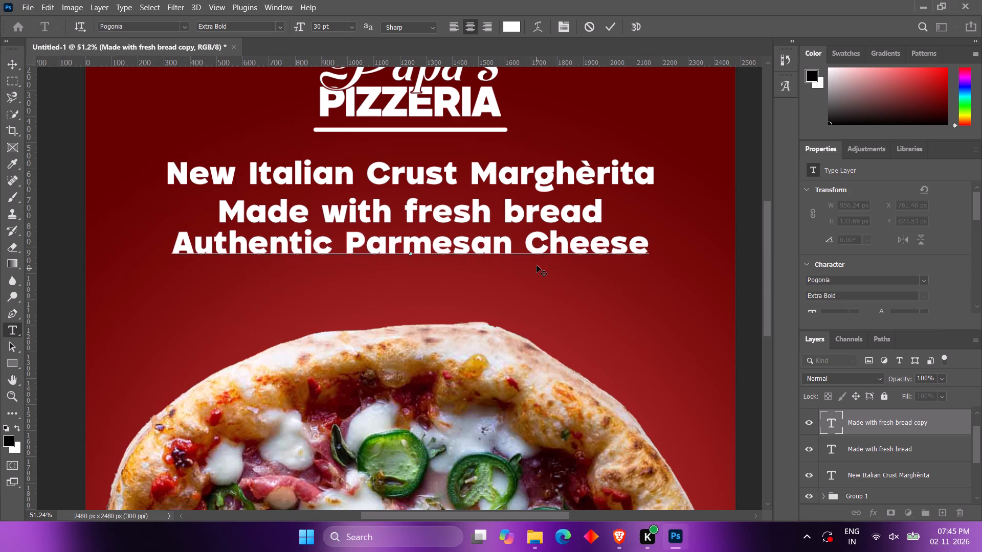
# Change the three word initials to lowercase so the line reads "authentic parmesan cheese".
pyautogui.moveTo(539, 245); pyautogui.dragTo(524, 245)
pyautogui.press('c')
pyautogui.moveTo(364, 250); pyautogui.dragTo(351, 249)
pyautogui.press('p')
pyautogui.moveTo(189, 249); pyautogui.dragTo(186, 249)
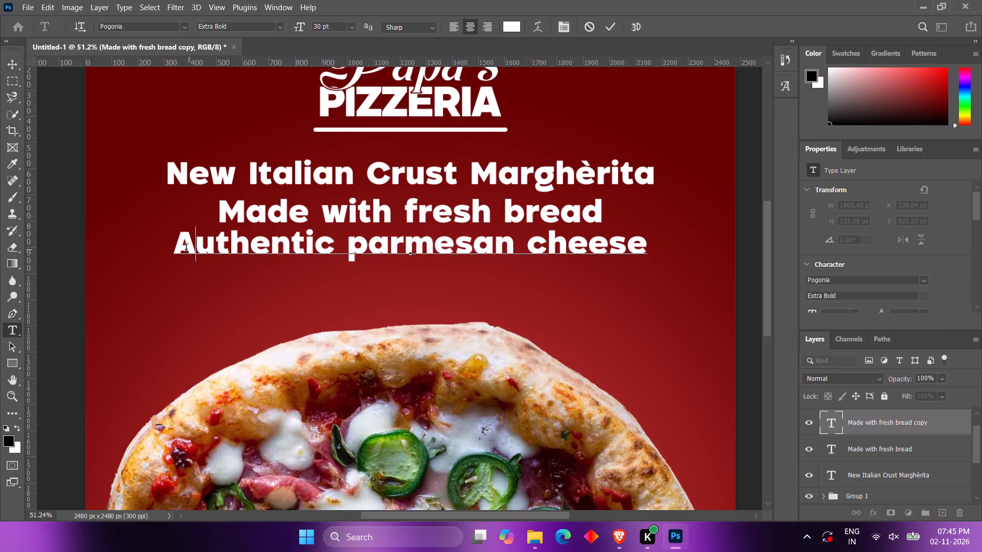
pyautogui.moveTo(186, 249); pyautogui.dragTo(180, 249)
pyautogui.press('a')
pyautogui.click(612, 30)
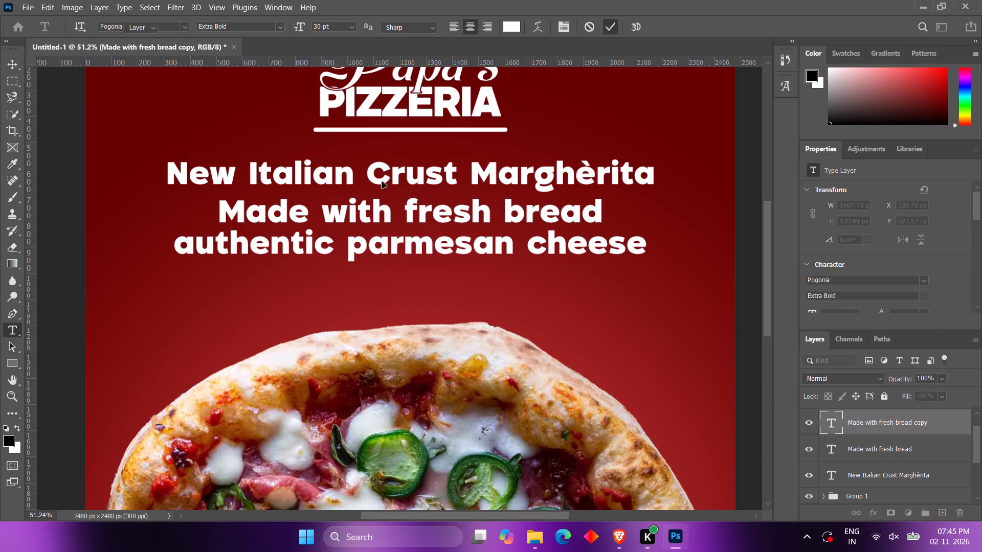
# Lowercase the first letter of the line above so it reads "made with fresh bread".
pyautogui.tripleClick(239, 206)
pyautogui.moveTo(240, 208); pyautogui.dragTo(228, 209)
pyautogui.moveTo(242, 215); pyautogui.dragTo(219, 214)
pyautogui.press('m')
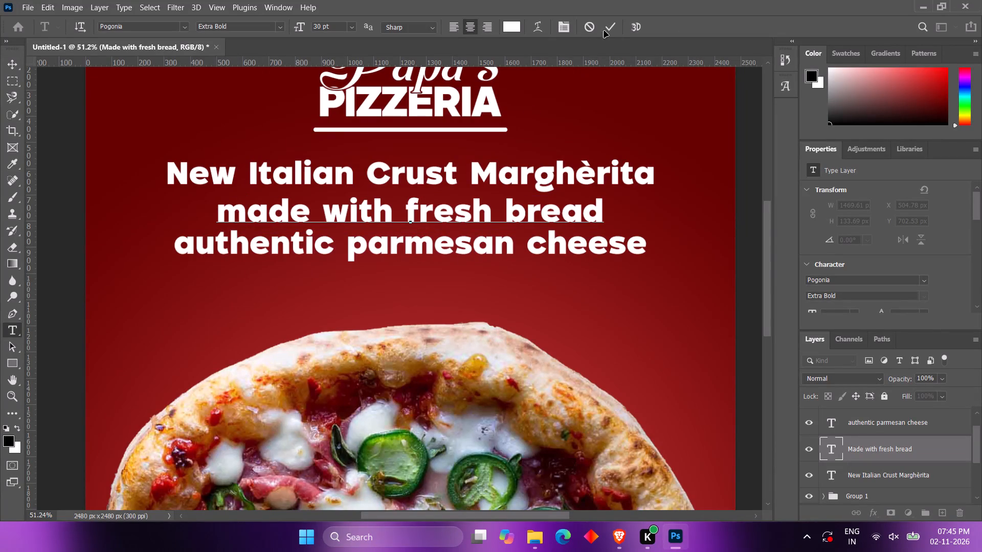
pyautogui.click(614, 26)
# Duplicate the "authentic parmesan cheese" line about 144 px below itself and replace the copy's text with "fresh locally produced".
pyautogui.keyDown('alt'); pyautogui.moveTo(488, 242); pyautogui.dragTo(493, 276); pyautogui.keyUp('alt')
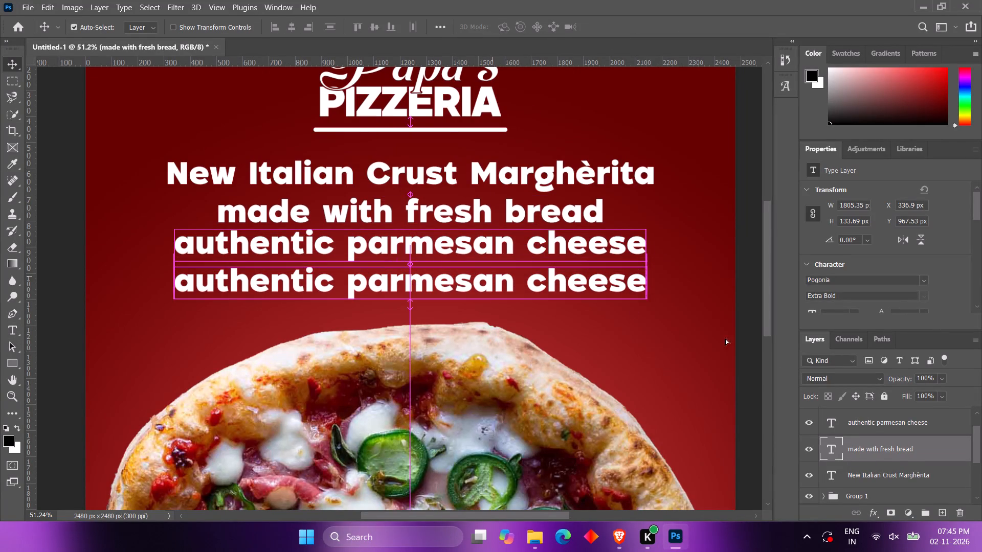
pyautogui.doubleClick(836, 424)
pyautogui.write('fresh locally produced')
pyautogui.press('space')
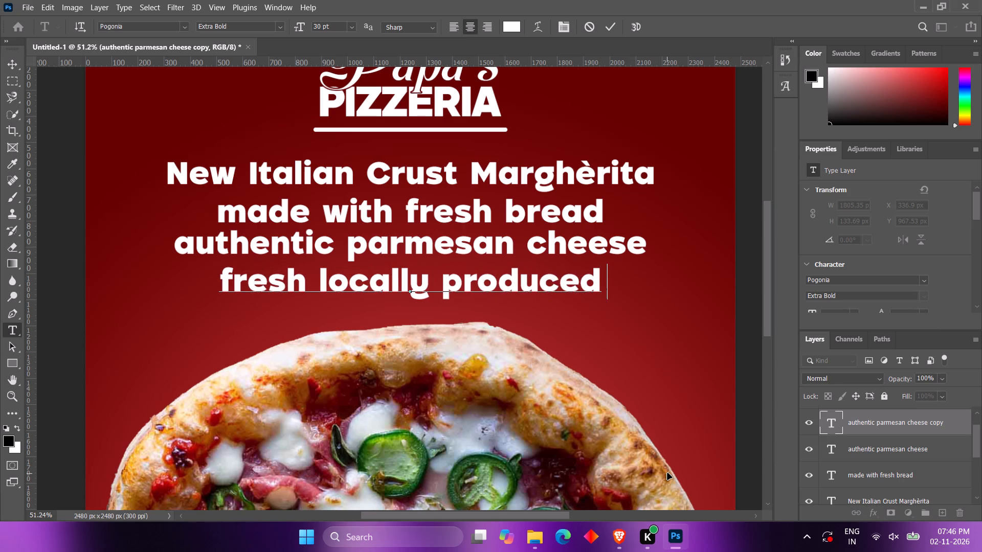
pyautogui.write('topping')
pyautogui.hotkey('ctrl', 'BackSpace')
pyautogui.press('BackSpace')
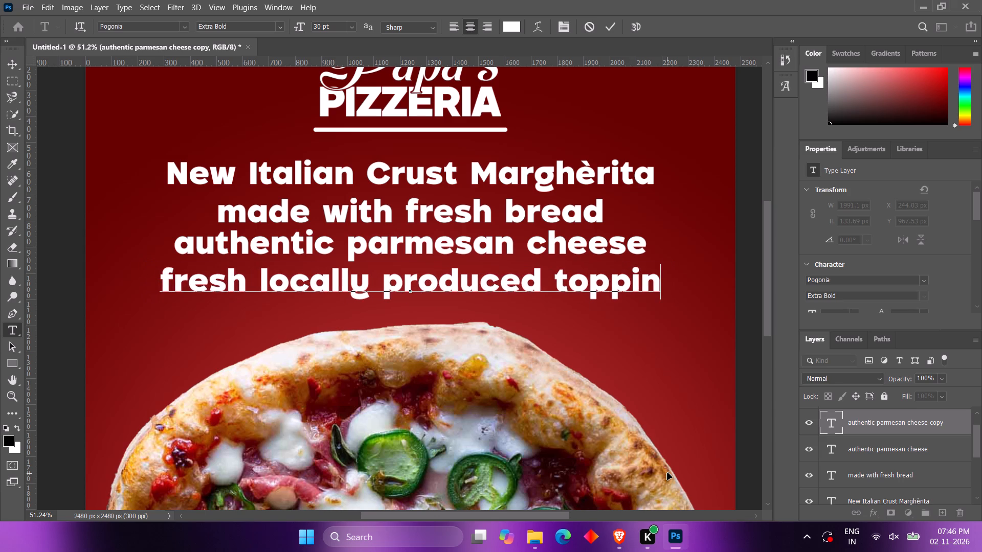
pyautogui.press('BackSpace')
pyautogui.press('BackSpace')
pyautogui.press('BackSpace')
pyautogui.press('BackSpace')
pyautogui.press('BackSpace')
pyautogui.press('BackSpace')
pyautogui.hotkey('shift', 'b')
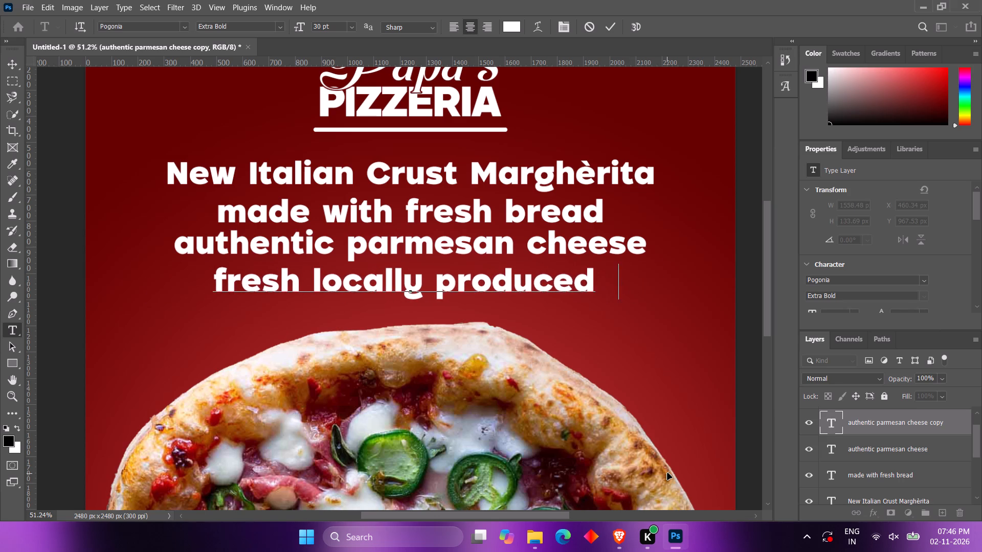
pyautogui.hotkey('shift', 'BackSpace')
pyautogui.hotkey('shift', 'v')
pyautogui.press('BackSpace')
# Complete the new line with the word "veggies" so it reads "fresh locally produced veggies".
pyautogui.write('vegguie')
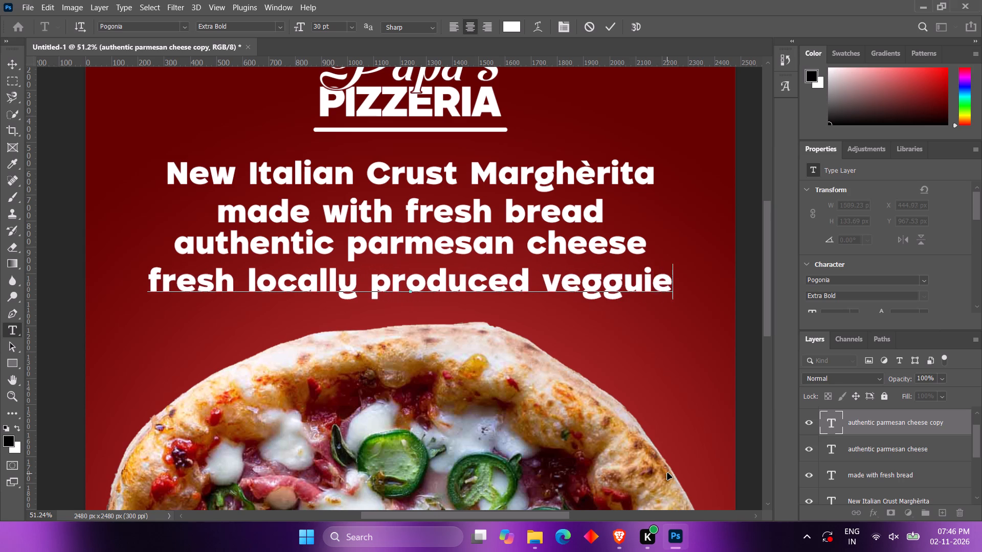
pyautogui.press('BackSpace')
pyautogui.press('BackSpace')
pyautogui.press('BackSpace')
pyautogui.write('ies')
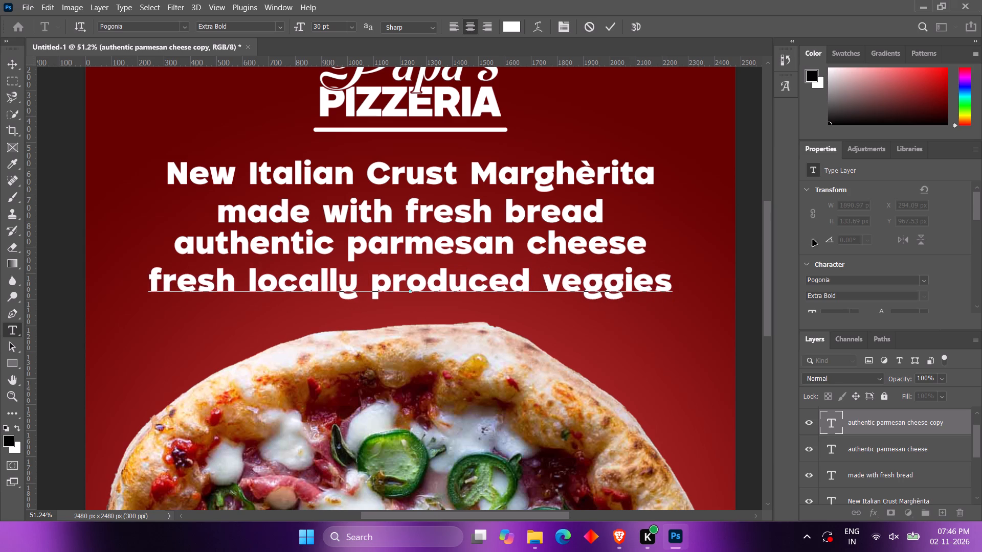
pyautogui.click(612, 32)
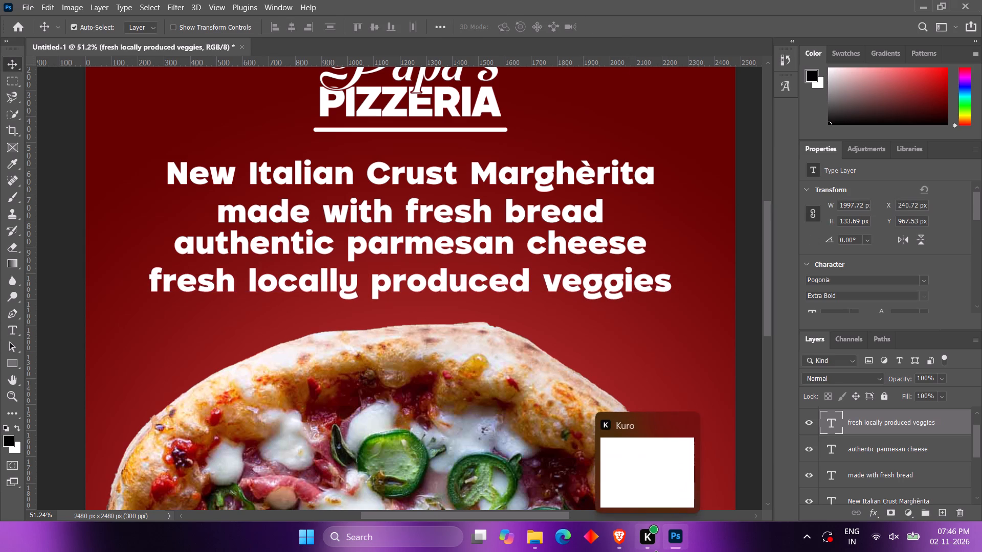
# Duplicate the "fresh locally produced veggies" line about 139 px below itself and open the copy's text for editing.
pyautogui.keyDown('alt'); pyautogui.moveTo(550, 285); pyautogui.dragTo(546, 311); pyautogui.keyUp('alt')
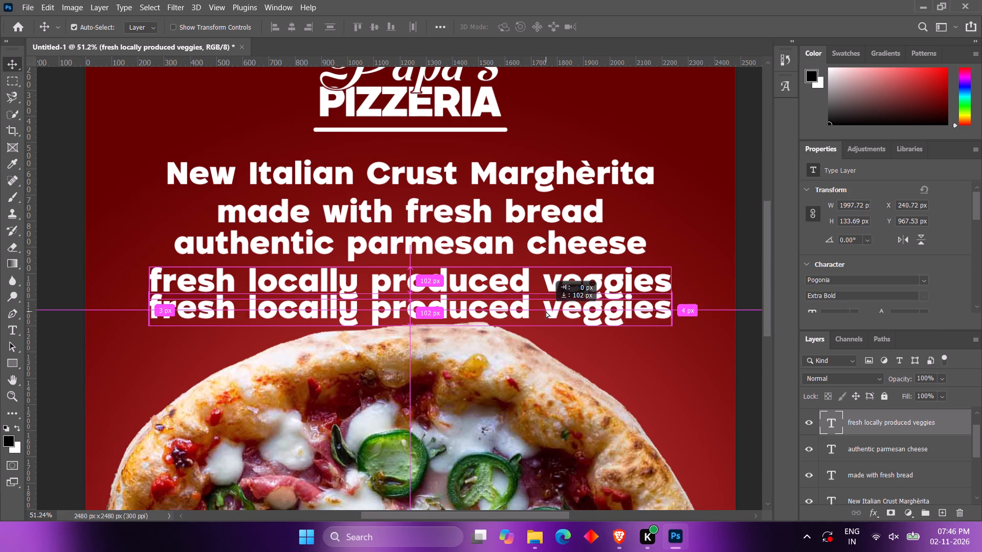
pyautogui.keyDown('alt'); pyautogui.moveTo(546, 311); pyautogui.dragTo(543, 318); pyautogui.keyUp('alt')
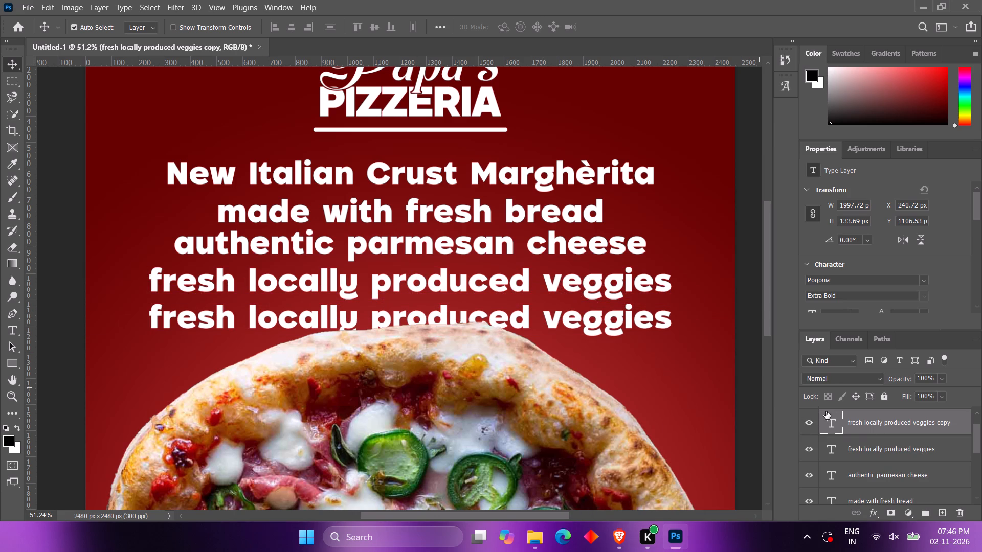
pyautogui.doubleClick(826, 415)
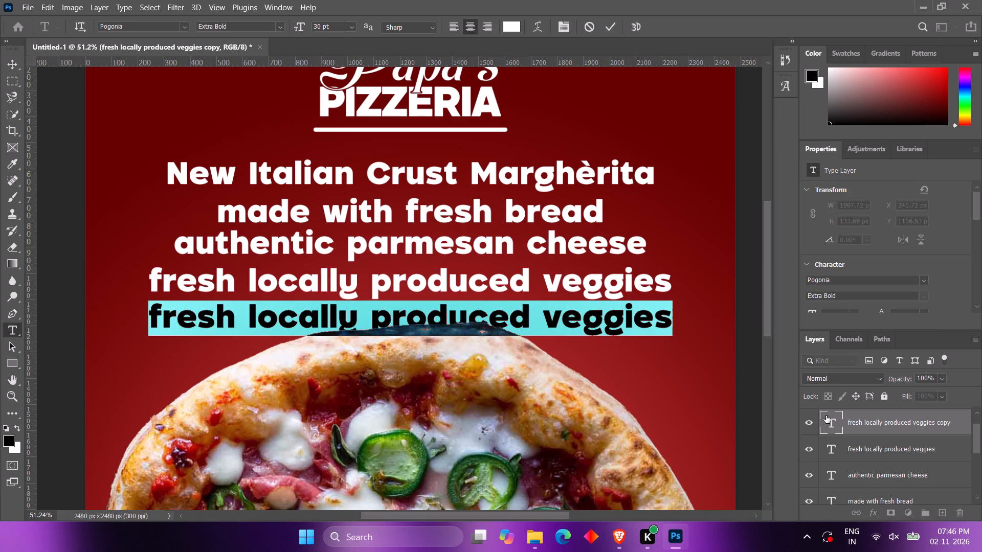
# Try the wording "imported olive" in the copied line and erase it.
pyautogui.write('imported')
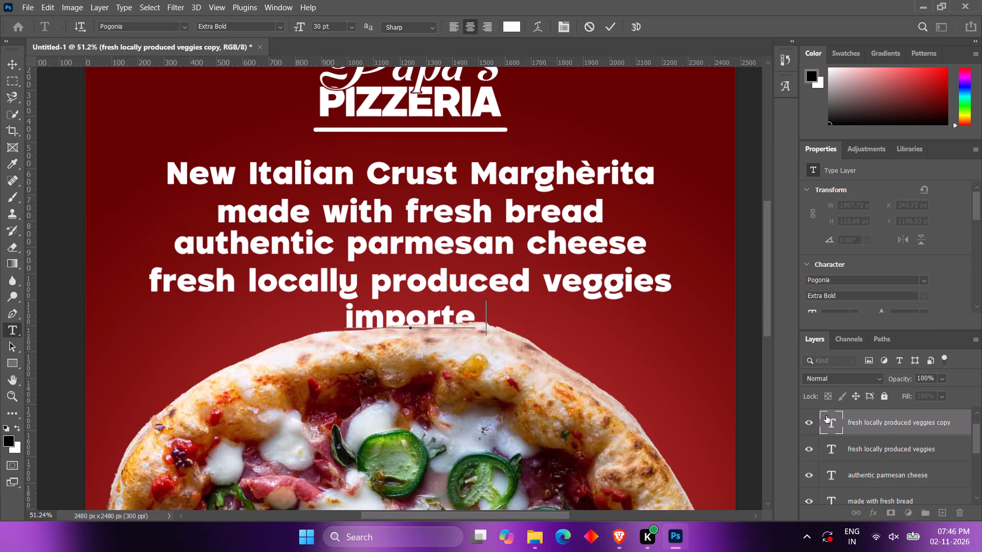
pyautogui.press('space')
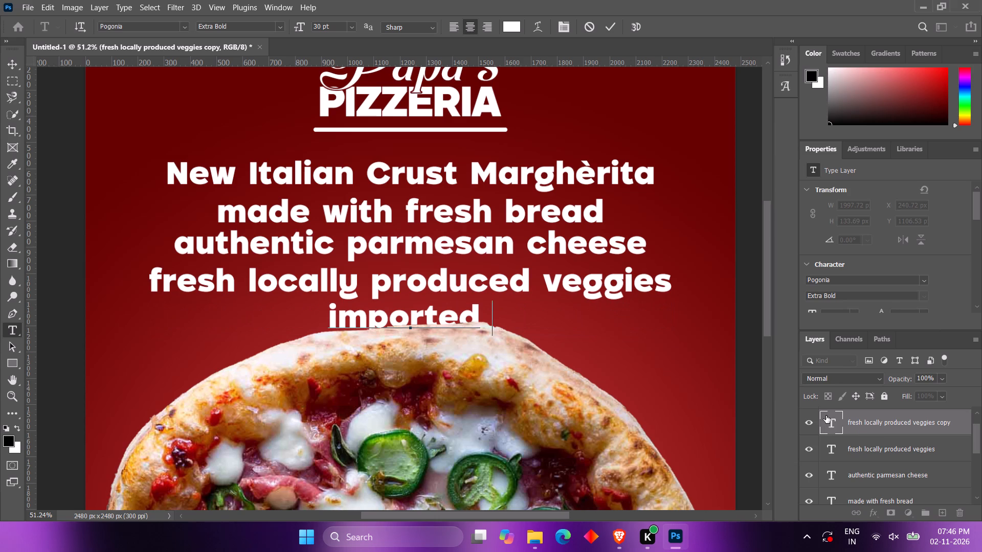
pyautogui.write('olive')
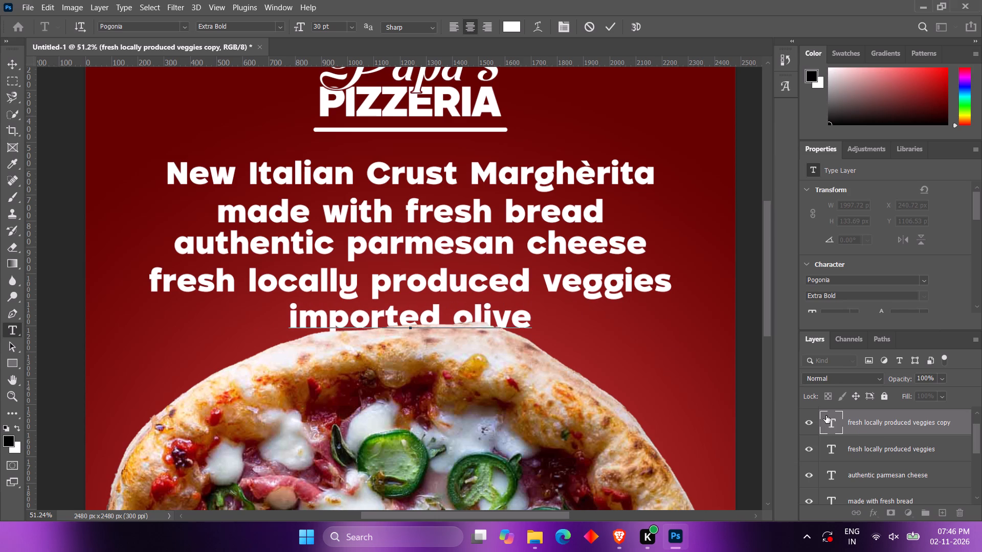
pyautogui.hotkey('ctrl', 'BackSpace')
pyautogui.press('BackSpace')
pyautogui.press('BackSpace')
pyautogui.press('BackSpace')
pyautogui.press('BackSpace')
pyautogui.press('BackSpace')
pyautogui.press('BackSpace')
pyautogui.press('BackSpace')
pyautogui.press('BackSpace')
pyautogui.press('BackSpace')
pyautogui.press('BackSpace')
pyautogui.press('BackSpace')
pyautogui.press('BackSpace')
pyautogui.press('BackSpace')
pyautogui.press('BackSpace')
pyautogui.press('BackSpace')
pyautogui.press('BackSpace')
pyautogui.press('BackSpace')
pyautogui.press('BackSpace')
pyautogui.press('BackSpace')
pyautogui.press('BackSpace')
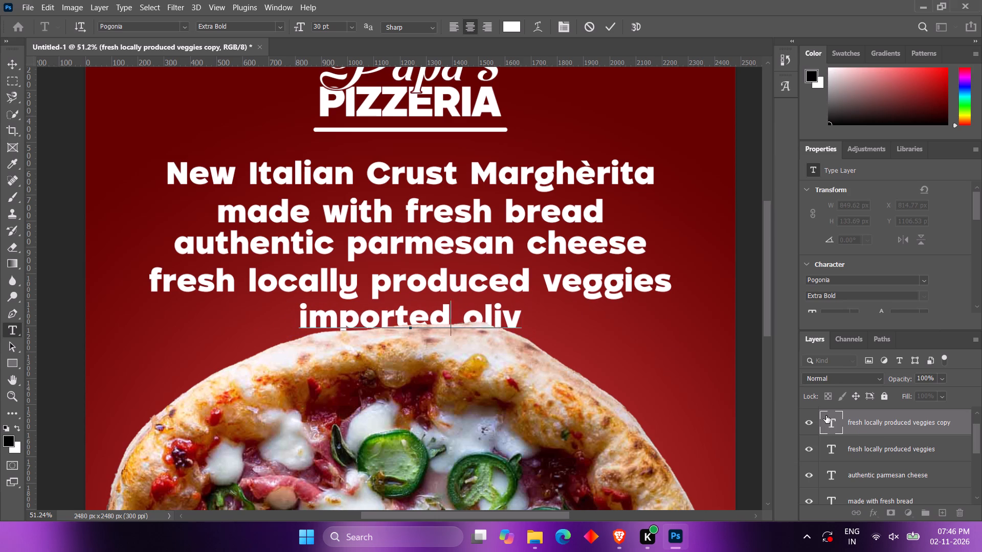
# Make the new bottom line read "authentic olive oil and sauce base".
pyautogui.press('a')
pyautogui.write('uthentic olice')
pyautogui.press('BackSpace')
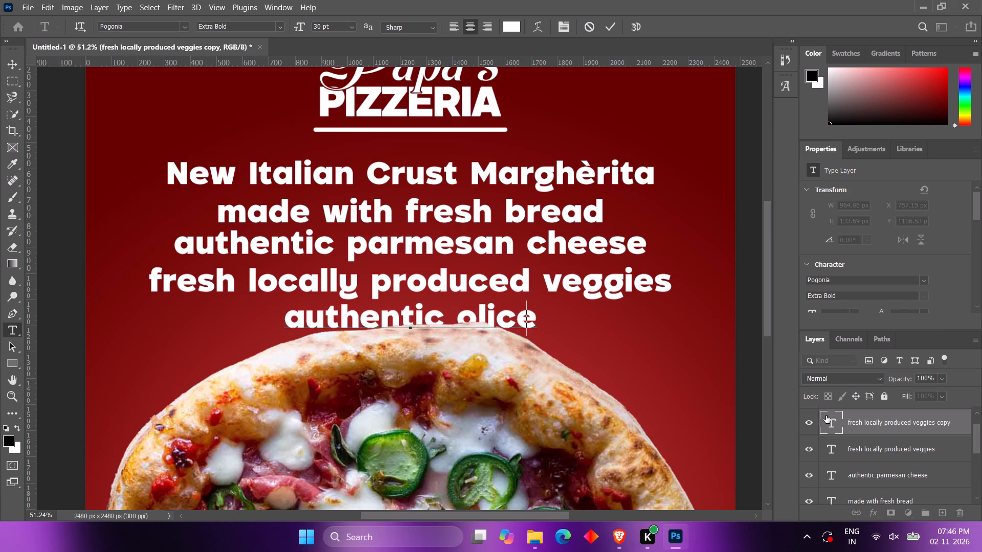
pyautogui.press('BackSpace')
pyautogui.press('BackSpace')
pyautogui.press('v')
pyautogui.press('BackSpace')
pyautogui.write('ive oil and sauce')
pyautogui.press('space')
pyautogui.write('base')
pyautogui.click(610, 28)
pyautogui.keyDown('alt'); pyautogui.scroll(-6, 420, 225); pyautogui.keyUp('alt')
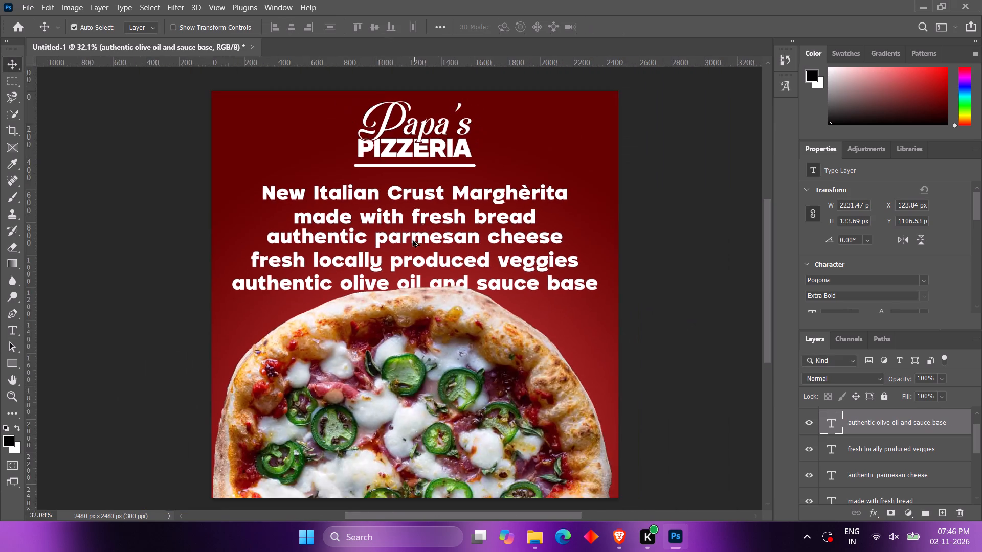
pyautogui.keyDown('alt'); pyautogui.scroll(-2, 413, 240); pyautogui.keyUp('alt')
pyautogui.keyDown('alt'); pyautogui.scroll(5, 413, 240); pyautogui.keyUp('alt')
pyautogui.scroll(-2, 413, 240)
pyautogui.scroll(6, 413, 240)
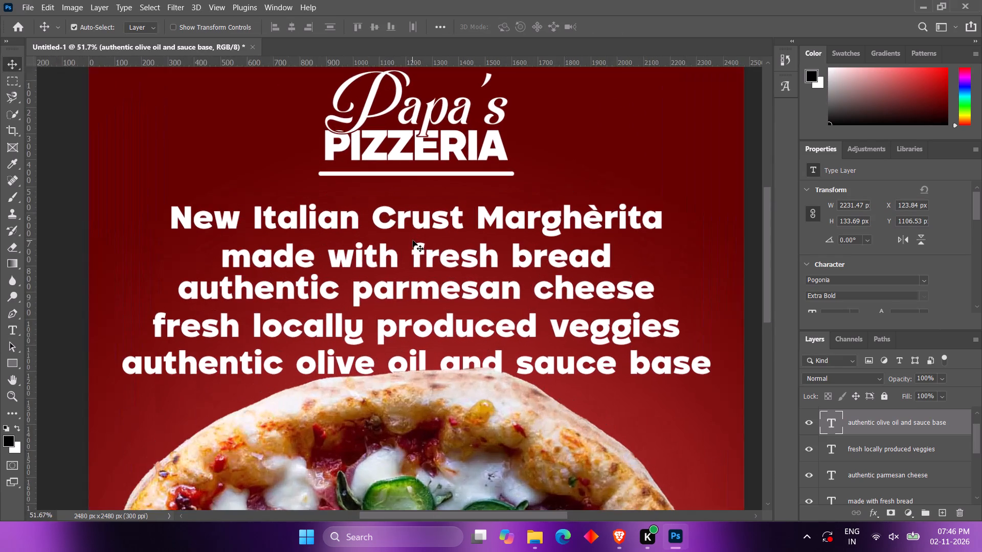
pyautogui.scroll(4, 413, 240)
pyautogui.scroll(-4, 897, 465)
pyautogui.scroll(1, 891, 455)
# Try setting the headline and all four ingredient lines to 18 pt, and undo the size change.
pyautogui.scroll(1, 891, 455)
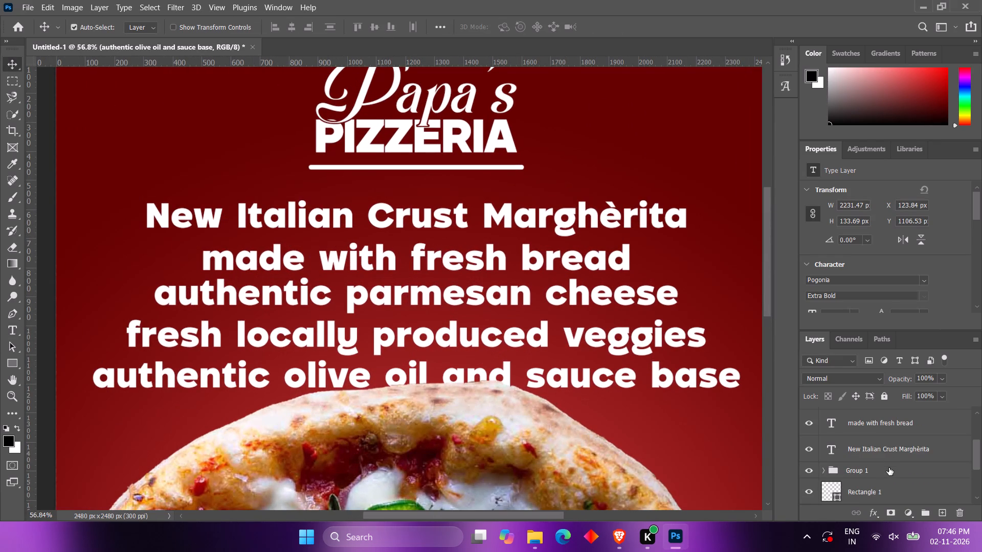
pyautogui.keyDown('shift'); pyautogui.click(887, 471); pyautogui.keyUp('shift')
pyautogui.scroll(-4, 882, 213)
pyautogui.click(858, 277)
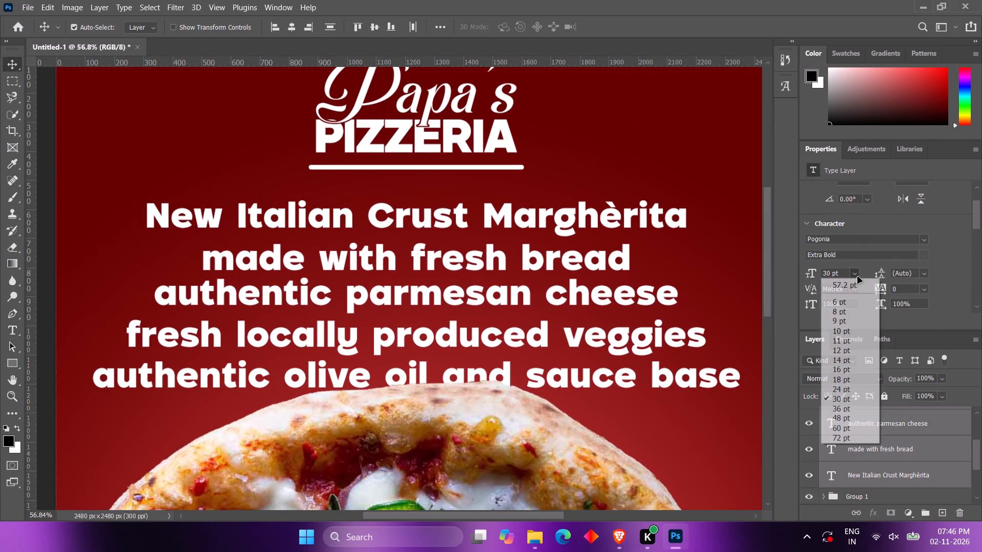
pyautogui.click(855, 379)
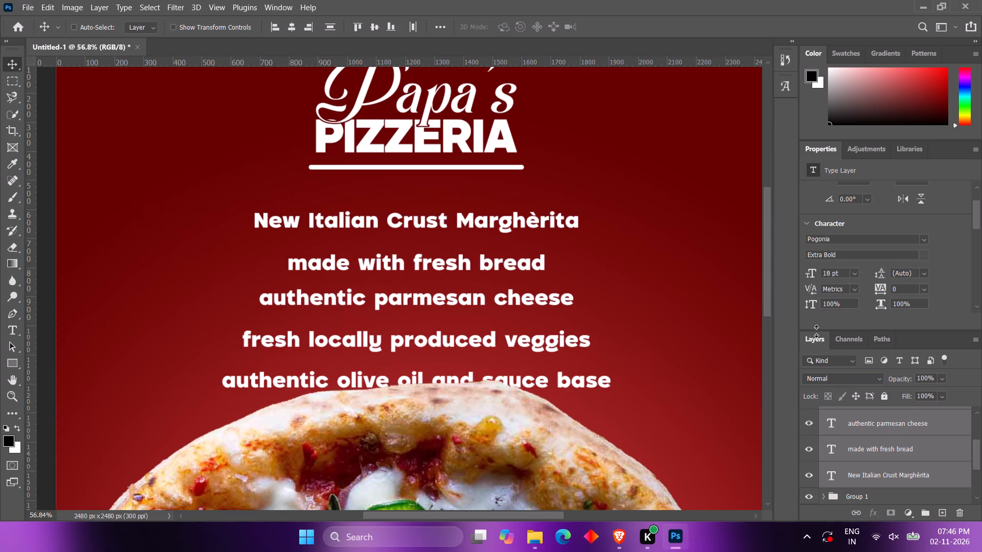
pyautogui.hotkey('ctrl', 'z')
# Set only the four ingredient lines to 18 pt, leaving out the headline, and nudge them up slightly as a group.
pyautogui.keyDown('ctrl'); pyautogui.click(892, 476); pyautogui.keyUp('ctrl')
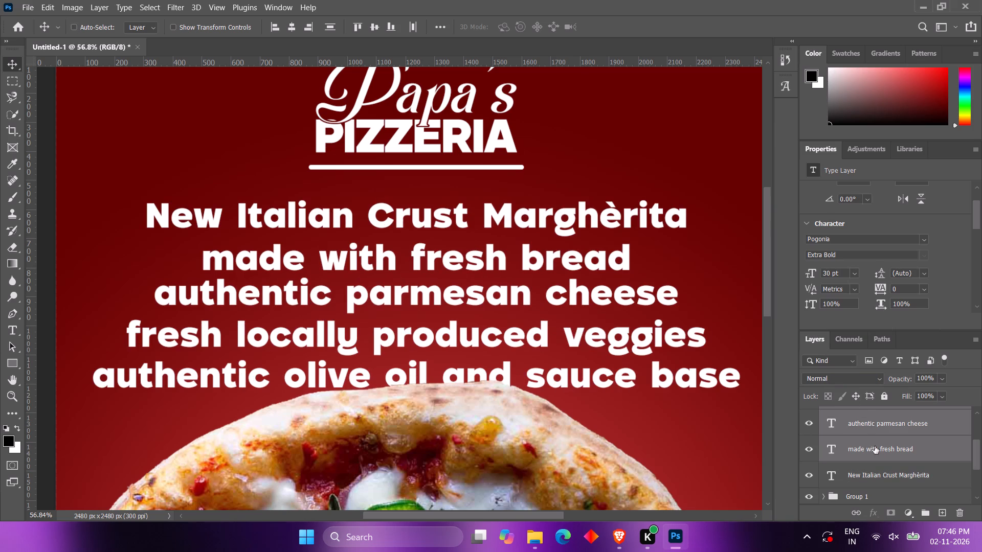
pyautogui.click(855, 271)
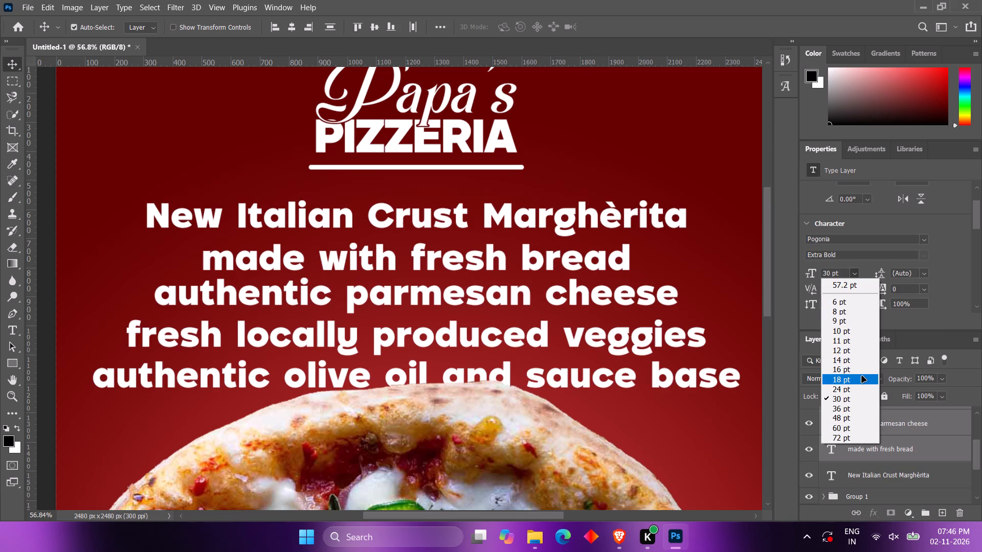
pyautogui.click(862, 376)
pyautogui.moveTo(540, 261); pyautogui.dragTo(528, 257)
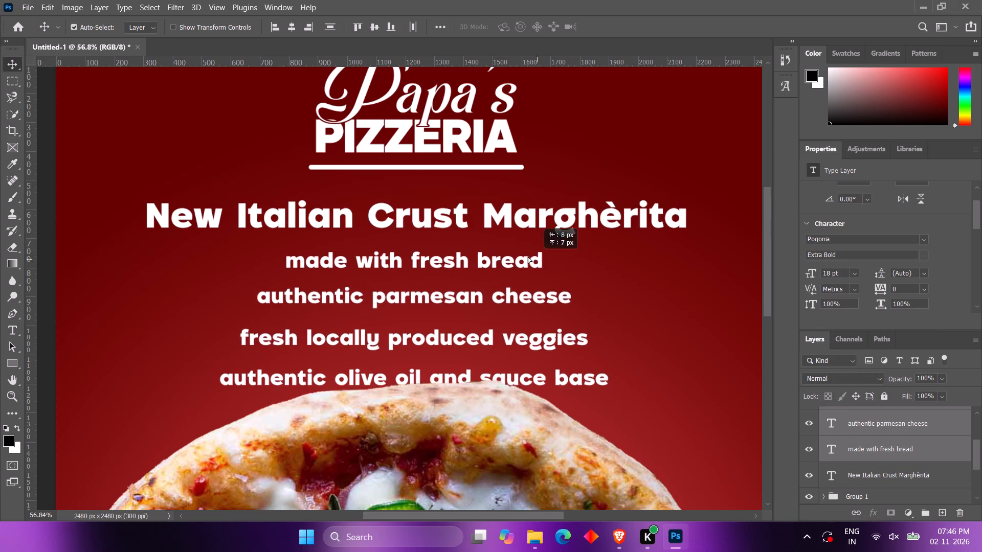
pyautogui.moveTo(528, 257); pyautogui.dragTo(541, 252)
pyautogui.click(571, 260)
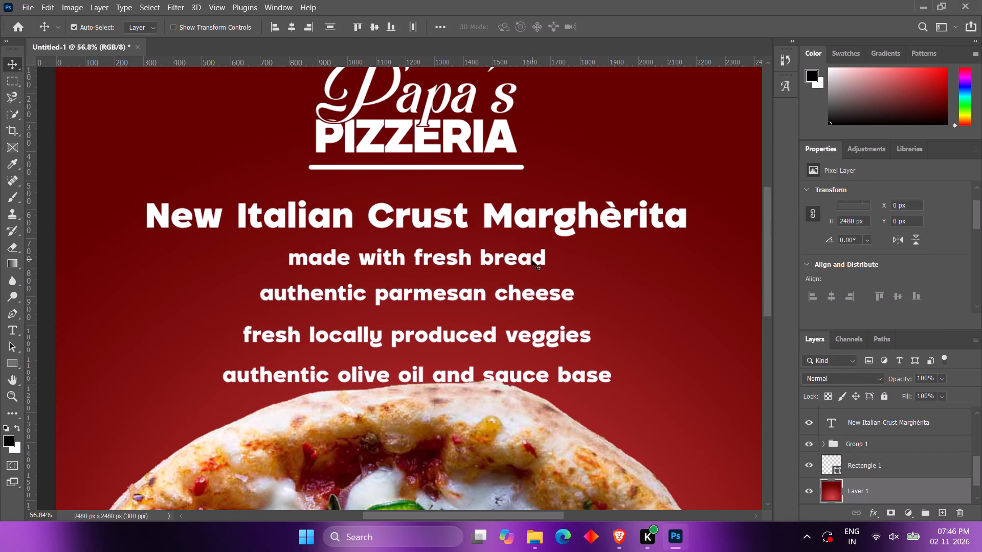
# Align the bread and parmesan lines with the headline's left edge and move the veggies line to its right edge, just below them.
pyautogui.moveTo(539, 260); pyautogui.dragTo(400, 255)
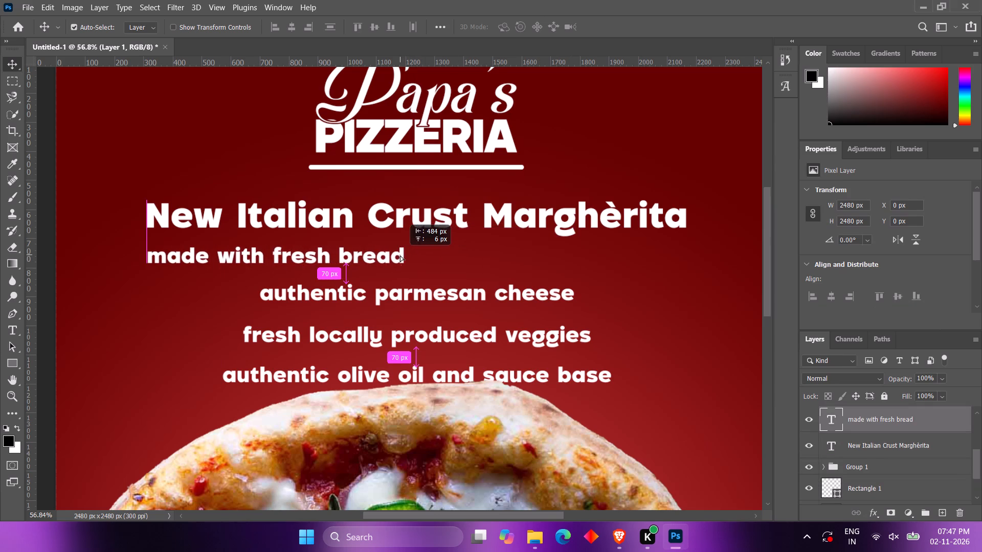
pyautogui.moveTo(417, 296); pyautogui.dragTo(366, 296)
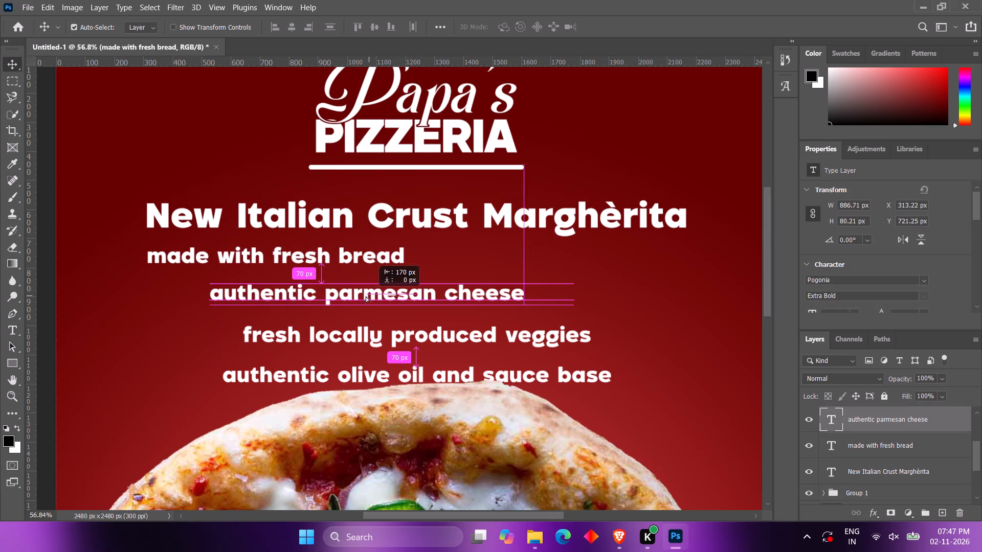
pyautogui.moveTo(366, 296); pyautogui.dragTo(306, 296)
pyautogui.moveTo(313, 337); pyautogui.dragTo(410, 264)
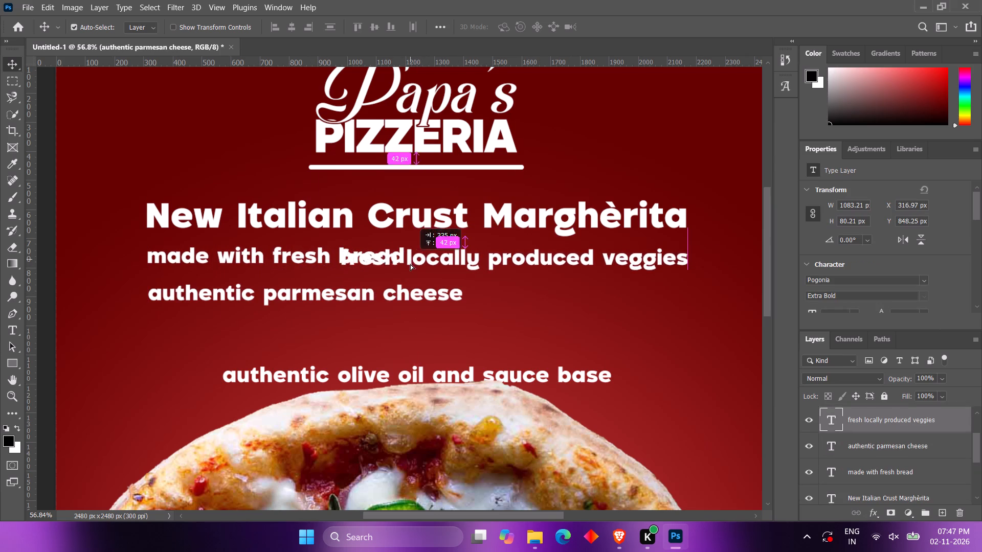
pyautogui.moveTo(410, 264); pyautogui.dragTo(413, 319)
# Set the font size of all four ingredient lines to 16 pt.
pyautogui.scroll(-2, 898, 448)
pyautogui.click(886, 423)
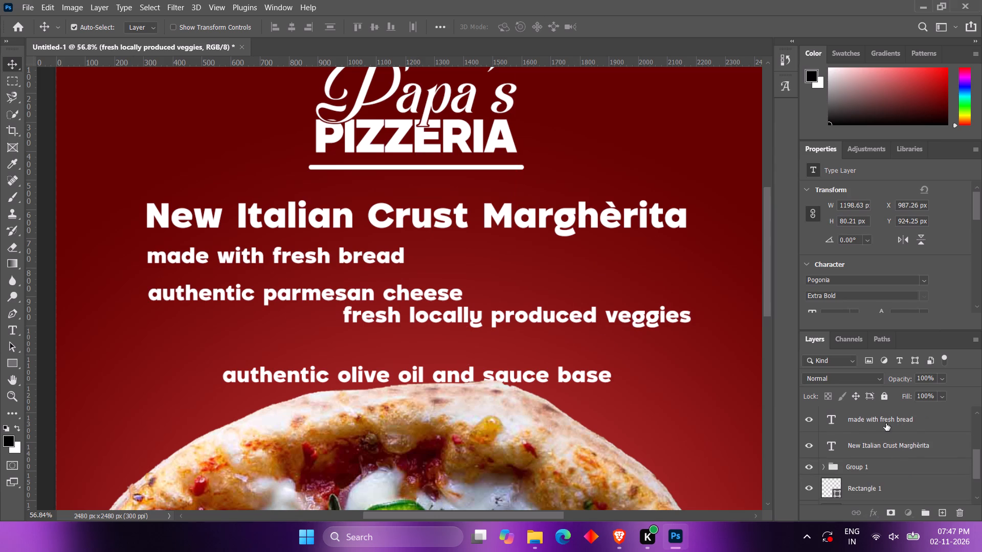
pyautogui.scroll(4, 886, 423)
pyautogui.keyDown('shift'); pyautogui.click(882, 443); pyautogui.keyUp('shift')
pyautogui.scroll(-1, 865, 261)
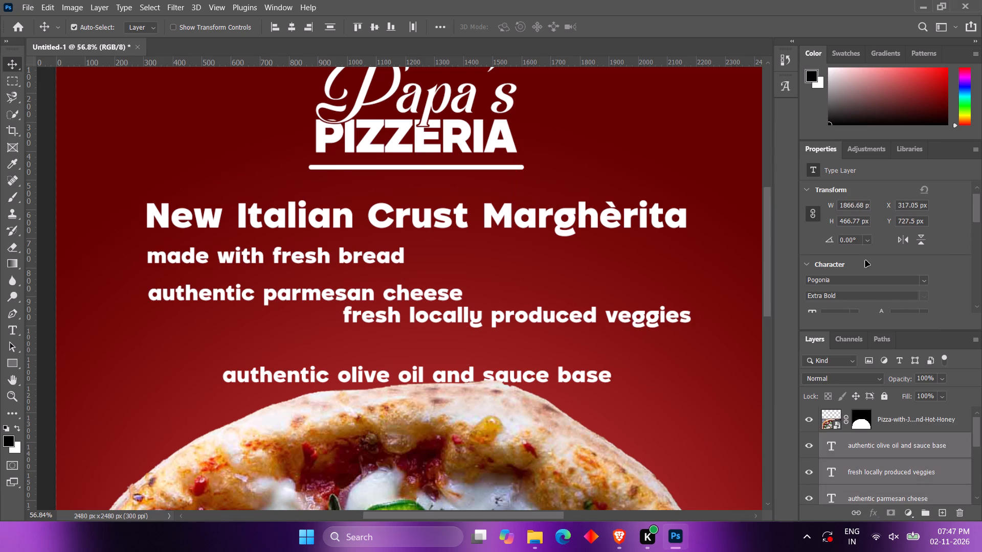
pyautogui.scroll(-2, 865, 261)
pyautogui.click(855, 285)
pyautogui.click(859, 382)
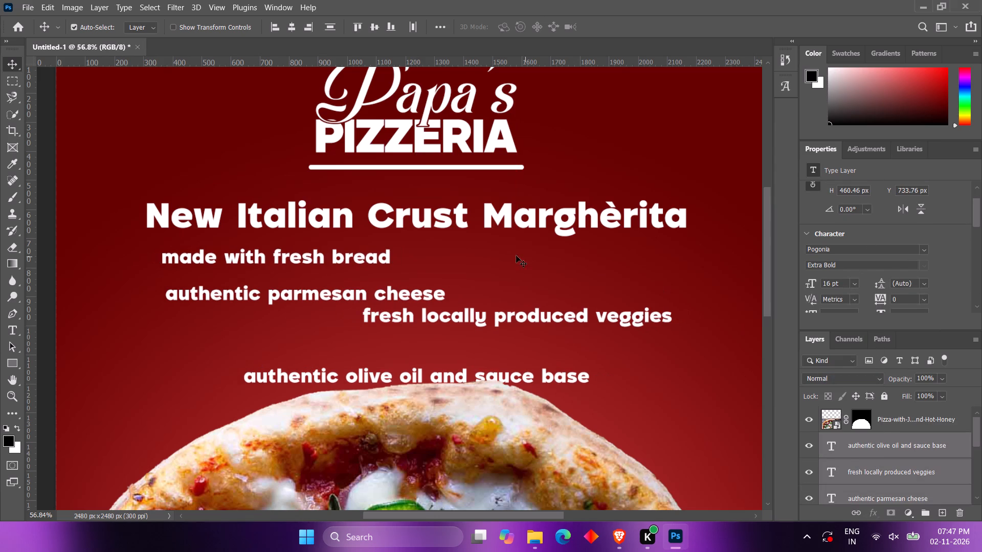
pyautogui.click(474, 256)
# Arrange the ingredient lines in two rows under the headline: bread and veggies at its left edge, parmesan and olive oil at its right.
pyautogui.moveTo(386, 258); pyautogui.dragTo(372, 255)
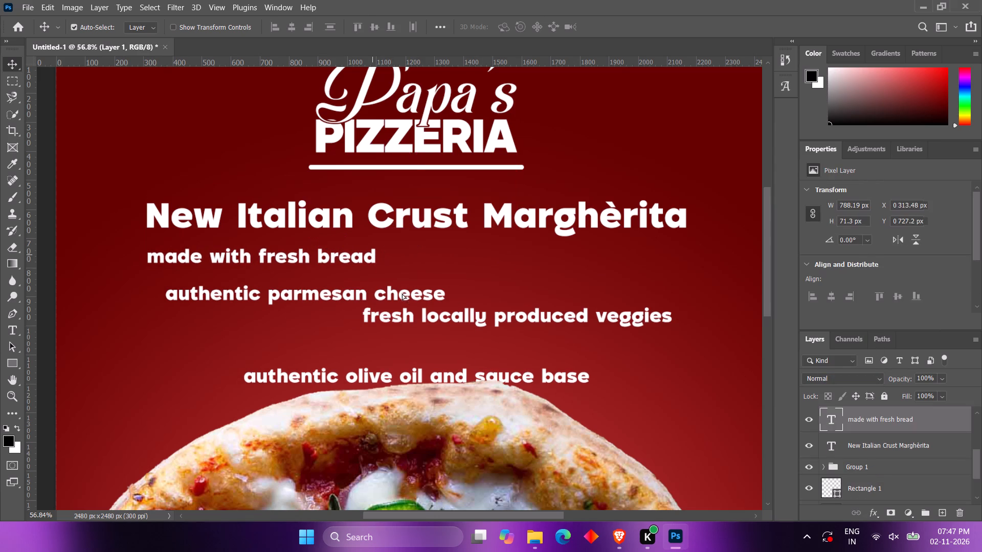
pyautogui.moveTo(399, 294); pyautogui.dragTo(640, 258)
pyautogui.moveTo(535, 315); pyautogui.dragTo(456, 303)
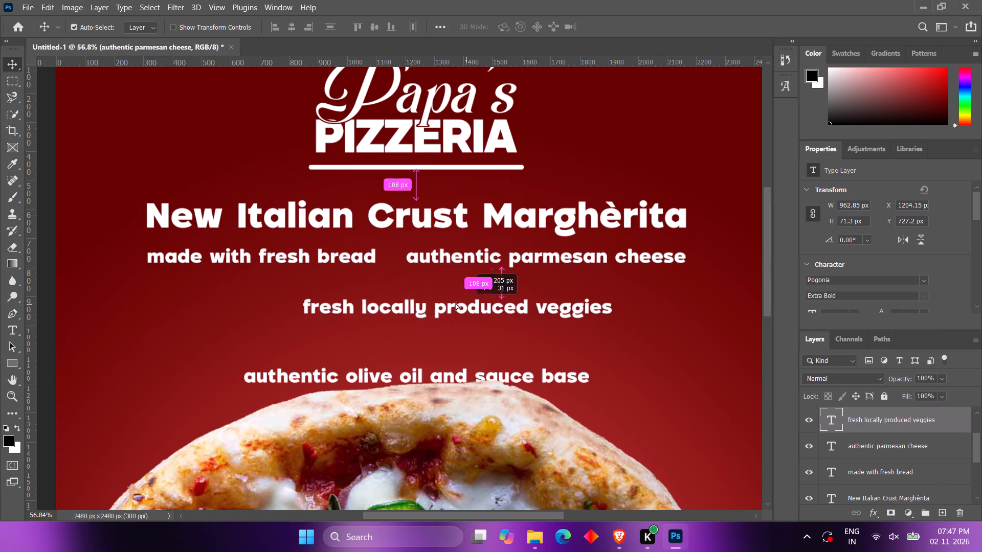
pyautogui.moveTo(456, 303); pyautogui.dragTo(321, 281)
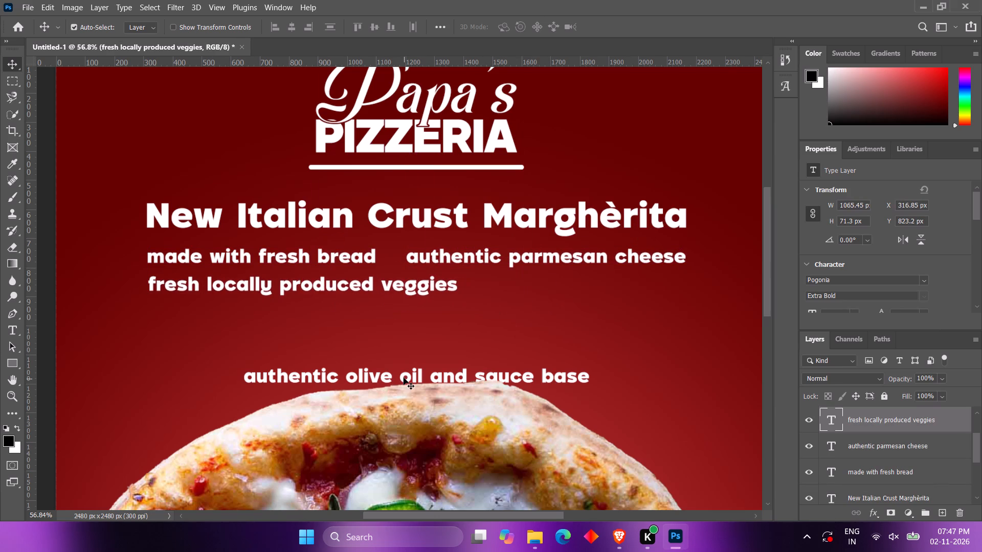
pyautogui.moveTo(402, 378); pyautogui.dragTo(501, 287)
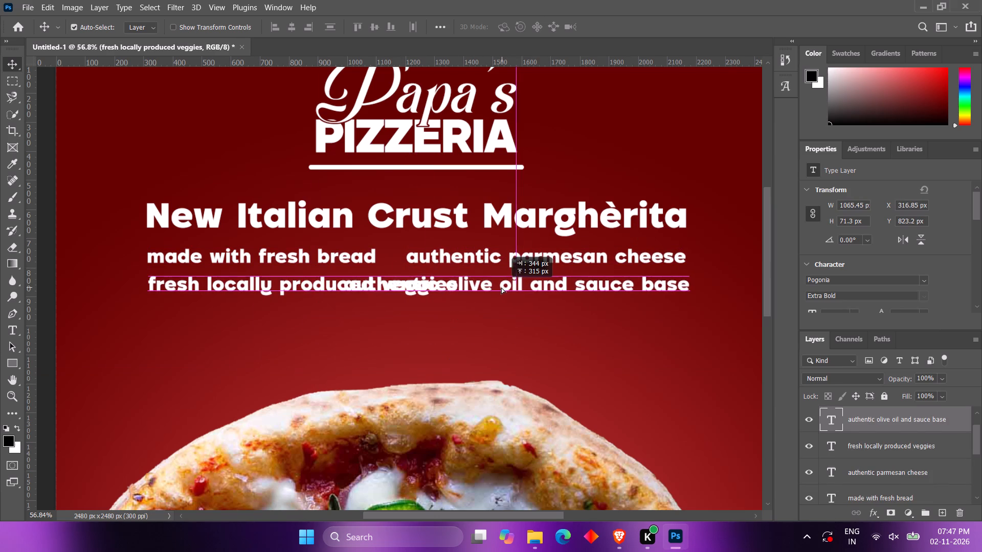
pyautogui.moveTo(501, 287); pyautogui.dragTo(500, 287)
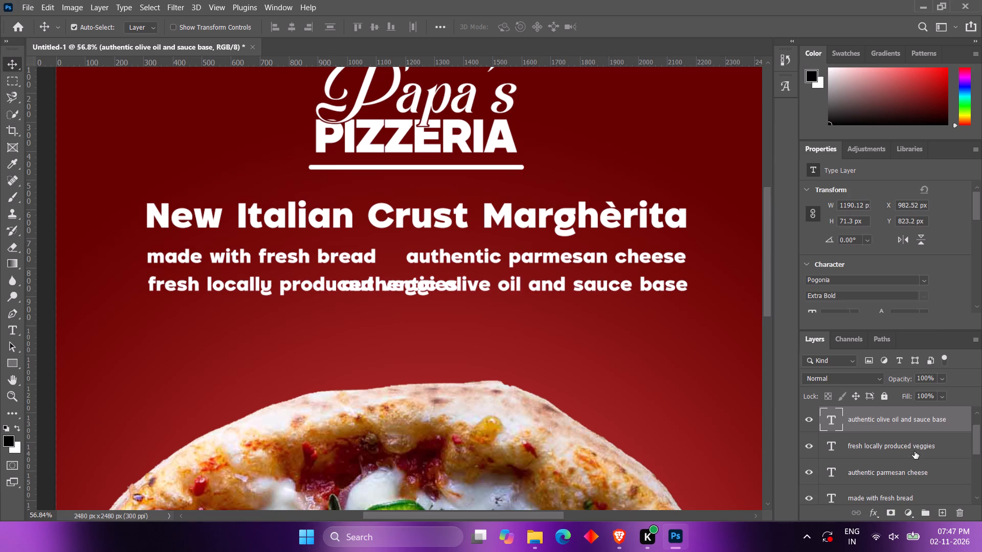
# Reduce the overlapping "fresh locally produced veggies" and "authentic olive oil and sauce base" lines to 14 pt, and further to 12 pt.
pyautogui.keyDown('shift'); pyautogui.click(914, 451); pyautogui.keyUp('shift')
pyautogui.scroll(-4, 895, 273)
pyautogui.click(851, 274)
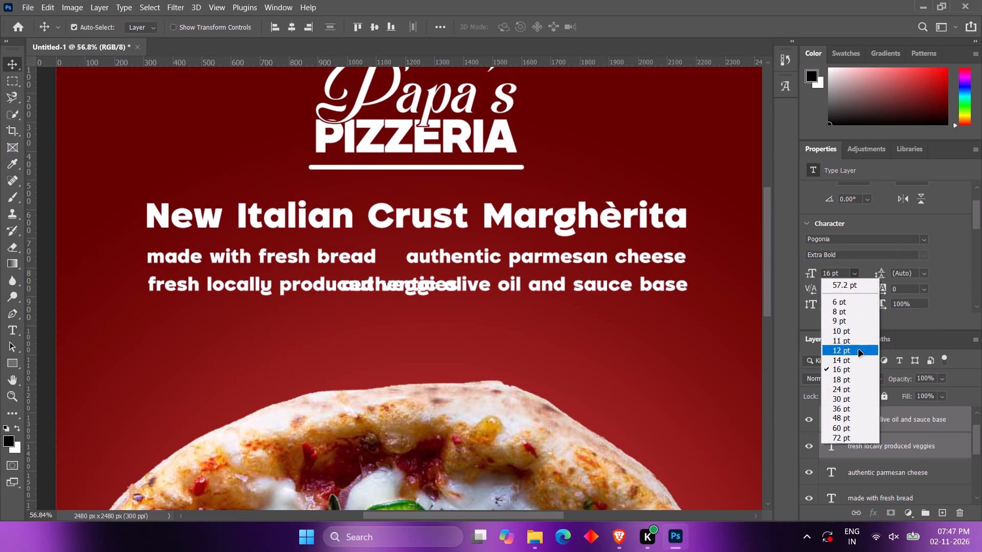
pyautogui.click(857, 355)
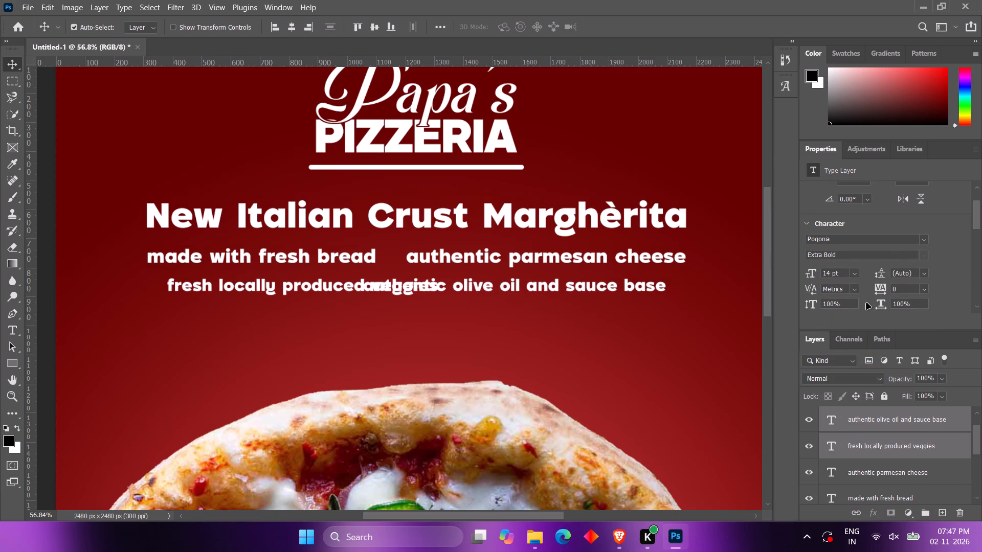
pyautogui.click(859, 277)
pyautogui.click(855, 351)
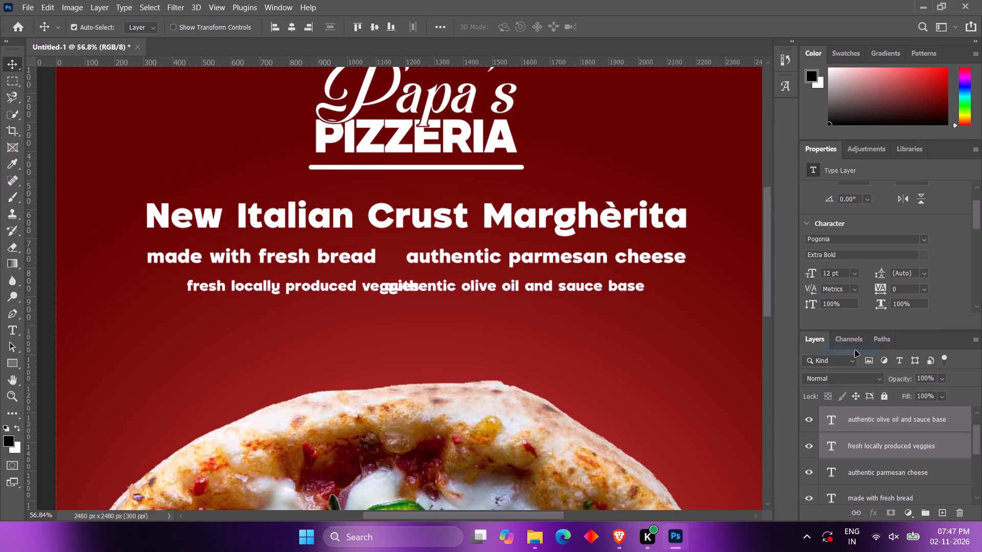
# Set the "made with fresh bread" and "authentic parmesan cheese" lines to 12 pt.
pyautogui.click(916, 497)
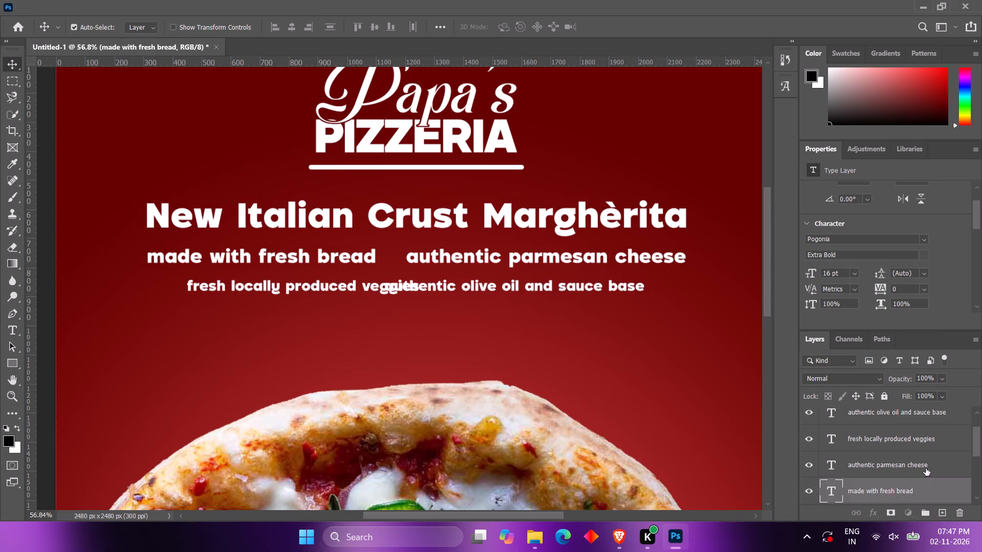
pyautogui.keyDown('shift'); pyautogui.click(926, 468); pyautogui.keyUp('shift')
pyautogui.click(853, 271)
pyautogui.click(853, 350)
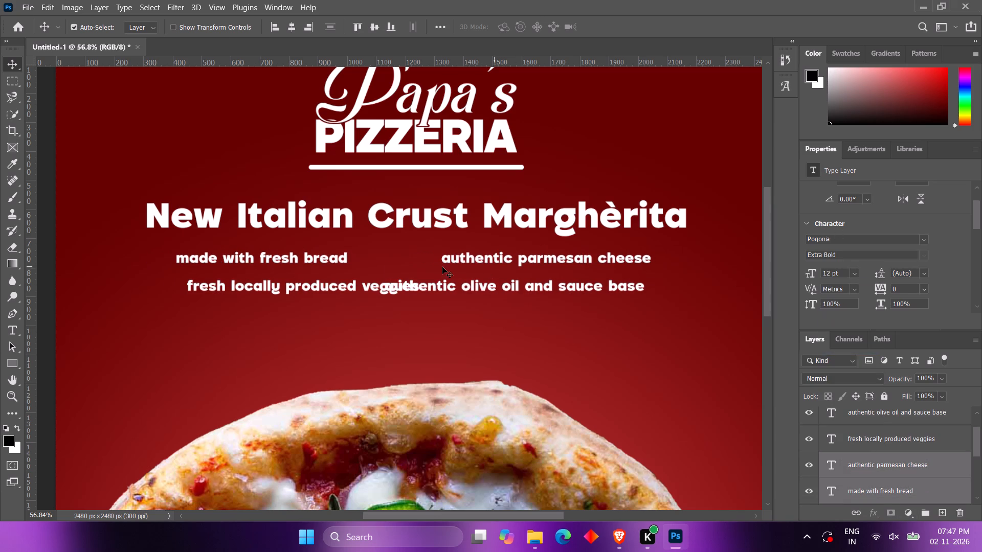
# Shift the bread and parmesan lines left together until the bread line meets the headline's left edge, and deselect them.
pyautogui.moveTo(342, 257); pyautogui.dragTo(311, 248)
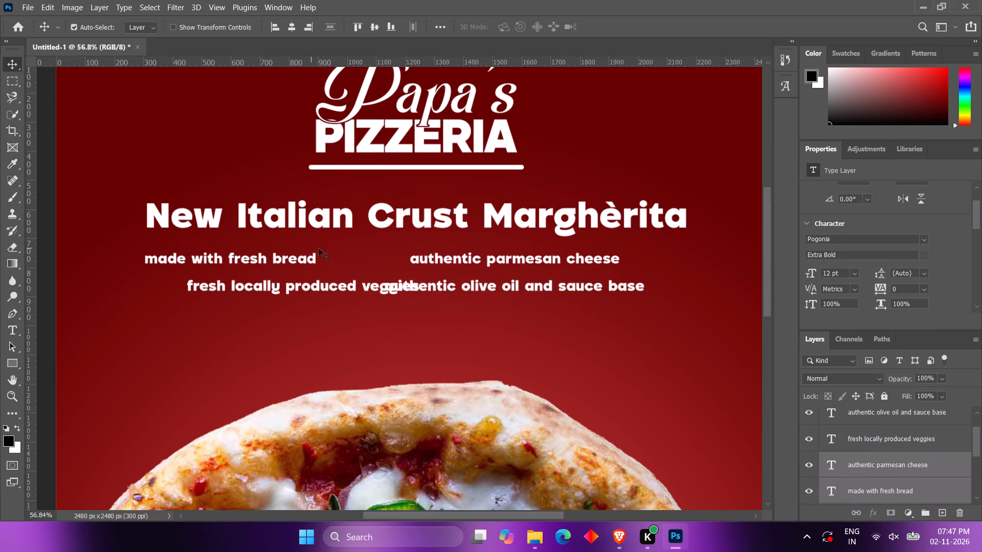
pyautogui.click(435, 262)
pyautogui.click(438, 260)
pyautogui.click(463, 327)
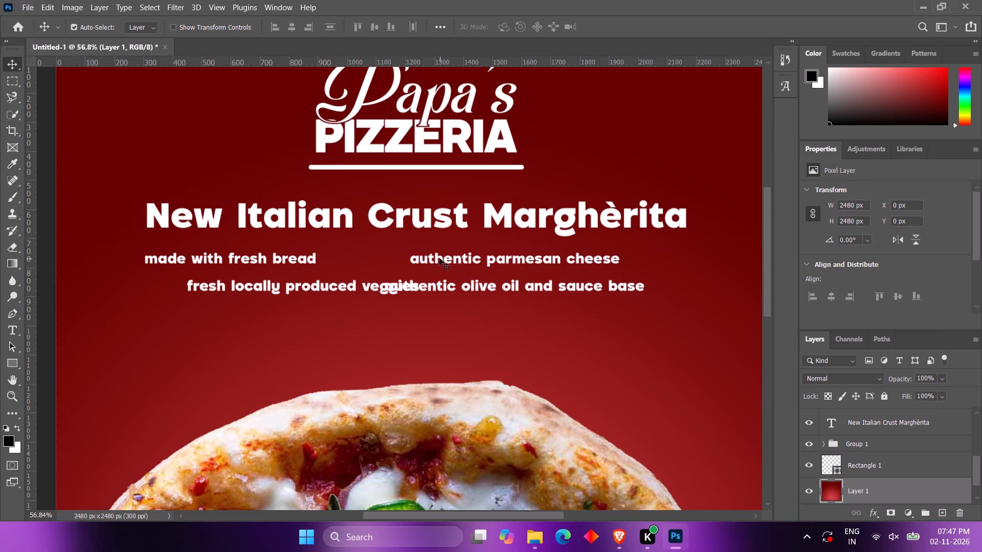
# Align the "authentic parmesan cheese" and "authentic olive oil and sauce base" lines to the headline's right edge and "fresh locally produced veggies" to its left edge.
pyautogui.moveTo(438, 258); pyautogui.dragTo(502, 259)
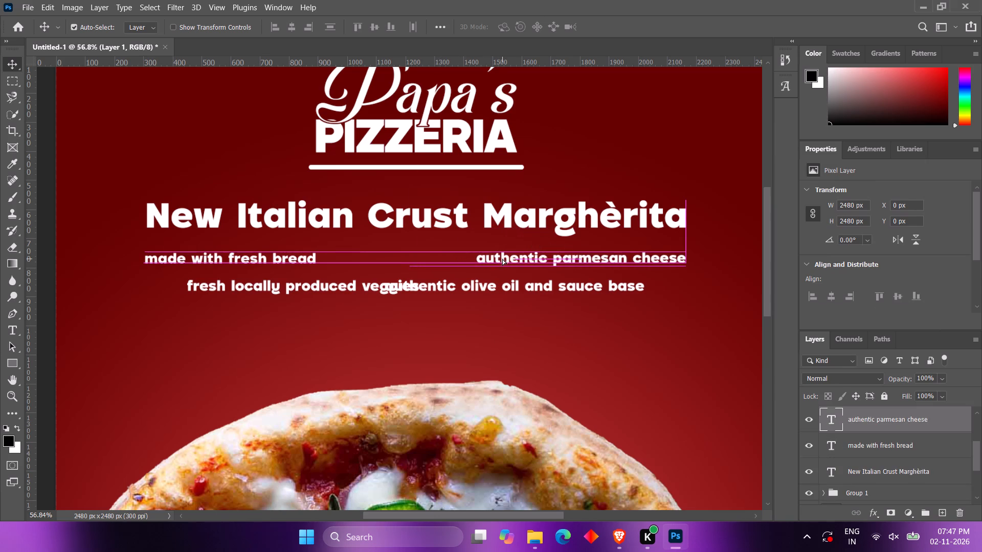
pyautogui.moveTo(270, 285); pyautogui.dragTo(233, 281)
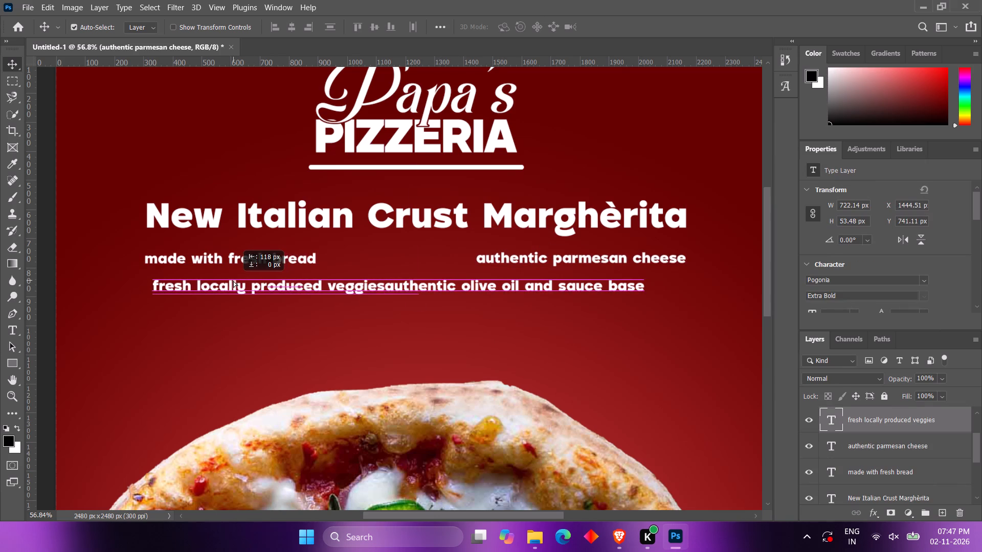
pyautogui.moveTo(233, 281); pyautogui.dragTo(228, 280)
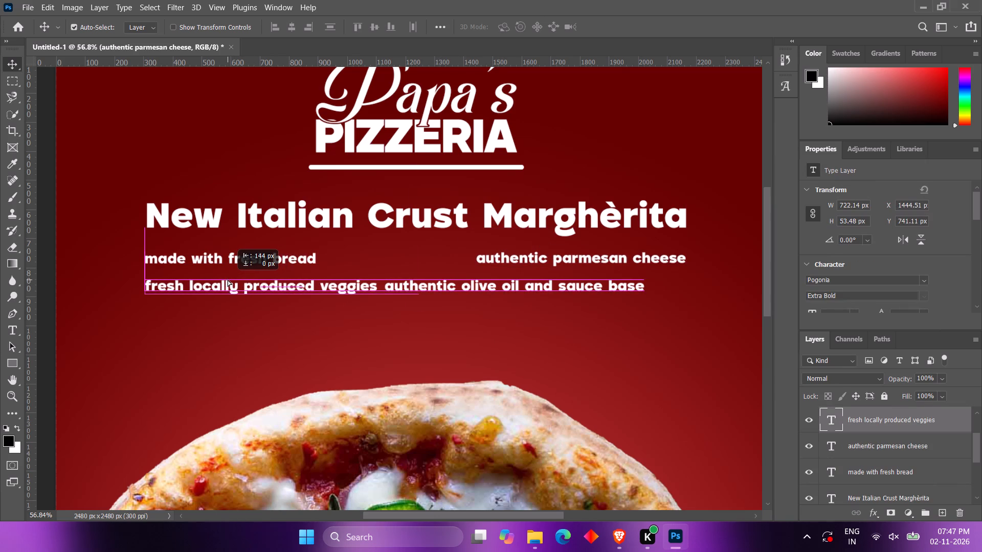
pyautogui.moveTo(228, 280); pyautogui.dragTo(228, 280)
pyautogui.moveTo(228, 280); pyautogui.dragTo(228, 280)
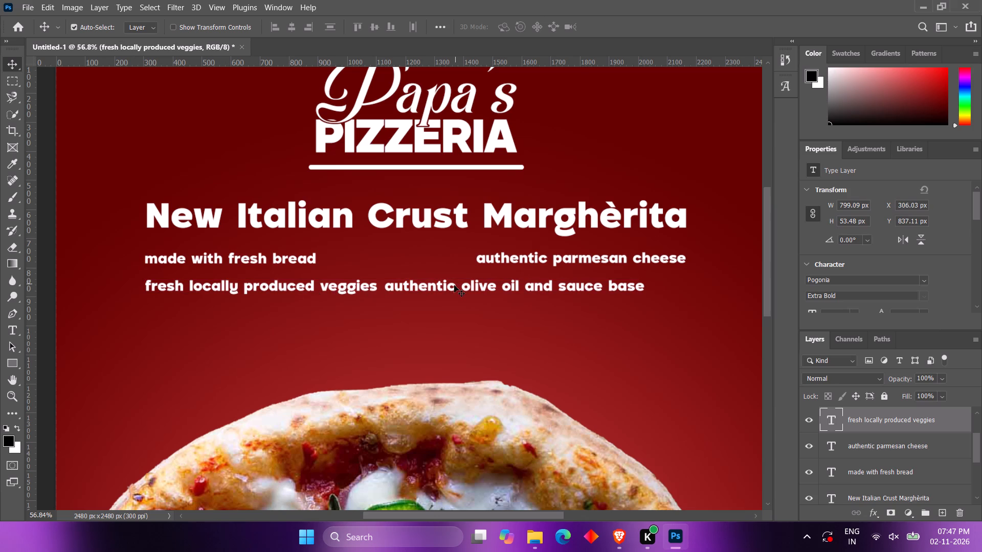
pyautogui.moveTo(450, 287); pyautogui.dragTo(492, 287)
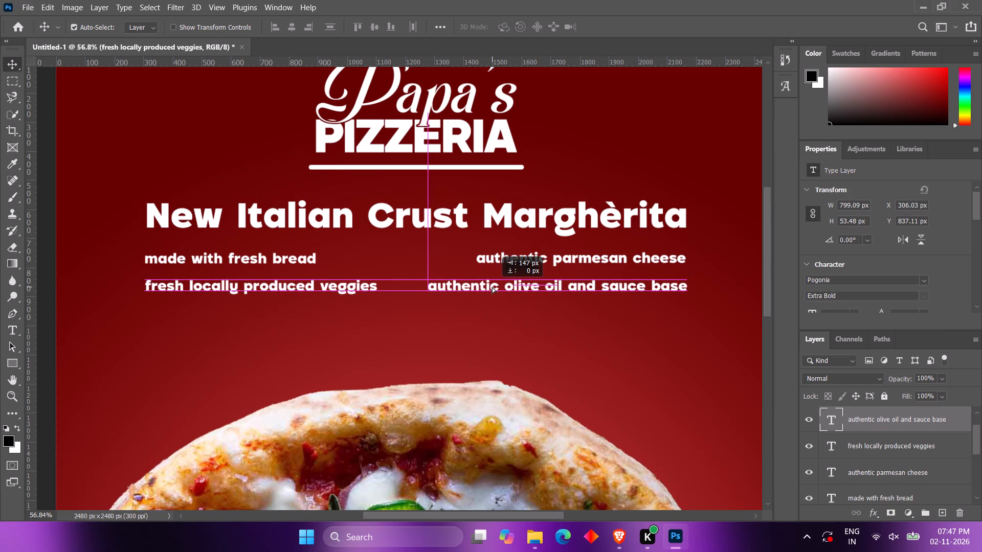
pyautogui.moveTo(492, 287); pyautogui.dragTo(495, 287)
pyautogui.click(624, 260)
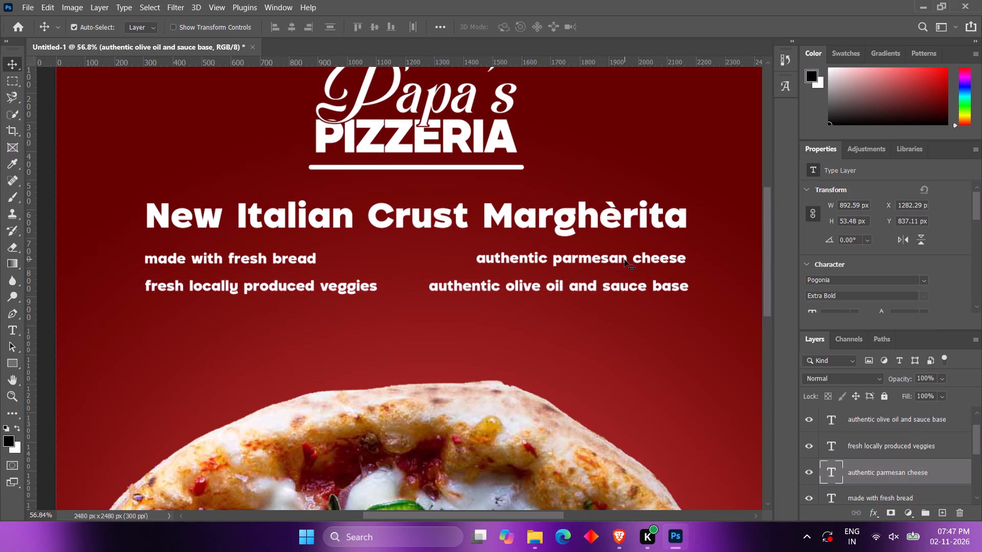
pyautogui.keyDown('shift'); pyautogui.moveTo(625, 260); pyautogui.dragTo(631, 260); pyautogui.keyUp('shift')
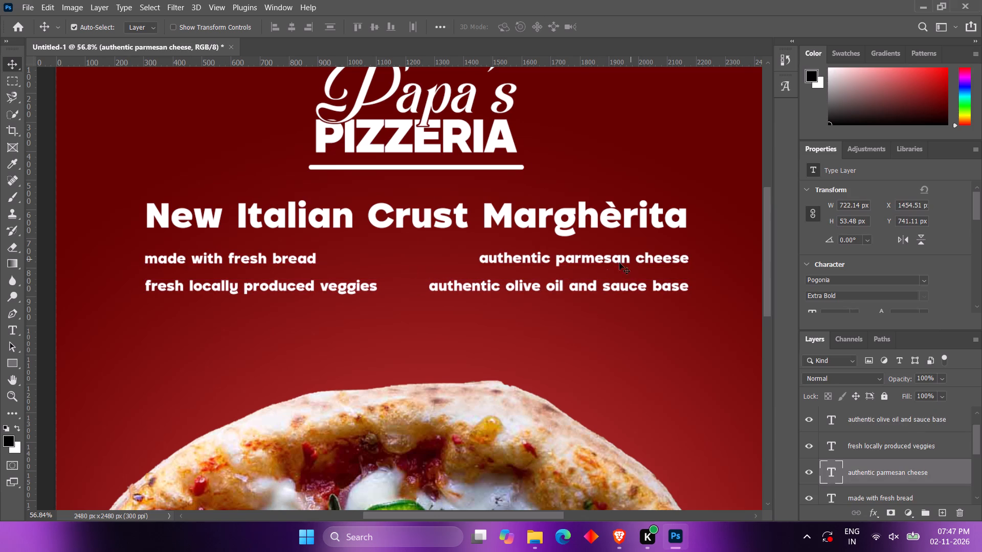
# Rearrange the ingredient lines: parmesan under bread at the left, olive oil in the upper row at the right, and veggies below it.
pyautogui.keyDown('alt'); pyautogui.scroll(-4, 538, 263); pyautogui.keyUp('alt')
pyautogui.keyDown('alt'); pyautogui.scroll(4, 562, 268); pyautogui.keyUp('alt')
pyautogui.keyDown('alt'); pyautogui.scroll(-4, 307, 234); pyautogui.keyUp('alt')
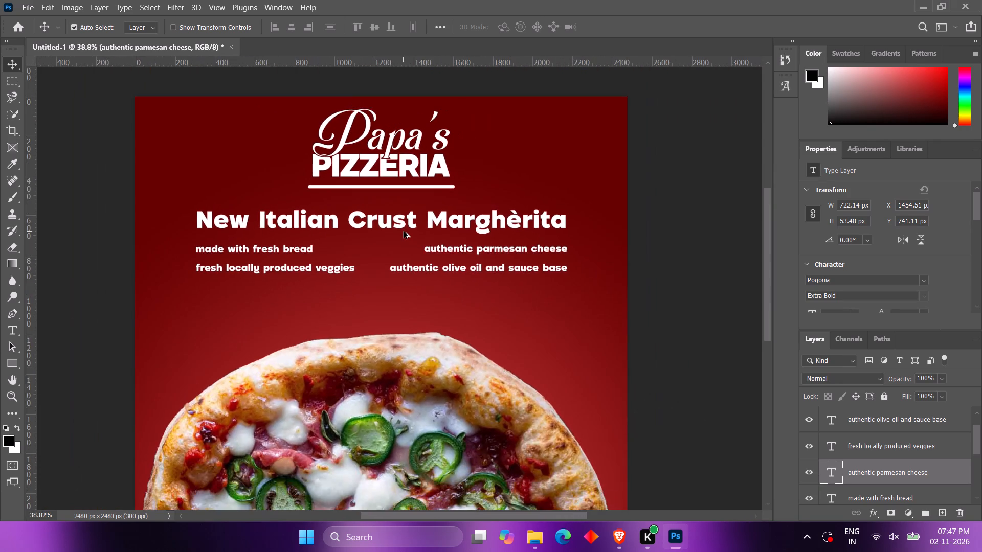
pyautogui.keyDown('alt'); pyautogui.scroll(7, 353, 230); pyautogui.keyUp('alt')
pyautogui.keyDown('alt'); pyautogui.scroll(-2, 413, 247); pyautogui.keyUp('alt')
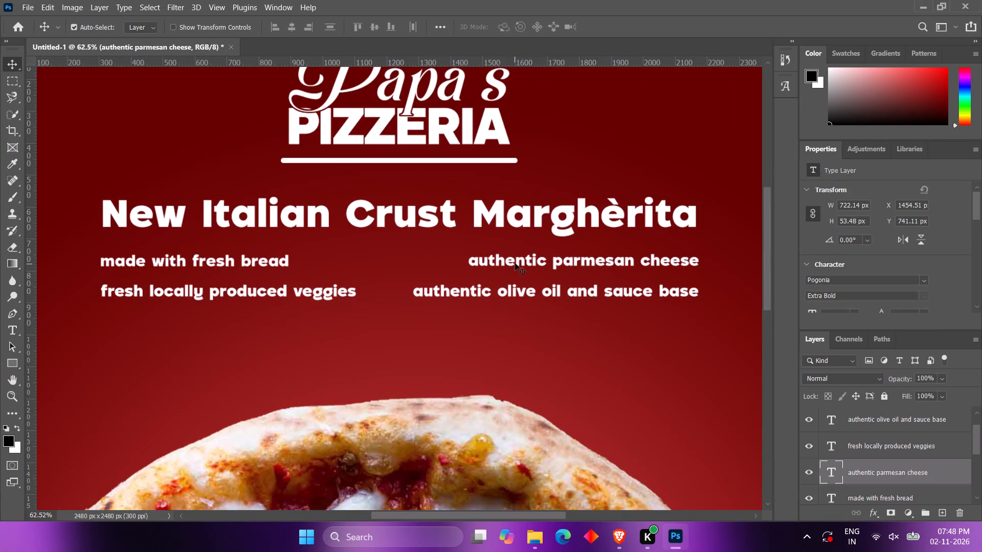
pyautogui.moveTo(518, 262); pyautogui.dragTo(147, 310)
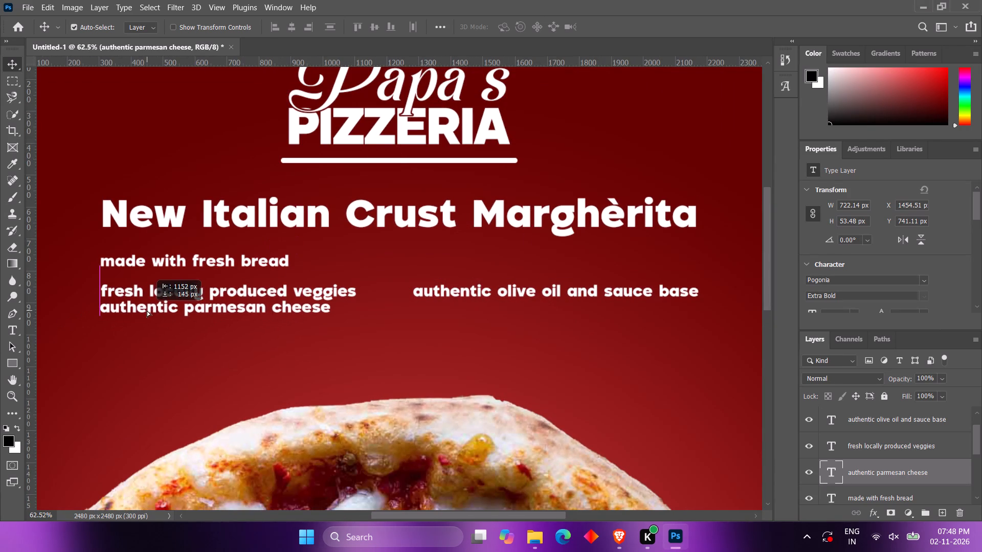
pyautogui.moveTo(285, 290); pyautogui.dragTo(620, 260)
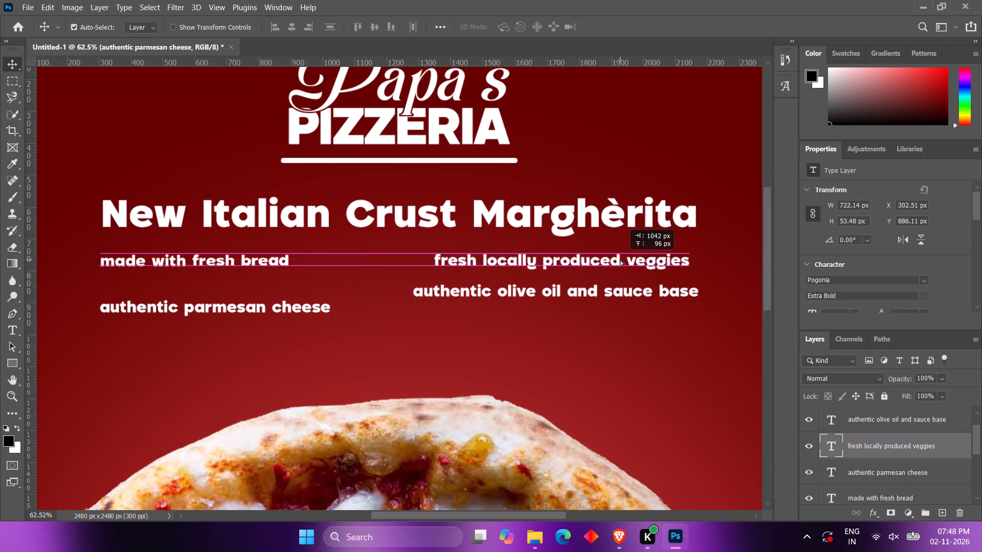
pyautogui.moveTo(620, 260); pyautogui.dragTo(625, 305)
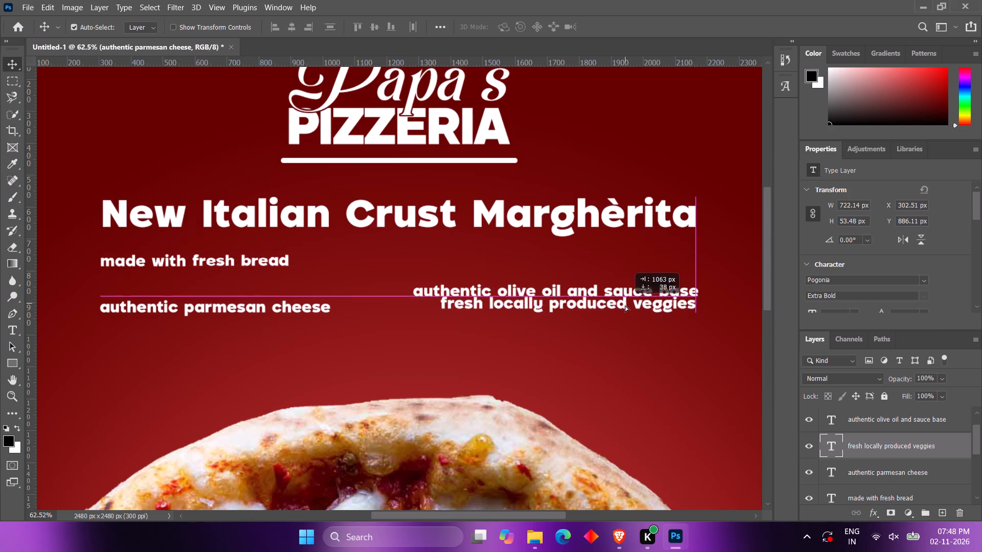
pyautogui.moveTo(625, 305); pyautogui.dragTo(626, 311)
pyautogui.moveTo(611, 291); pyautogui.dragTo(610, 262)
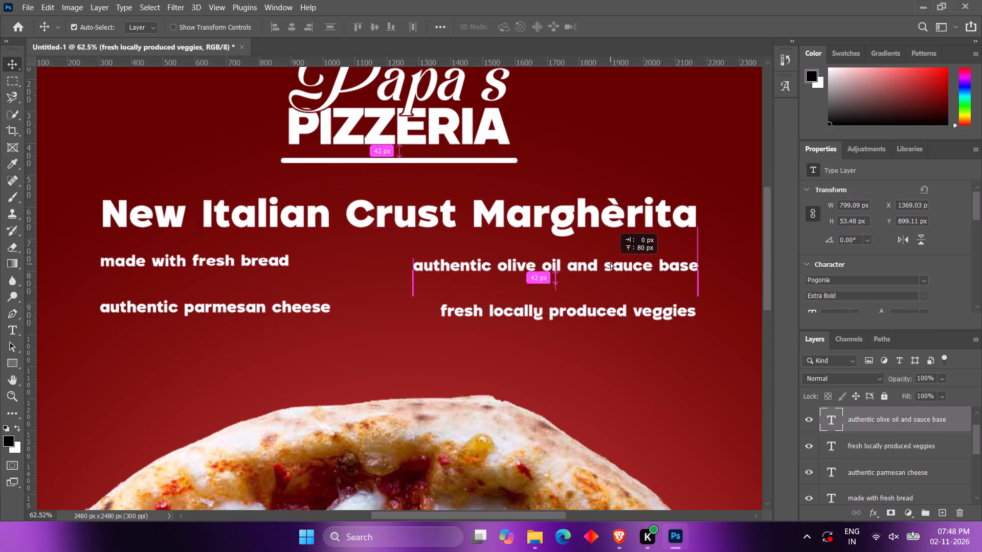
pyautogui.moveTo(610, 262); pyautogui.dragTo(610, 259)
# Set all four ingredient lines to 14 pt and deselect them.
pyautogui.scroll(-3, 893, 470)
pyautogui.click(891, 426)
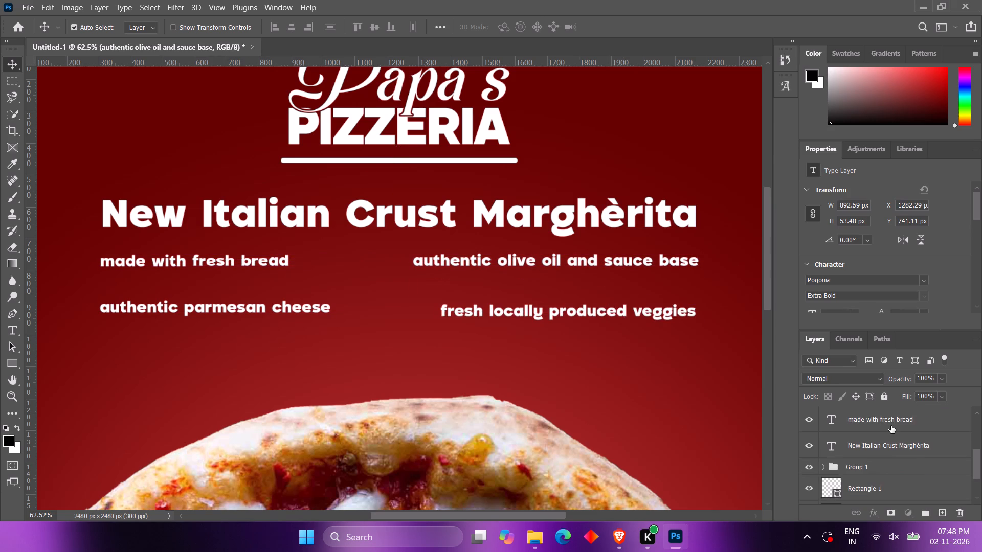
pyautogui.scroll(4, 891, 426)
pyautogui.keyDown('shift'); pyautogui.click(880, 442); pyautogui.keyUp('shift')
pyautogui.scroll(-1, 840, 260)
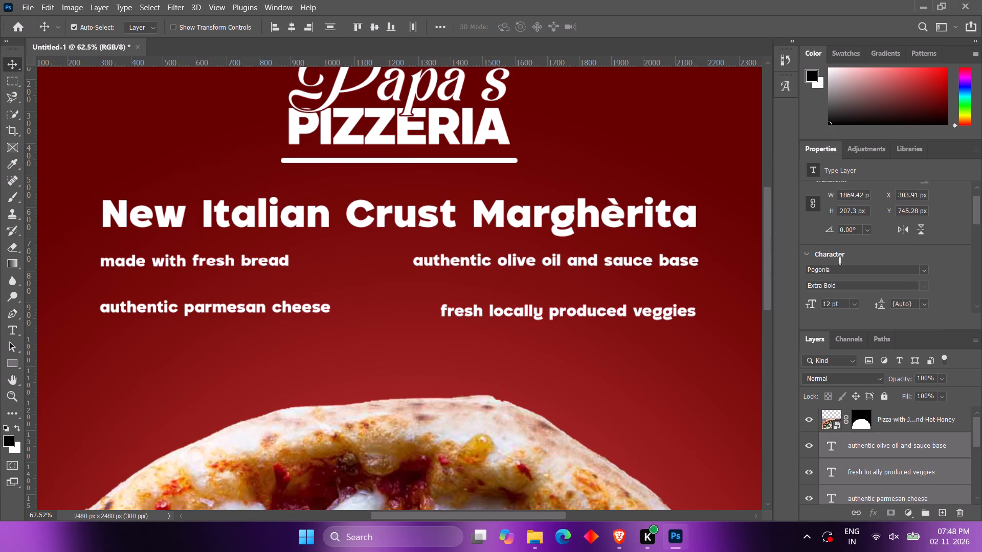
pyautogui.scroll(-2, 840, 260)
pyautogui.click(853, 284)
pyautogui.click(859, 370)
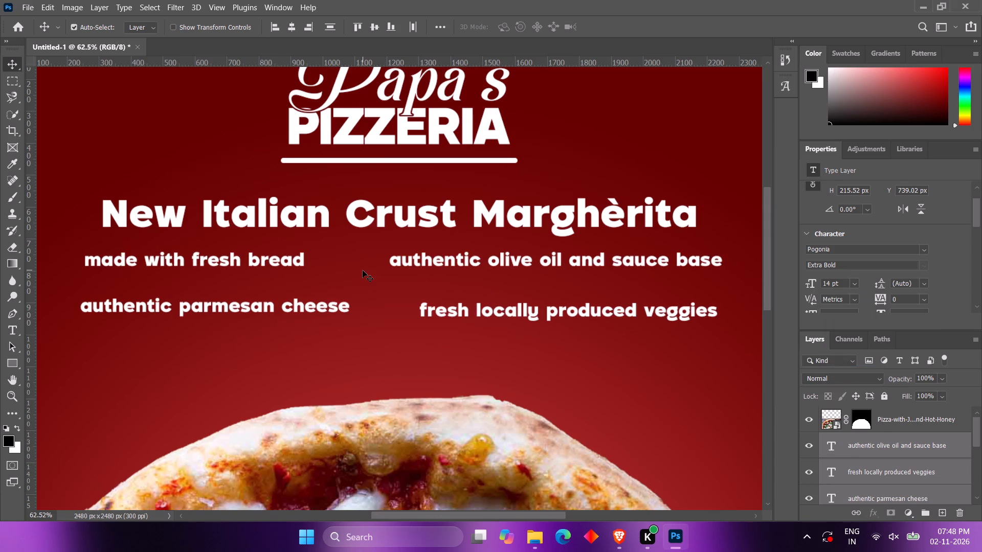
pyautogui.click(301, 260)
pyautogui.click(337, 264)
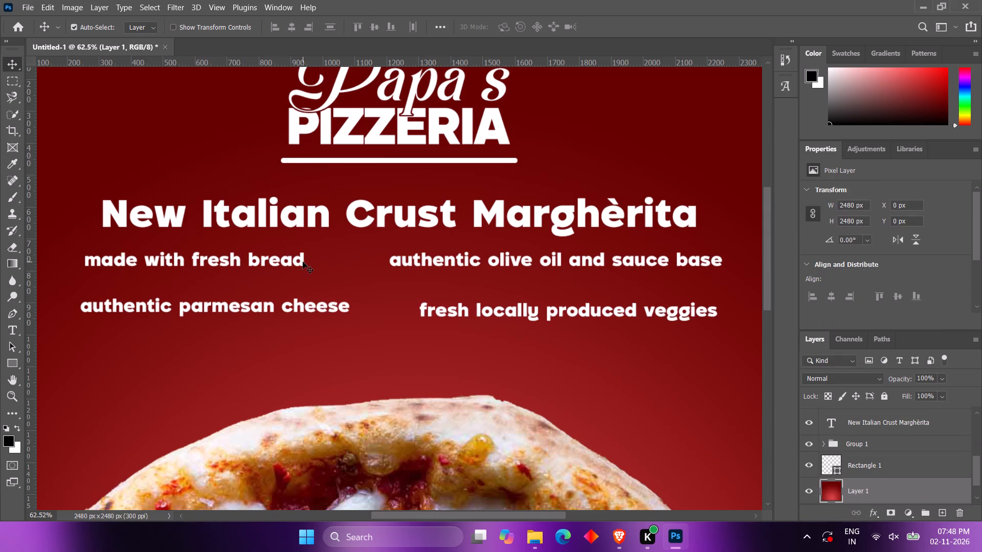
# Realign the upper row: "made with fresh bread" to the headline's left edge, "authentic olive oil and sauce base" to its right edge.
pyautogui.moveTo(303, 262); pyautogui.dragTo(316, 263)
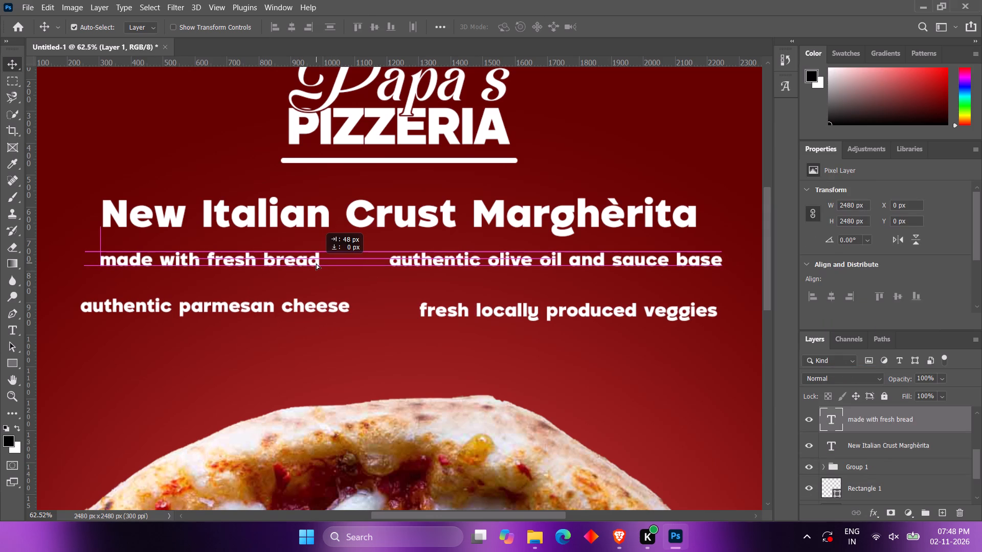
pyautogui.moveTo(316, 263); pyautogui.dragTo(321, 263)
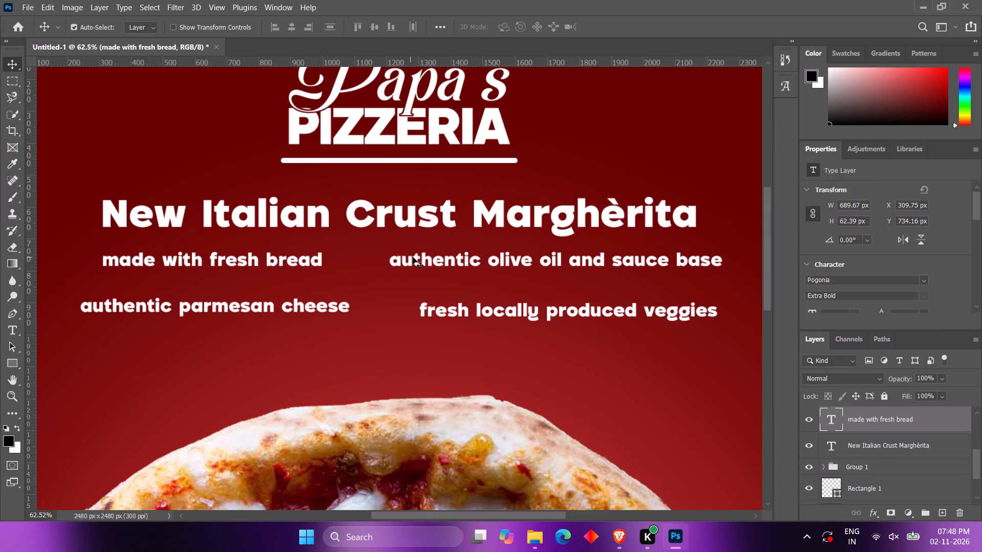
pyautogui.moveTo(424, 259); pyautogui.dragTo(399, 256)
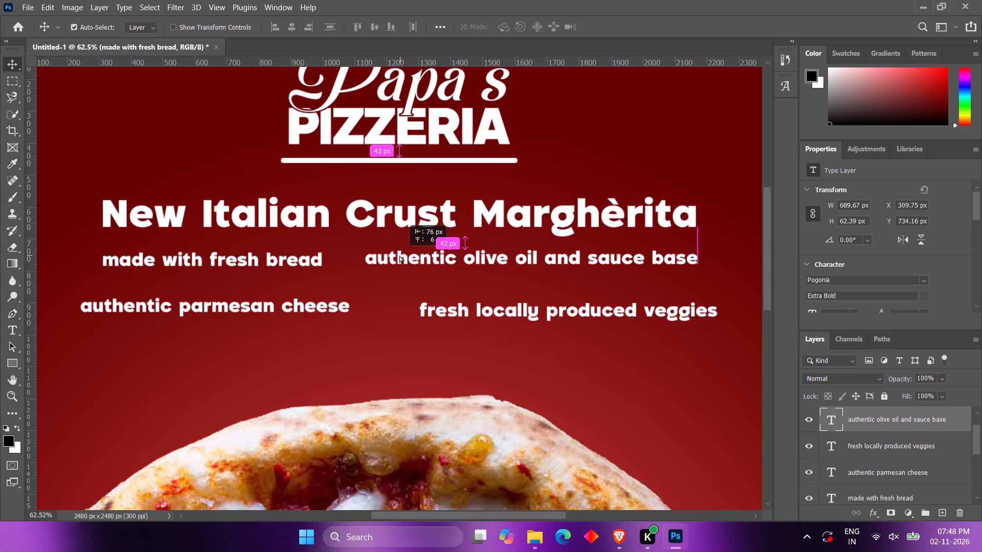
pyautogui.moveTo(399, 256); pyautogui.dragTo(400, 260)
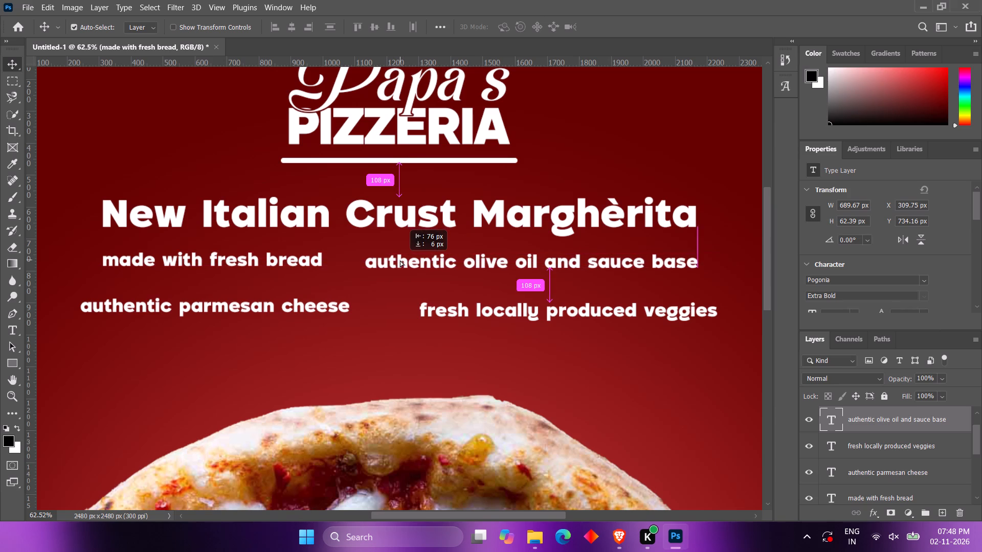
pyautogui.moveTo(400, 260); pyautogui.dragTo(404, 260)
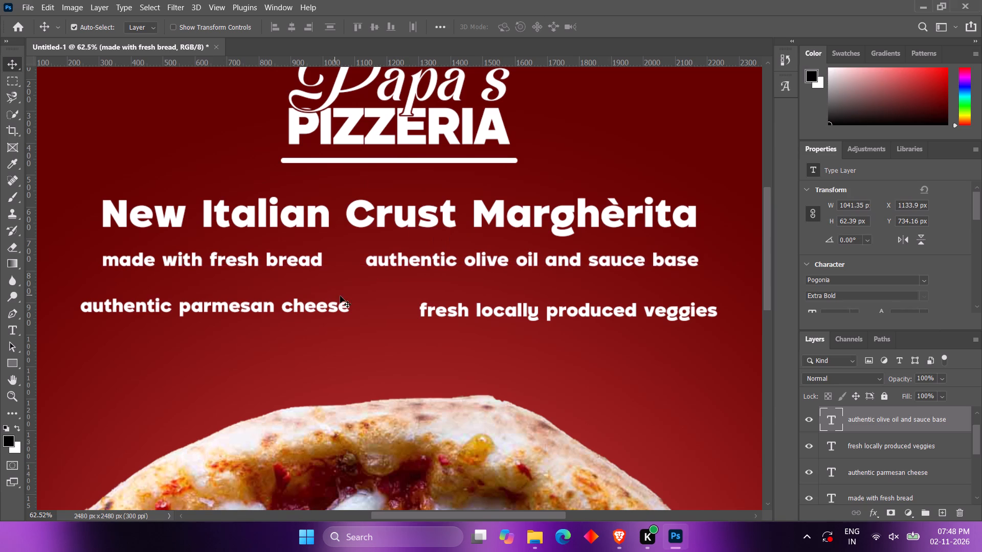
# Raise the parmesan and veggies lines into one row closer below the upper row, aligned to the headline's left and right edges.
pyautogui.moveTo(332, 307); pyautogui.dragTo(347, 292)
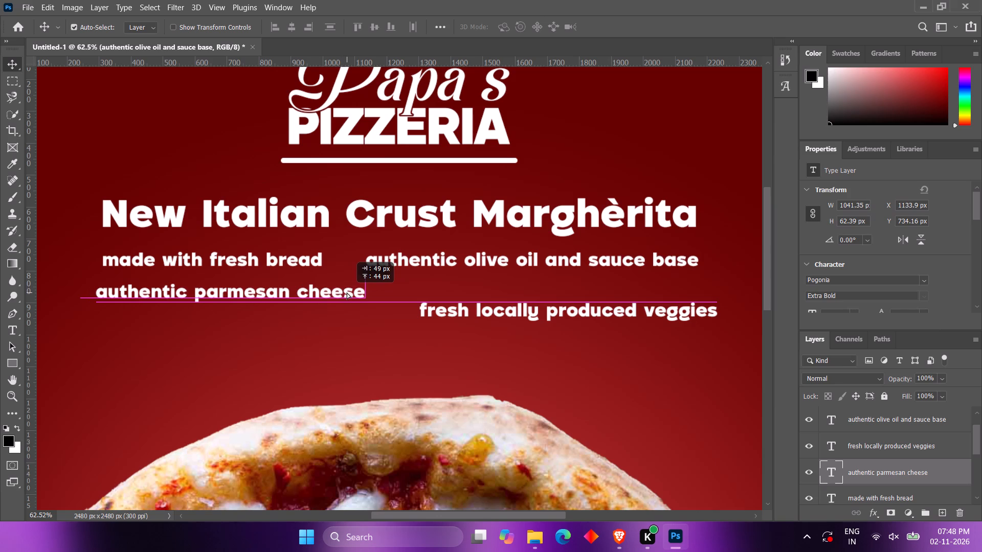
pyautogui.moveTo(347, 292); pyautogui.dragTo(351, 292)
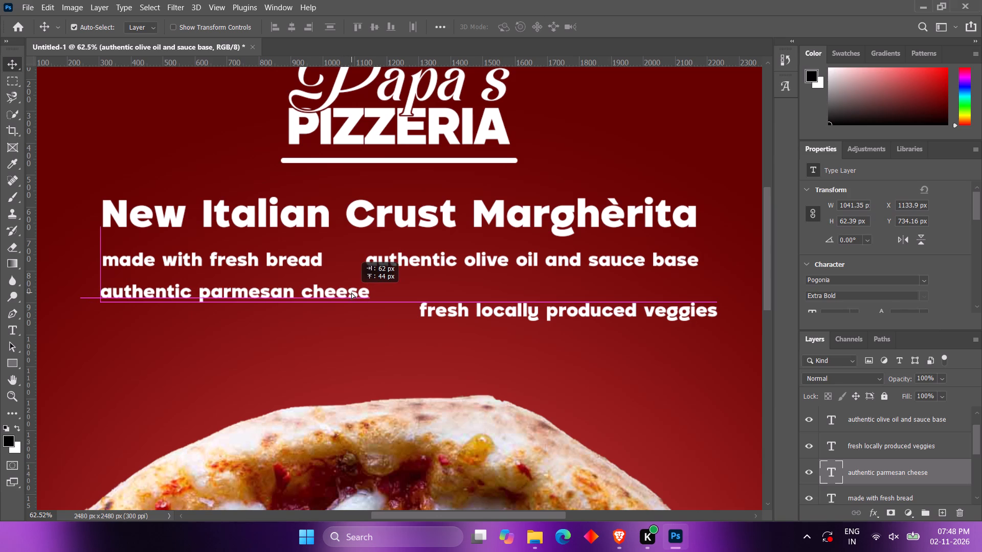
pyautogui.moveTo(351, 292); pyautogui.dragTo(352, 292)
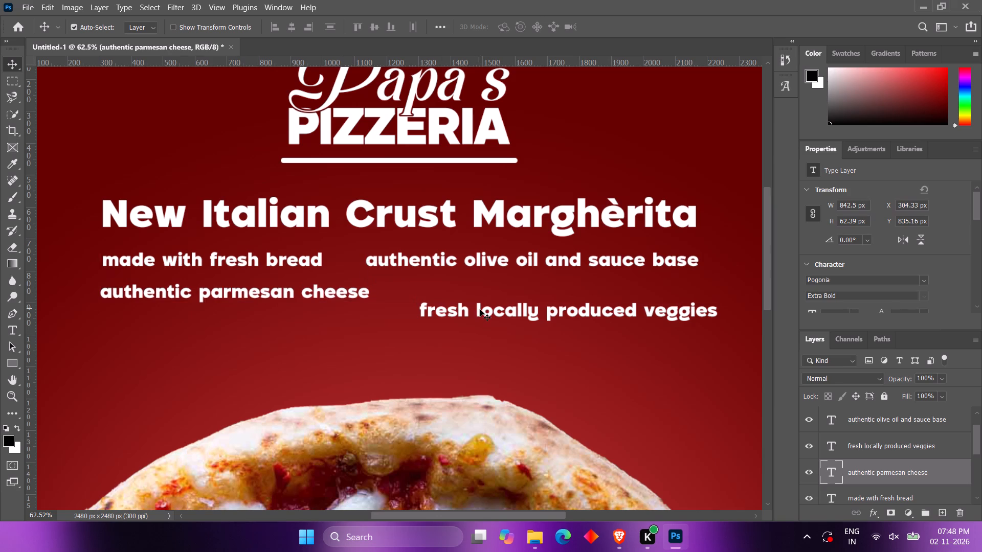
pyautogui.moveTo(483, 311); pyautogui.dragTo(473, 291)
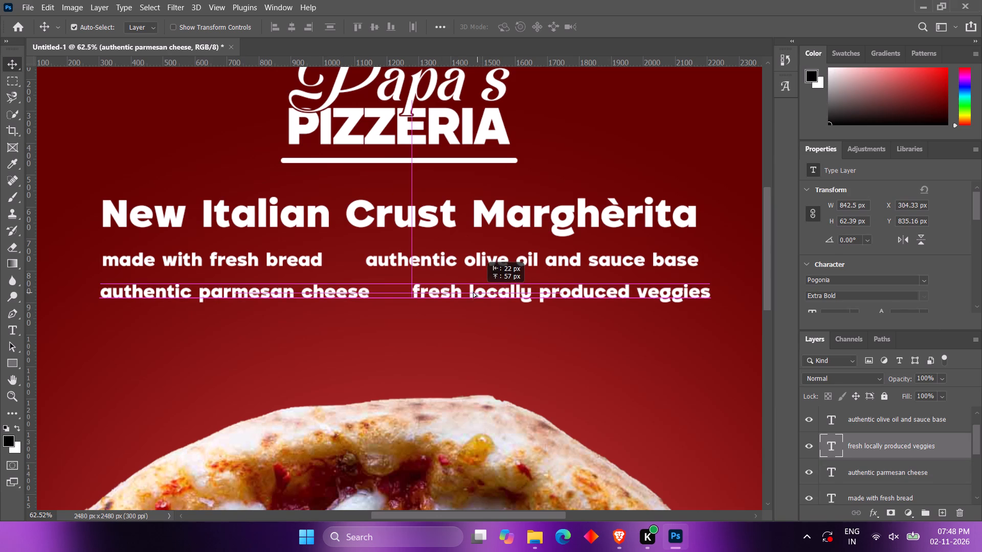
pyautogui.moveTo(473, 291); pyautogui.dragTo(463, 294)
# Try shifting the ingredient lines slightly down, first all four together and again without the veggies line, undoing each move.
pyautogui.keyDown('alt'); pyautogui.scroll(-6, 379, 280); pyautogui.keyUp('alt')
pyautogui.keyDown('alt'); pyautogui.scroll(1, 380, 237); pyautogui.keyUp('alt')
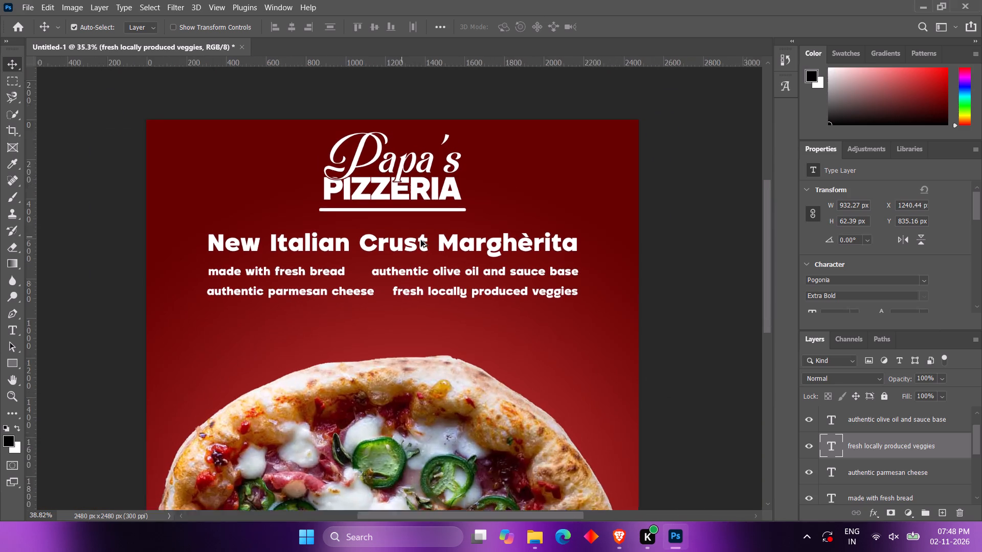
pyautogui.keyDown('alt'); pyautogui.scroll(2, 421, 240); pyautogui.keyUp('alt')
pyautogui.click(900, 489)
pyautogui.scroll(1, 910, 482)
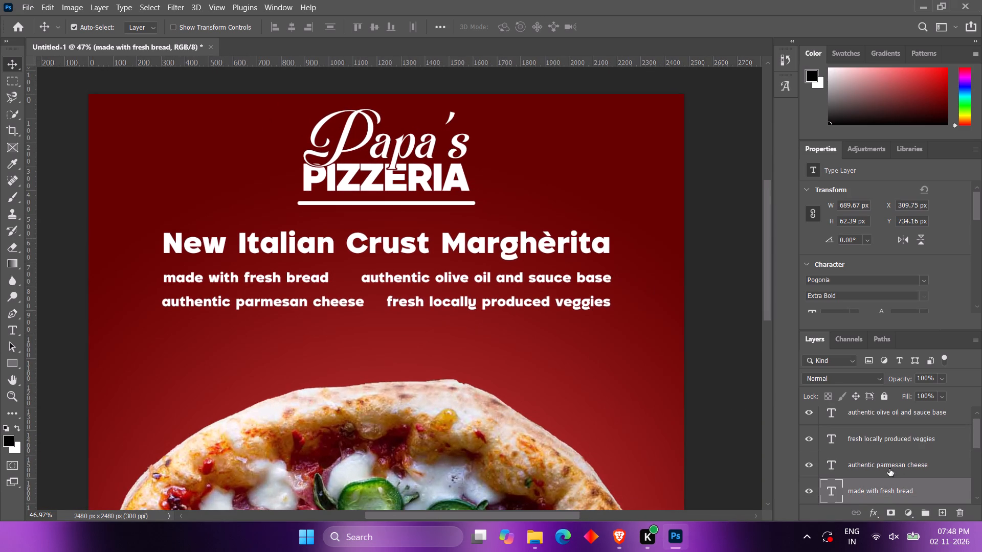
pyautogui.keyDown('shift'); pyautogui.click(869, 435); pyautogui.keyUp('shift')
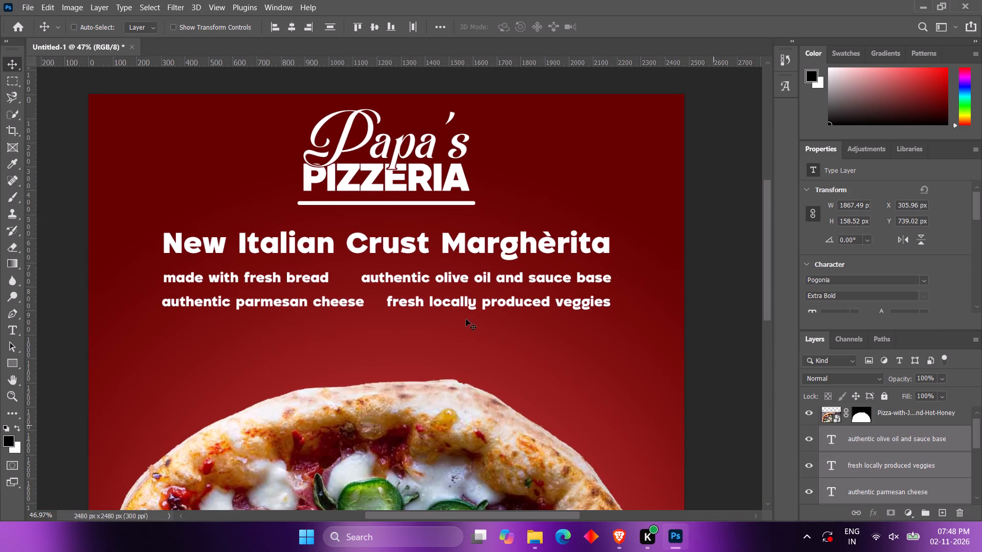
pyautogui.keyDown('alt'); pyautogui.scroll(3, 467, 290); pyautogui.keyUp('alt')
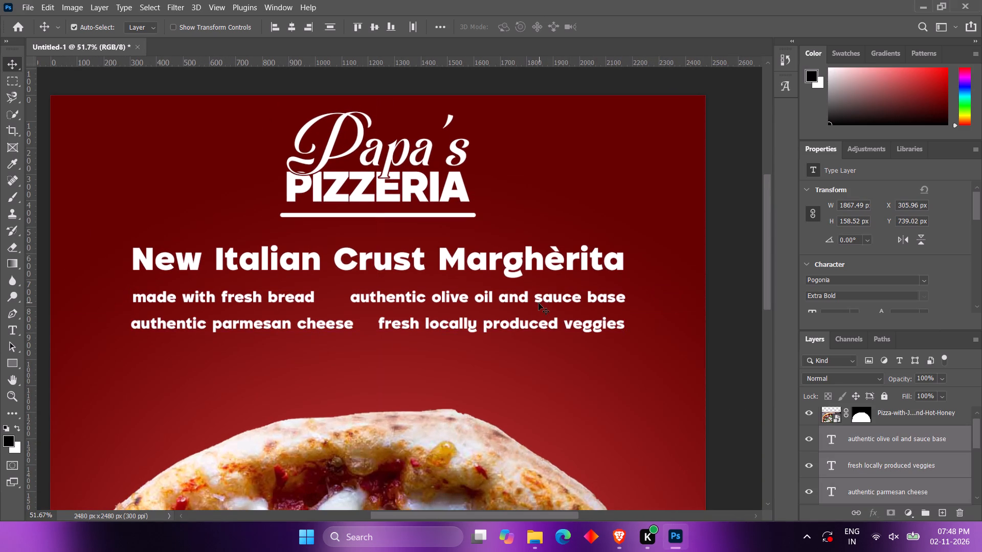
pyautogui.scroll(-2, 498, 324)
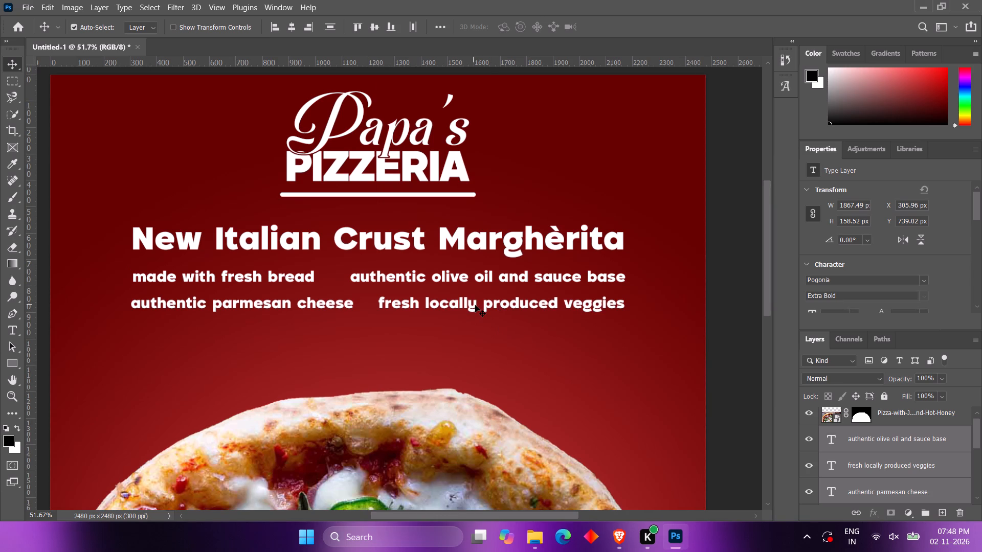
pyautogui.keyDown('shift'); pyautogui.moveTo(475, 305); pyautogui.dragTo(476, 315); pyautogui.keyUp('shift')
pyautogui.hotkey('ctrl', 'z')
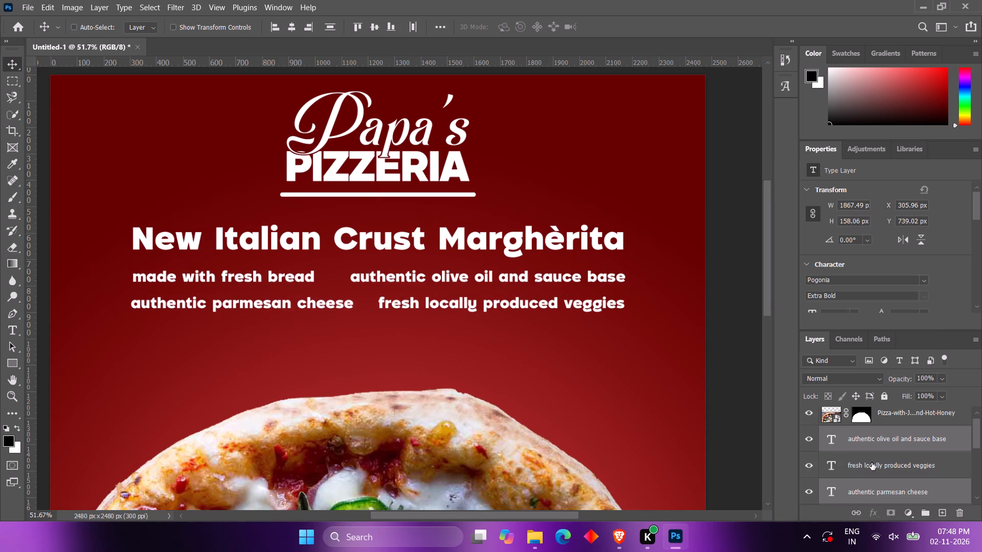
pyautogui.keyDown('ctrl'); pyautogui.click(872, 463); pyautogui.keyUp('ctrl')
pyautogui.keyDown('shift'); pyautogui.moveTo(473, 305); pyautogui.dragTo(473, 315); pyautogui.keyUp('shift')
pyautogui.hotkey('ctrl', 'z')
# Move all four ingredient lines down together, leaving a wider gap beneath the "New Italian Crust Marghèrita" headline.
pyautogui.click(863, 471)
pyautogui.click(872, 444)
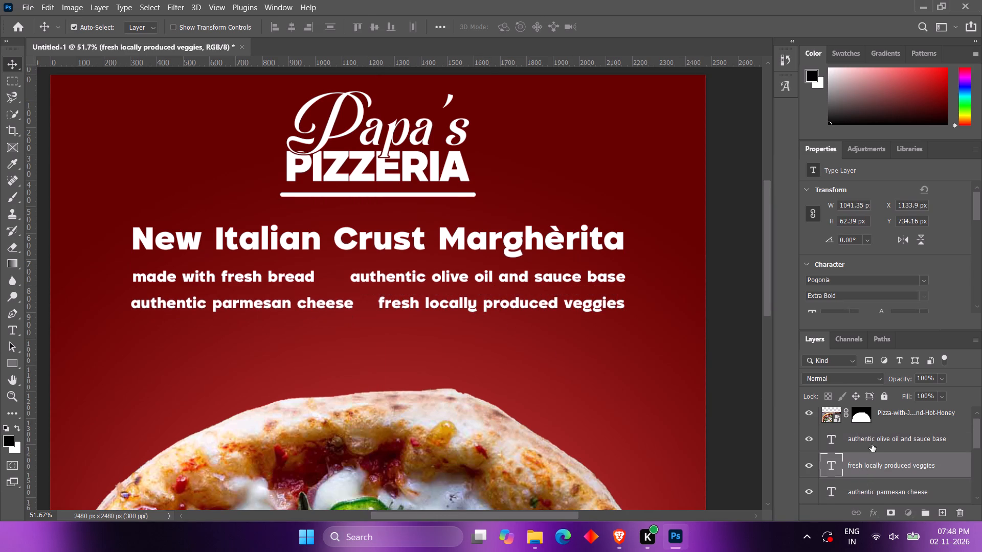
pyautogui.scroll(-2, 872, 444)
pyautogui.keyDown('ctrl'); pyautogui.click(880, 463); pyautogui.keyUp('ctrl')
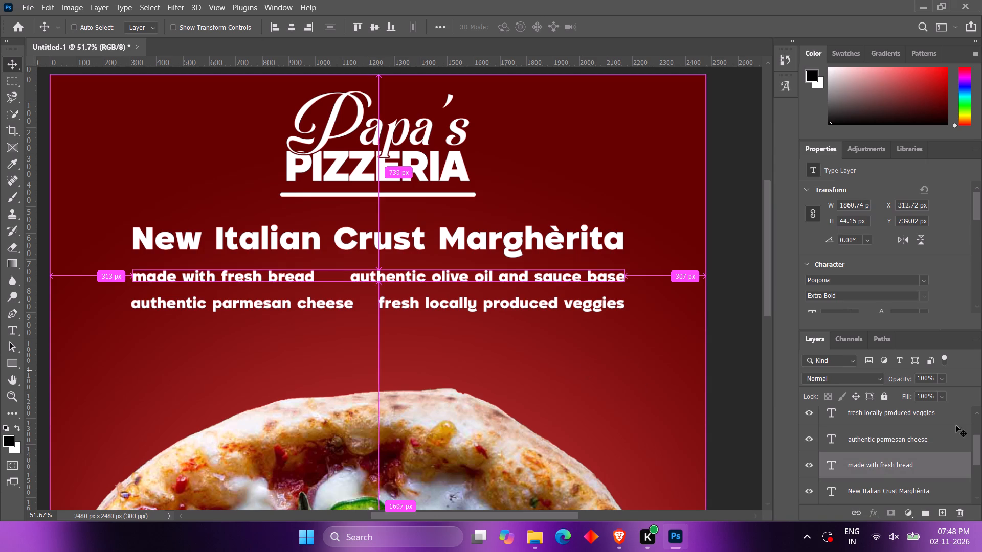
pyautogui.scroll(3, 915, 439)
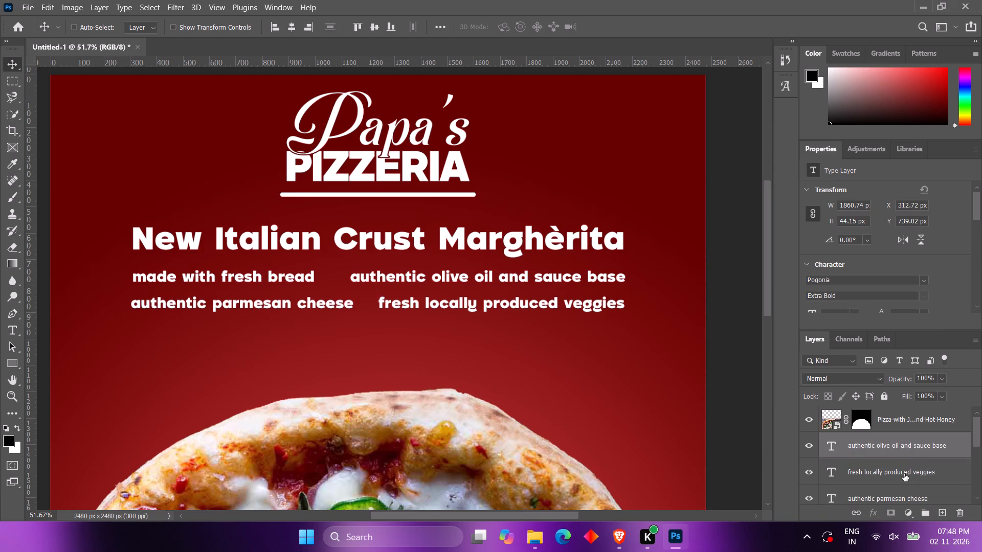
pyautogui.keyDown('ctrl'); pyautogui.click(904, 474); pyautogui.keyUp('ctrl')
pyautogui.keyDown('ctrl'); pyautogui.click(905, 495); pyautogui.keyUp('ctrl')
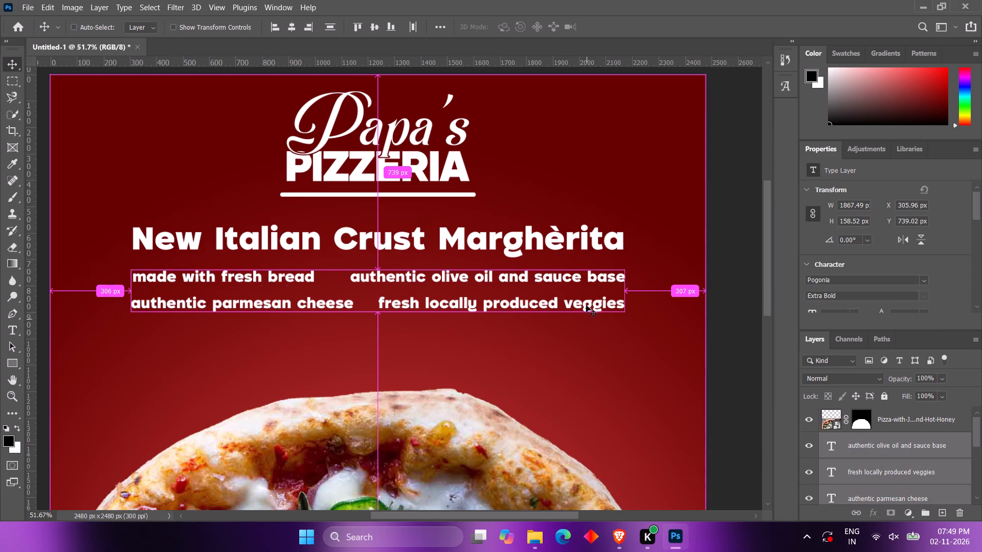
pyautogui.keyDown('ctrl'); pyautogui.moveTo(586, 305); pyautogui.dragTo(588, 329); pyautogui.keyUp('ctrl')
# Thin the white underline beneath the Papa's Pizzeria title to 7 px high by lowering its upper edge.
pyautogui.click(409, 194)
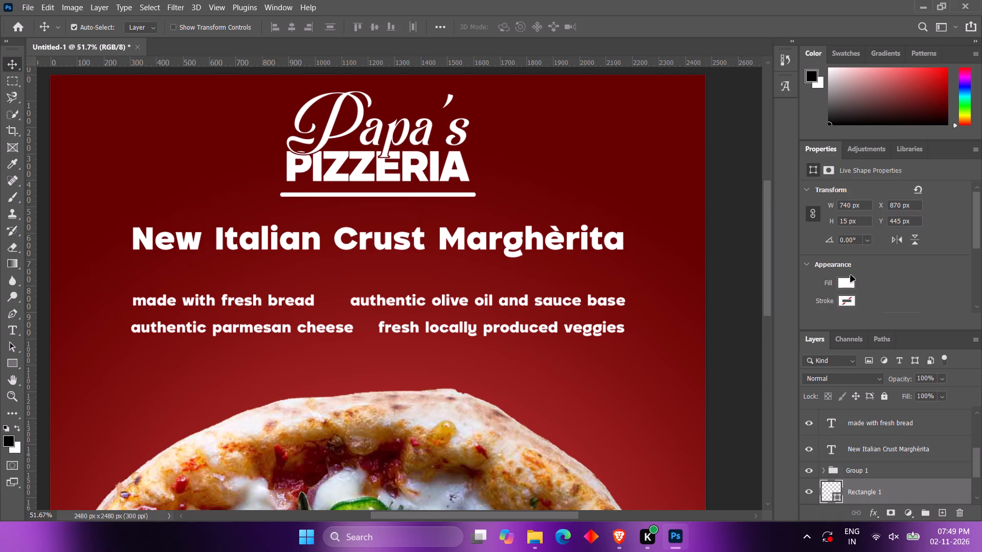
pyautogui.keyDown('alt'); pyautogui.scroll(15, 368, 174); pyautogui.keyUp('alt')
pyautogui.hotkey('ctrl', 't')
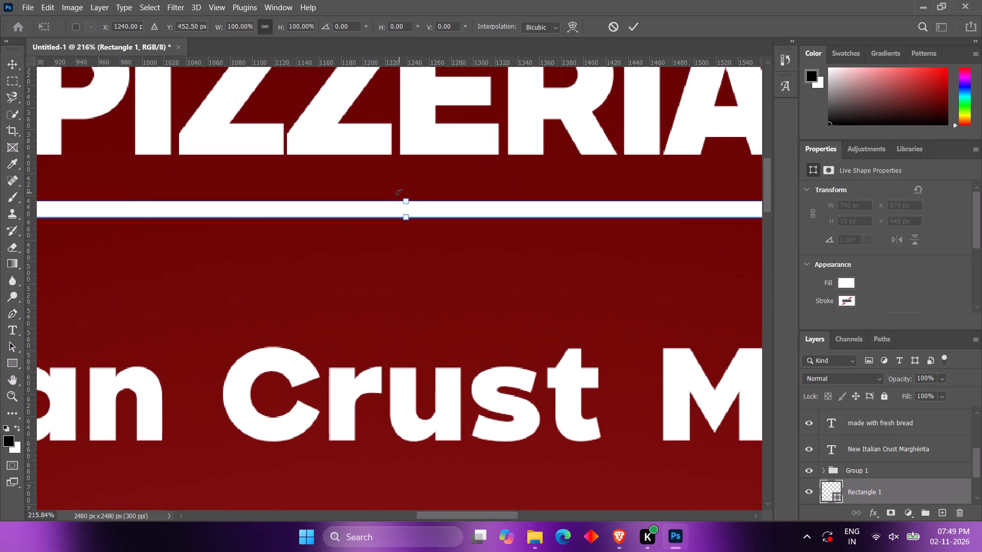
pyautogui.keyDown('shift'); pyautogui.moveTo(405, 197); pyautogui.dragTo(405, 207); pyautogui.keyUp('shift')
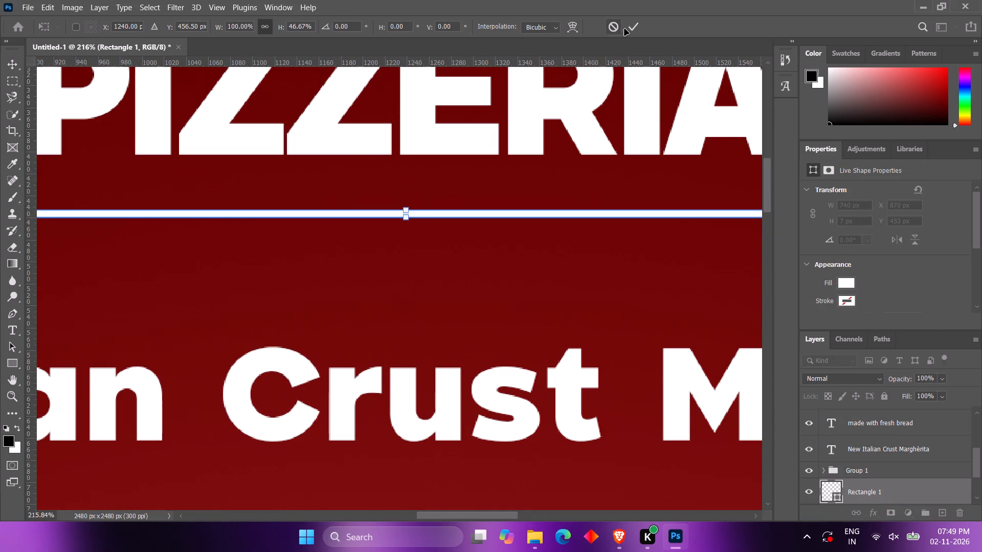
pyautogui.click(627, 29)
# Draw a rectangle about 1932 × 457 px around the headline and ingredient lines, undoing the stray second drawing or resizing attempt.
pyautogui.keyDown('alt'); pyautogui.scroll(-17, 402, 185); pyautogui.keyUp('alt')
pyautogui.scroll(4, 369, 193)
pyautogui.scroll(-3, 369, 193)
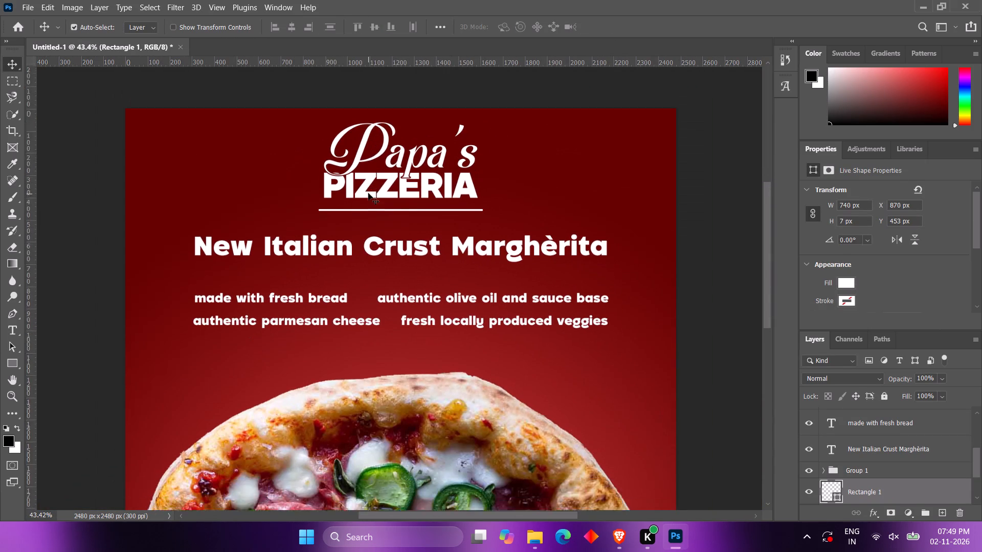
pyautogui.scroll(-7, 368, 193)
pyautogui.scroll(-1, 452, 168)
pyautogui.keyDown('alt'); pyautogui.scroll(6, 440, 186); pyautogui.keyUp('alt')
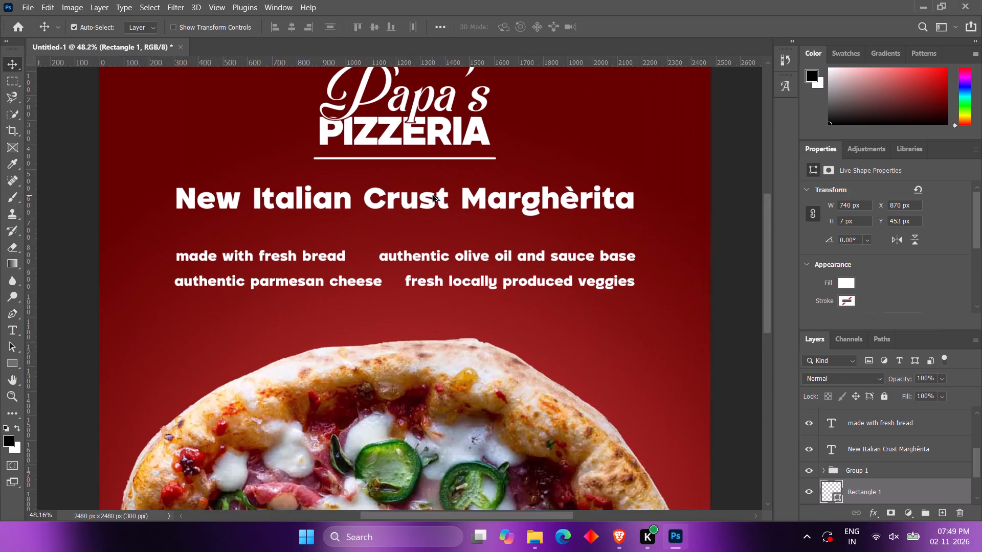
pyautogui.keyDown('alt'); pyautogui.scroll(2, 433, 195); pyautogui.keyUp('alt')
pyautogui.click(325, 268)
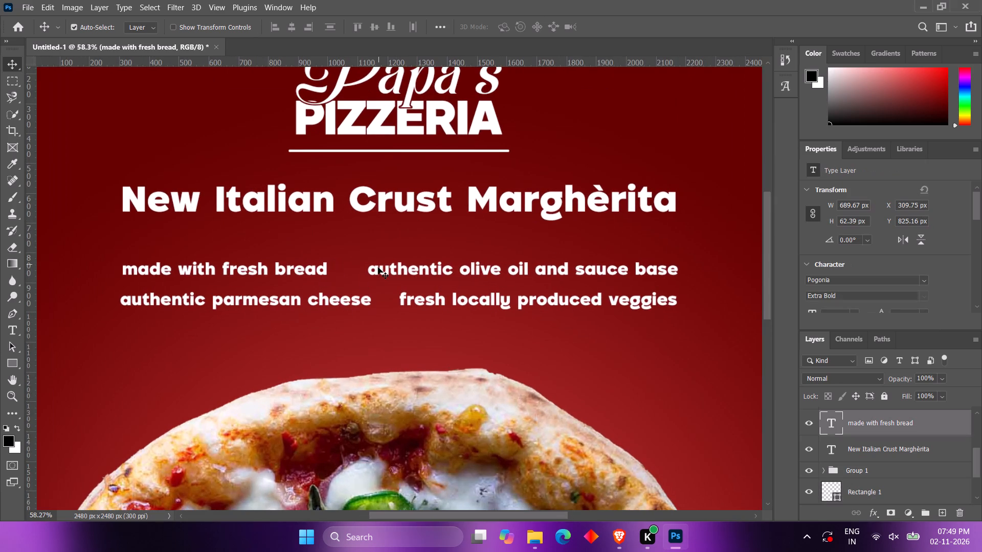
pyautogui.click(10, 361)
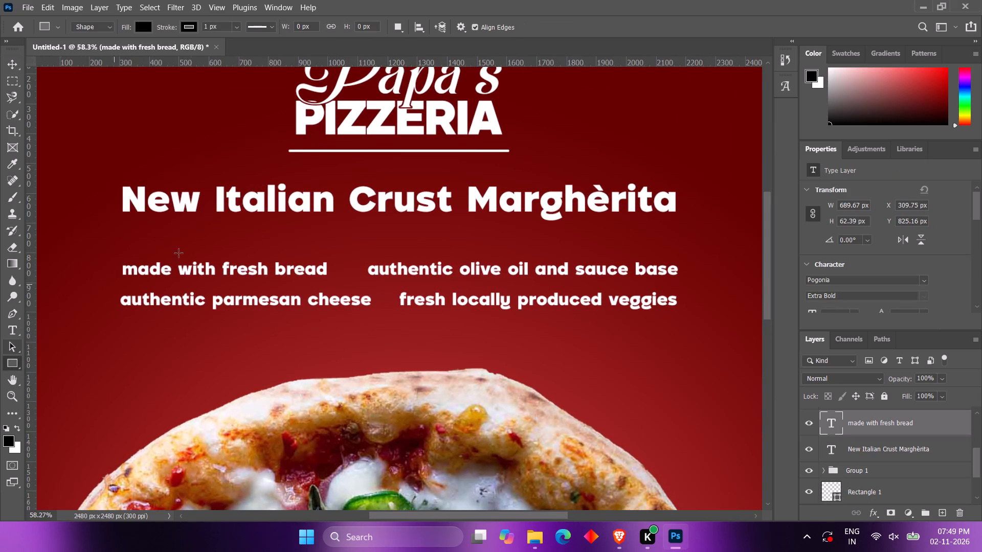
pyautogui.moveTo(110, 182); pyautogui.dragTo(141, 224)
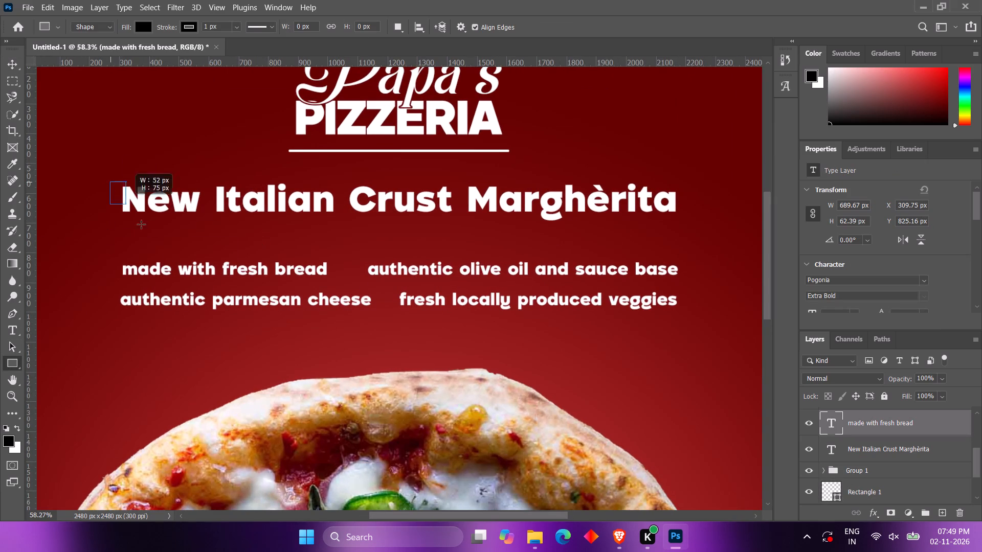
pyautogui.moveTo(141, 224); pyautogui.dragTo(686, 317)
pyautogui.keyDown('alt'); pyautogui.moveTo(399, 183); pyautogui.dragTo(403, 218); pyautogui.keyUp('alt')
pyautogui.hotkey('ctrl', 'z')
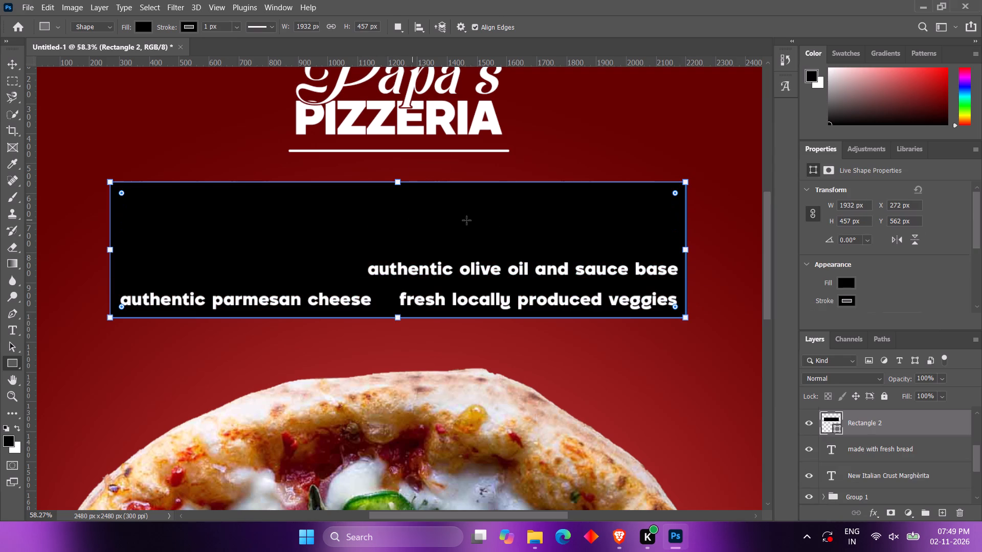
# Place the rectangle behind the headline and ingredient text and enlarge it vertically to about 495 px high.
pyautogui.moveTo(920, 431); pyautogui.dragTo(936, 488)
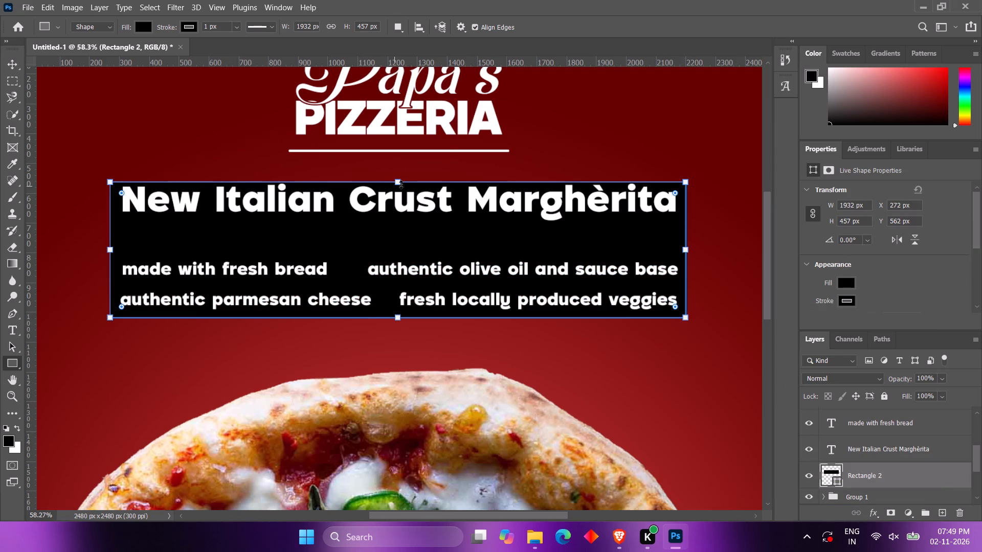
pyautogui.keyDown('alt'); pyautogui.moveTo(396, 182); pyautogui.dragTo(396, 177); pyautogui.keyUp('alt')
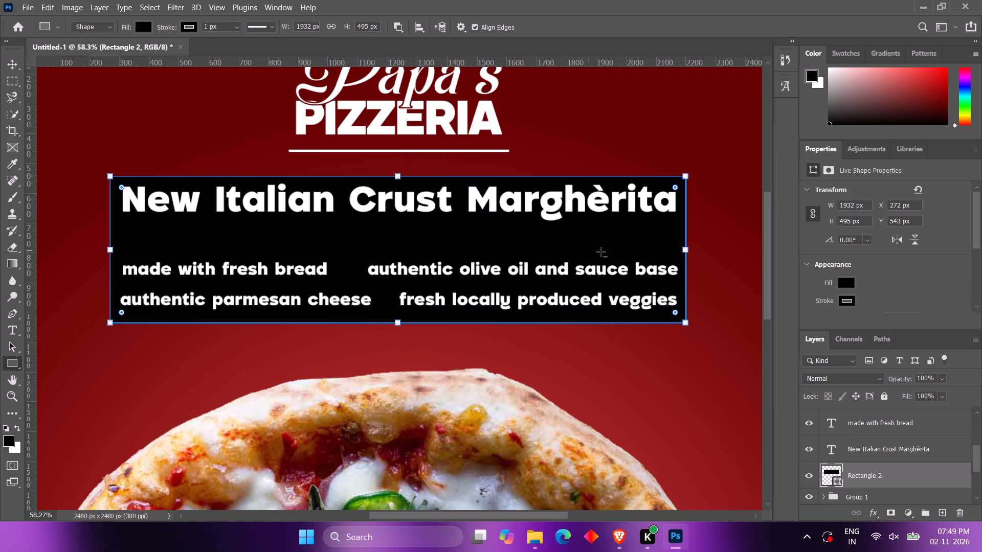
# Give the rectangle around the text no fill and a white stroke 4 px wide.
pyautogui.scroll(-2, 847, 239)
pyautogui.click(851, 267)
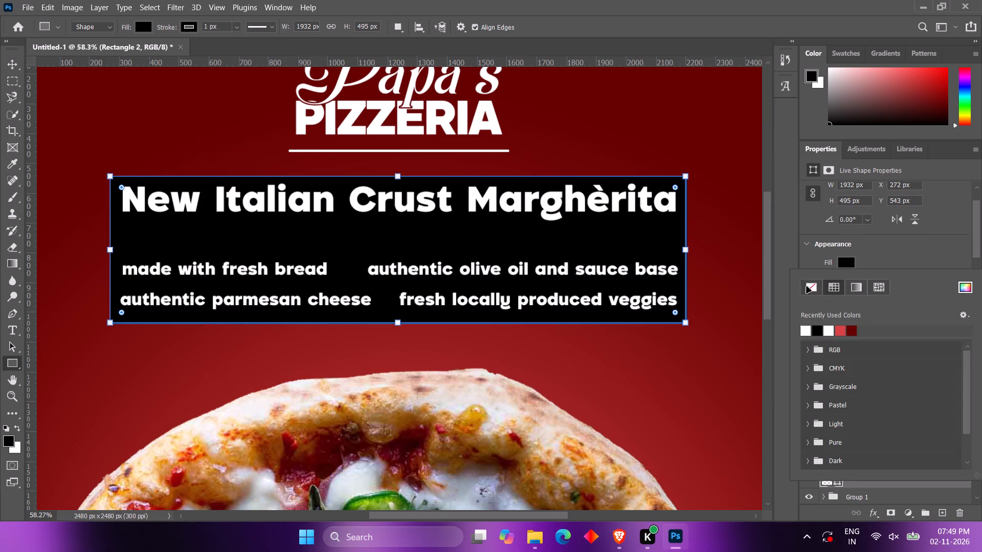
pyautogui.click(807, 287)
pyautogui.click(875, 250)
pyautogui.click(853, 282)
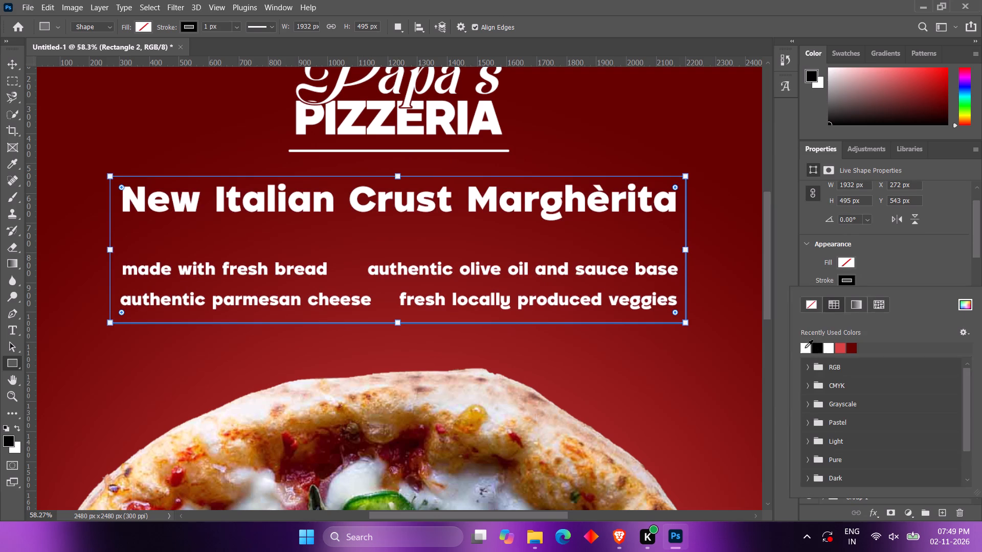
pyautogui.click(805, 348)
pyautogui.click(881, 263)
pyautogui.moveTo(844, 296); pyautogui.dragTo(775, 297)
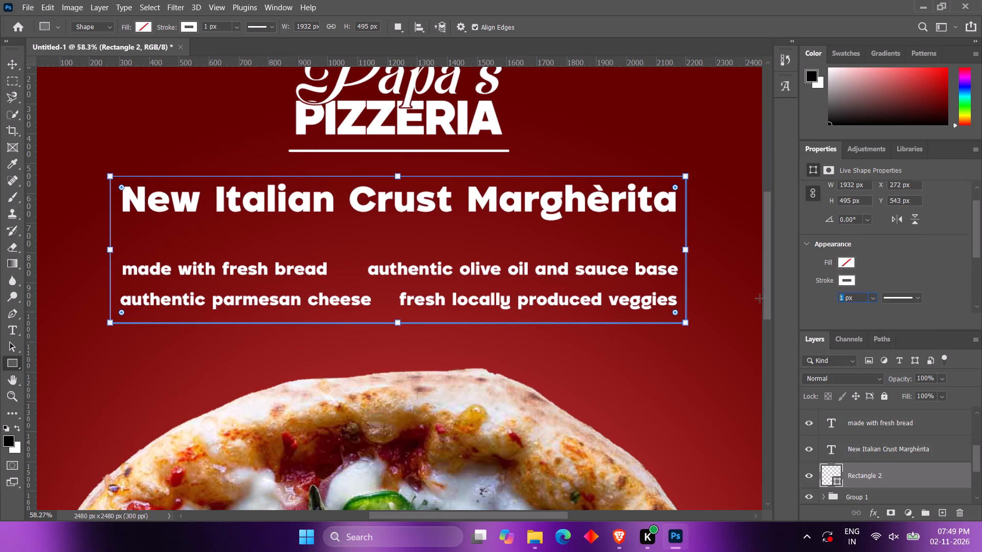
pyautogui.press('4')
pyautogui.press('Return')
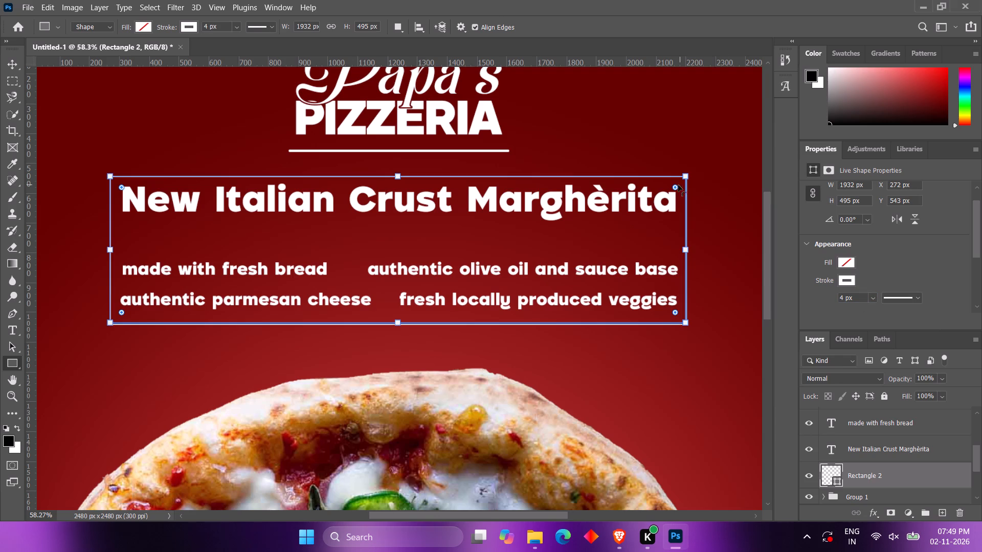
# Round all four corners of the outlined text frame slightly and deselect it.
pyautogui.moveTo(676, 188); pyautogui.dragTo(668, 193)
pyautogui.click(14, 71)
pyautogui.keyDown('alt'); pyautogui.scroll(-5, 320, 214); pyautogui.keyUp('alt')
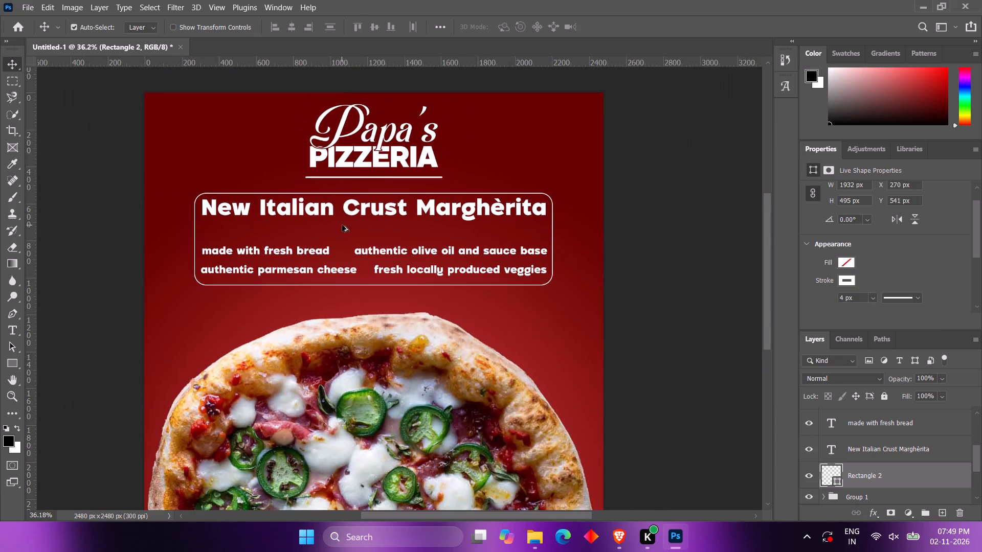
pyautogui.keyDown('alt'); pyautogui.scroll(-2, 465, 217); pyautogui.keyUp('alt')
pyautogui.scroll(-1, 365, 206)
pyautogui.scroll(2, 358, 203)
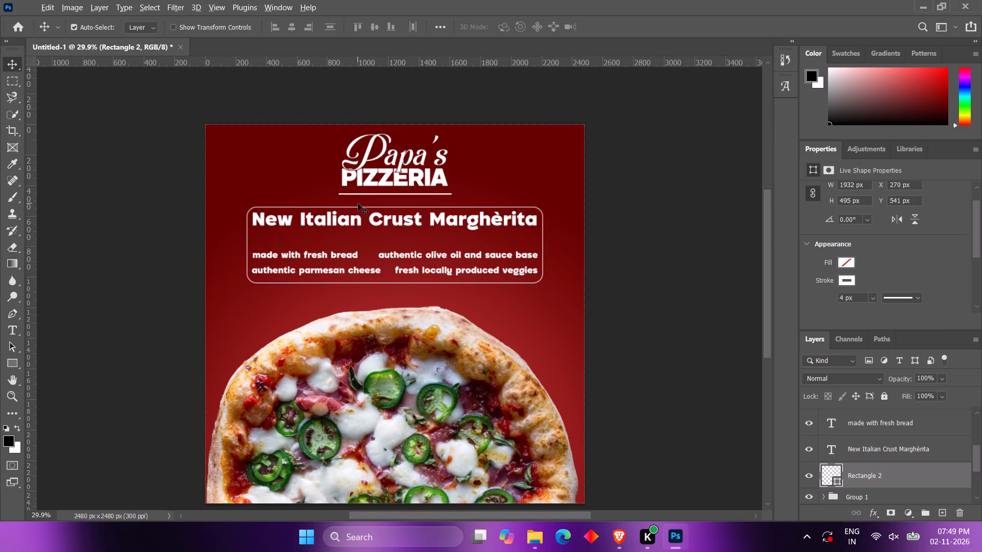
pyautogui.keyDown('alt'); pyautogui.scroll(-1, 349, 170); pyautogui.keyUp('alt')
pyautogui.keyDown('alt'); pyautogui.scroll(2, 383, 188); pyautogui.keyUp('alt')
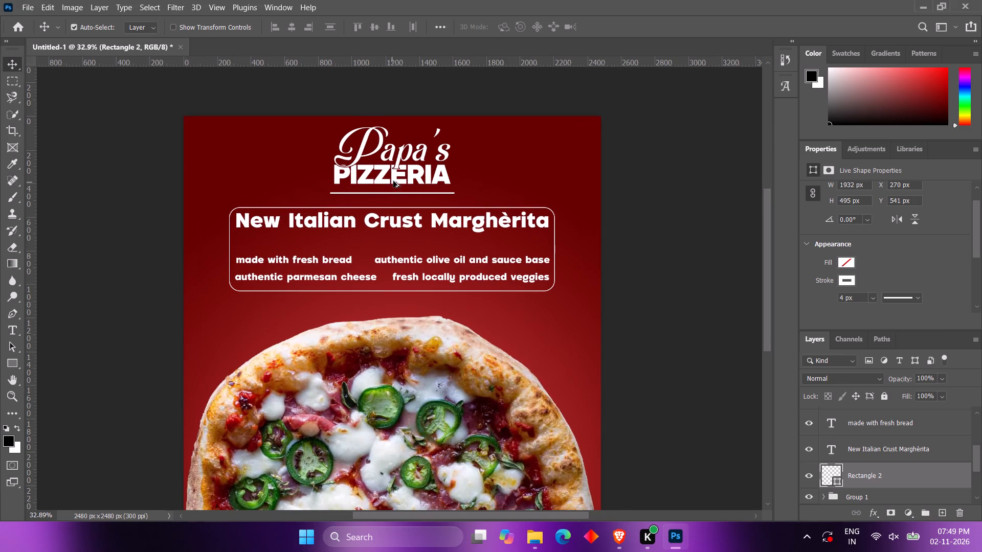
pyautogui.keyDown('alt'); pyautogui.scroll(1, 363, 174); pyautogui.keyUp('alt')
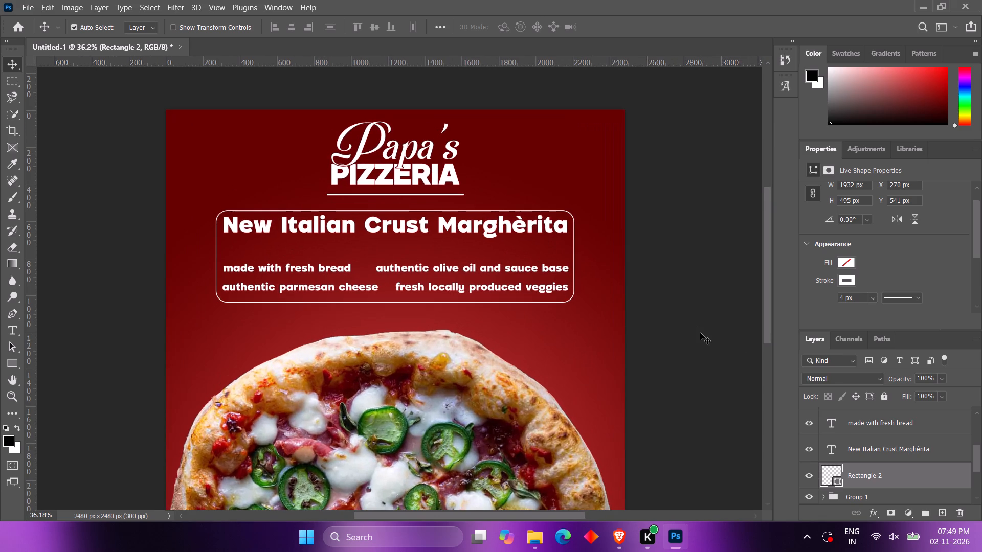
pyautogui.click(700, 333)
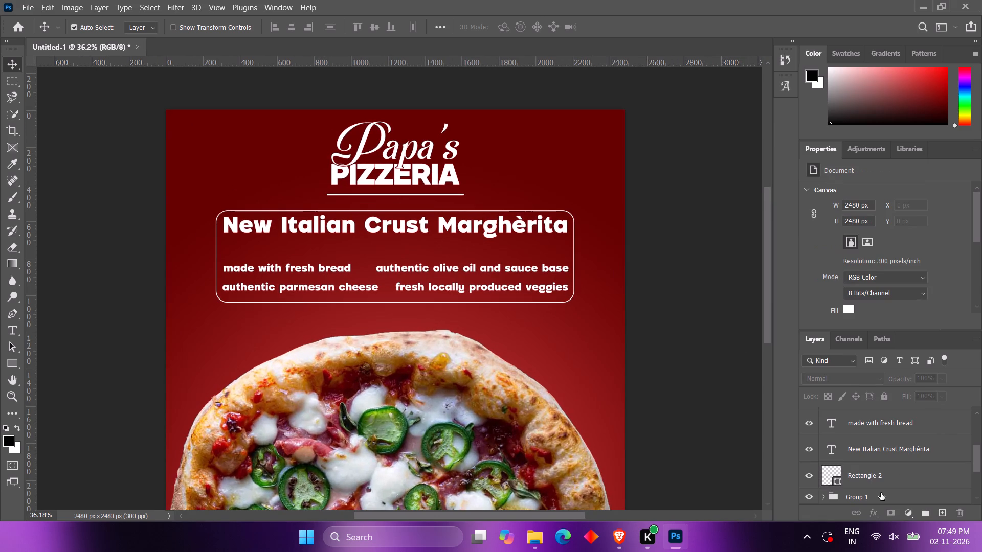
# Select the Group 1 layer group.
pyautogui.scroll(-2, 881, 493)
pyautogui.click(866, 447)
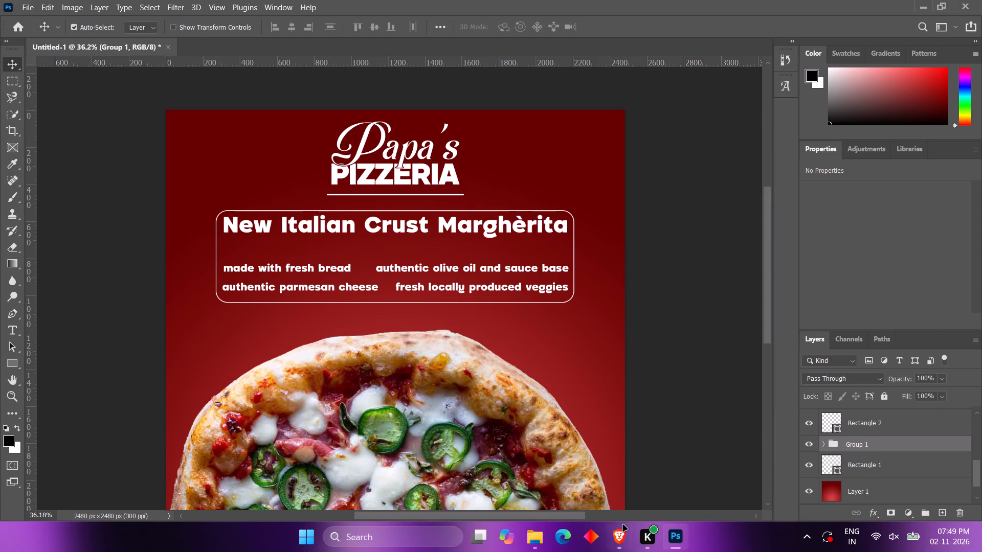
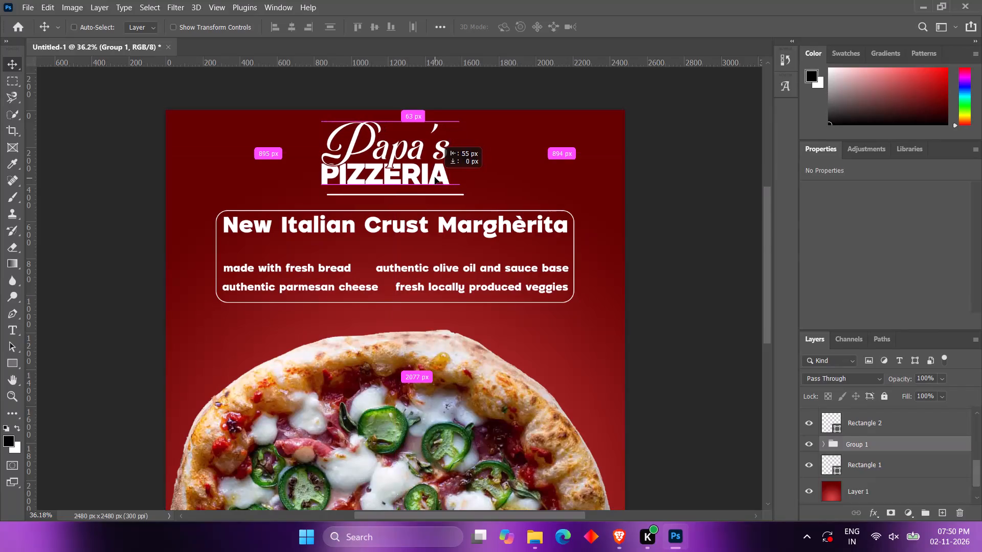
# Undo the title's last move and put its underline, Rectangle 1, into Group 1.
pyautogui.hotkey('ctrl', 'z')
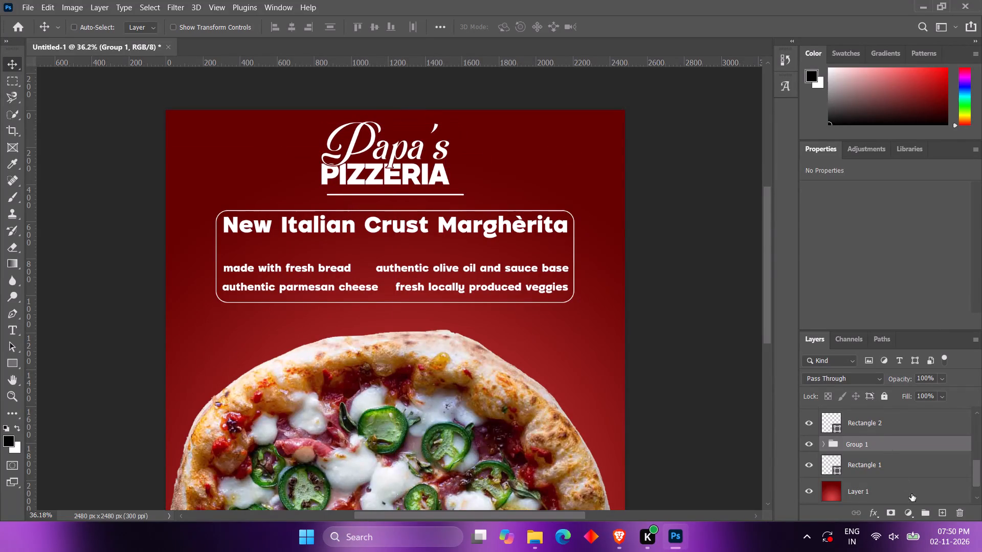
pyautogui.moveTo(878, 462); pyautogui.dragTo(877, 444)
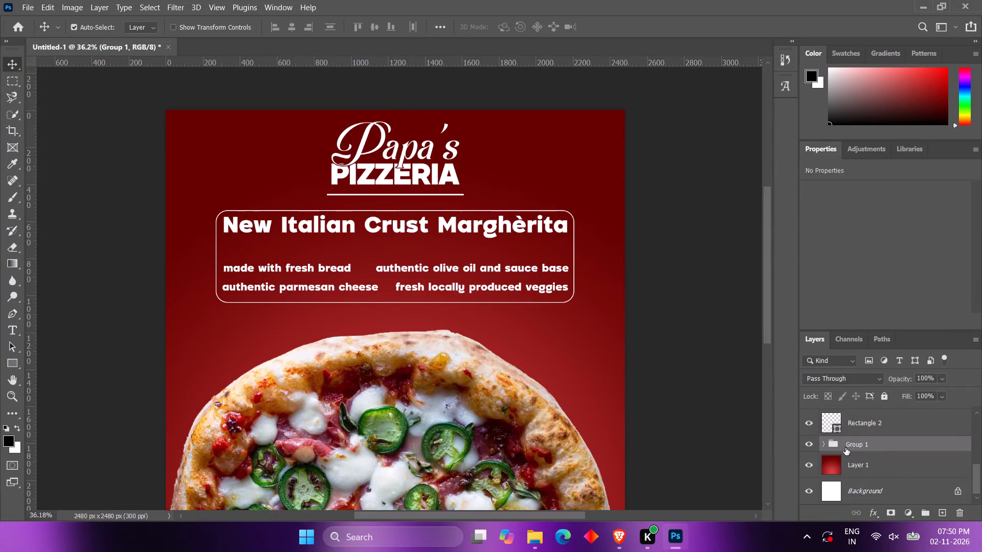
# Move Group 1 with the title and underline horizontally to the poster's upper-left corner.
pyautogui.keyDown('ctrl'); pyautogui.moveTo(450, 171); pyautogui.dragTo(448, 171); pyautogui.keyUp('ctrl')
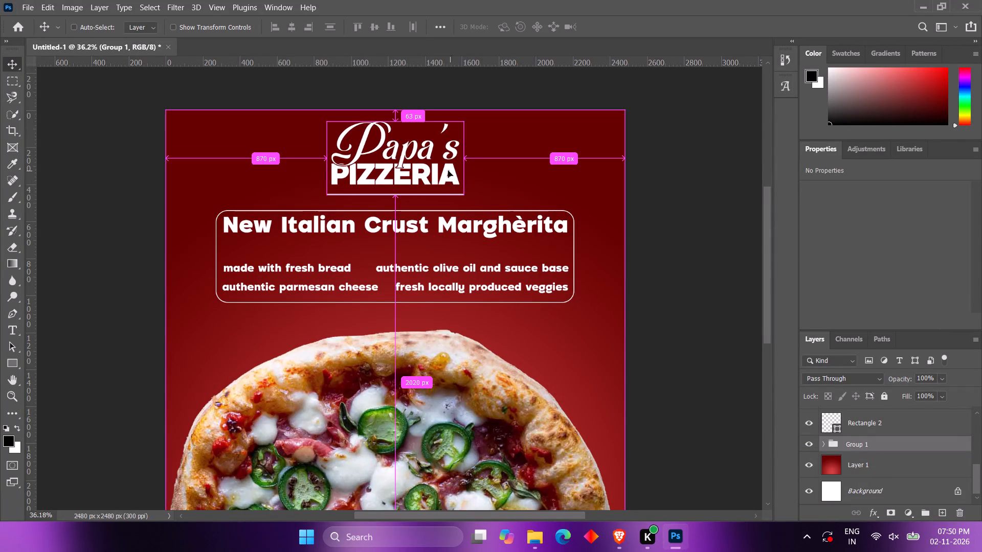
pyautogui.keyDown('ctrl'); pyautogui.moveTo(448, 171); pyautogui.dragTo(300, 175); pyautogui.keyUp('ctrl')
# Delete the rounded outline frame, Rectangle 2, from around the headline and ingredient lines.
pyautogui.scroll(1, 867, 444)
pyautogui.click(874, 432)
pyautogui.click(880, 454)
pyautogui.press('Delete')
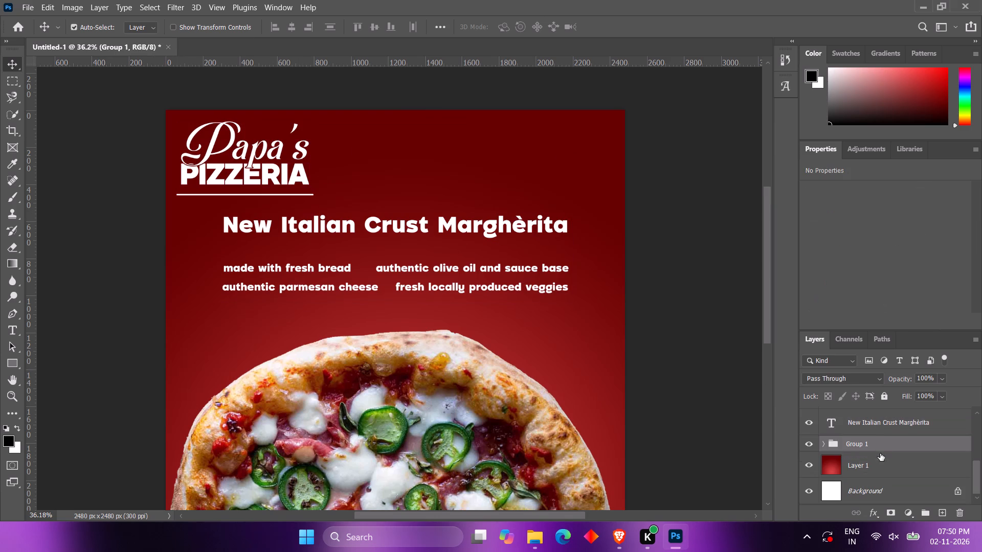
# Break the headline into two lines, "New Italian" and "Crust Marghèrita", removing the space before "Crust".
pyautogui.click(879, 428)
pyautogui.doubleClick(823, 421)
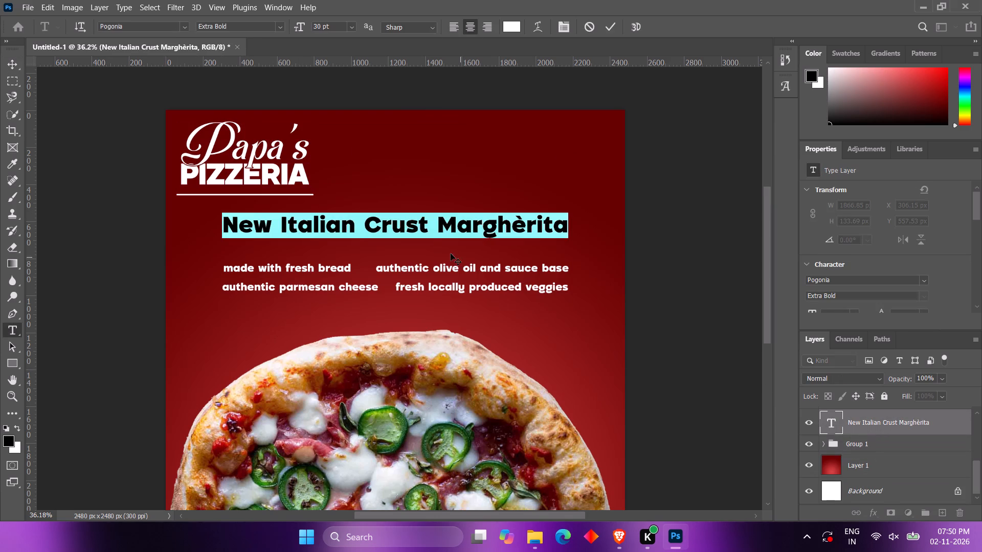
pyautogui.moveTo(369, 226); pyautogui.dragTo(358, 226)
pyautogui.press('BackSpace')
pyautogui.press('Return')
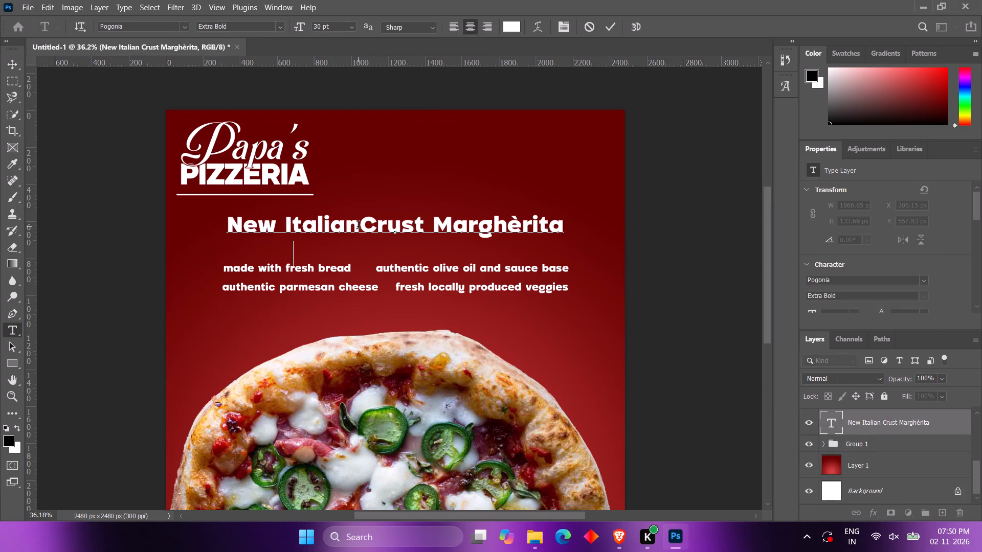
# Right-align both lines of the headline text and commit the edit.
pyautogui.hotkey('ctrl', 'a')
pyautogui.keyDown('ctrl'); pyautogui.scroll(-5, 886, 280); pyautogui.keyUp('ctrl')
pyautogui.scroll(-7, 874, 295)
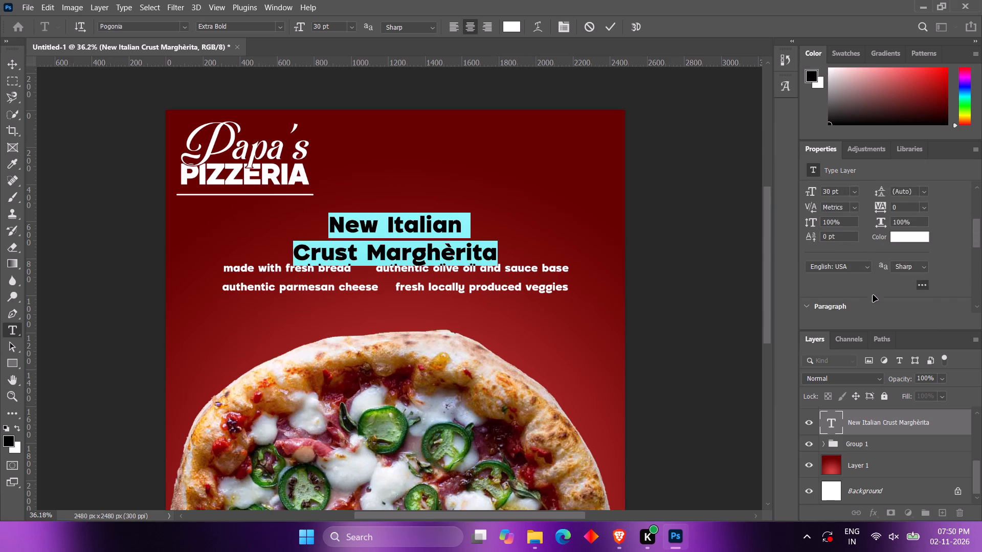
pyautogui.scroll(-4, 853, 301)
pyautogui.click(844, 285)
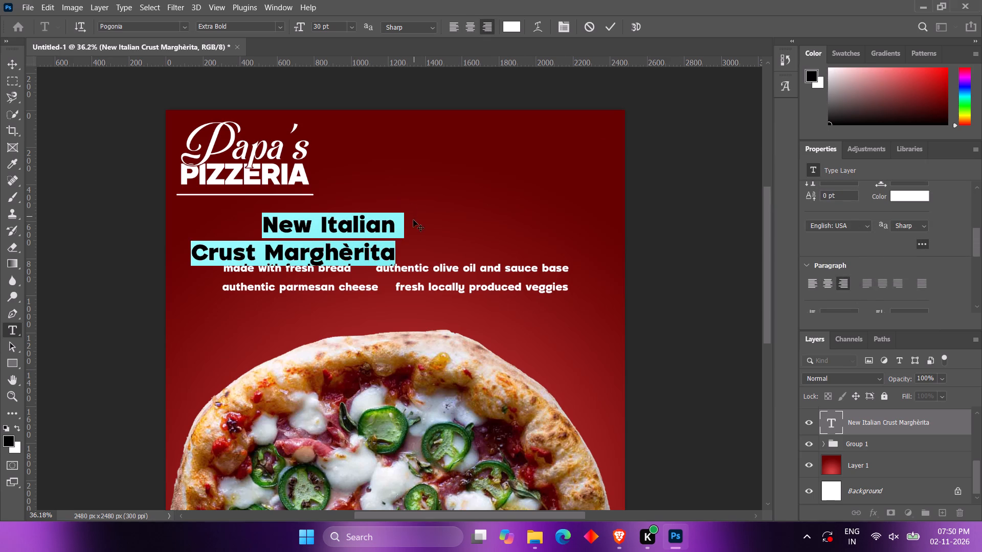
pyautogui.click(402, 227)
pyautogui.click(404, 222)
pyautogui.click(390, 229)
pyautogui.click(399, 229)
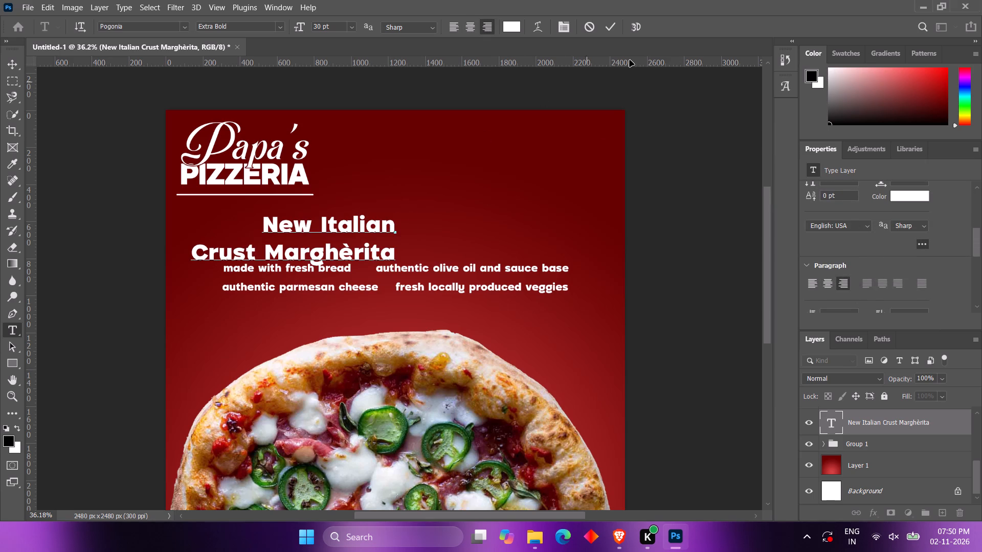
pyautogui.click(618, 28)
# Move the two-line headline to the poster's upper-right area, level with the Papa's Pizzeria title.
pyautogui.keyDown('ctrl'); pyautogui.moveTo(378, 227); pyautogui.dragTo(410, 212); pyautogui.keyUp('ctrl')
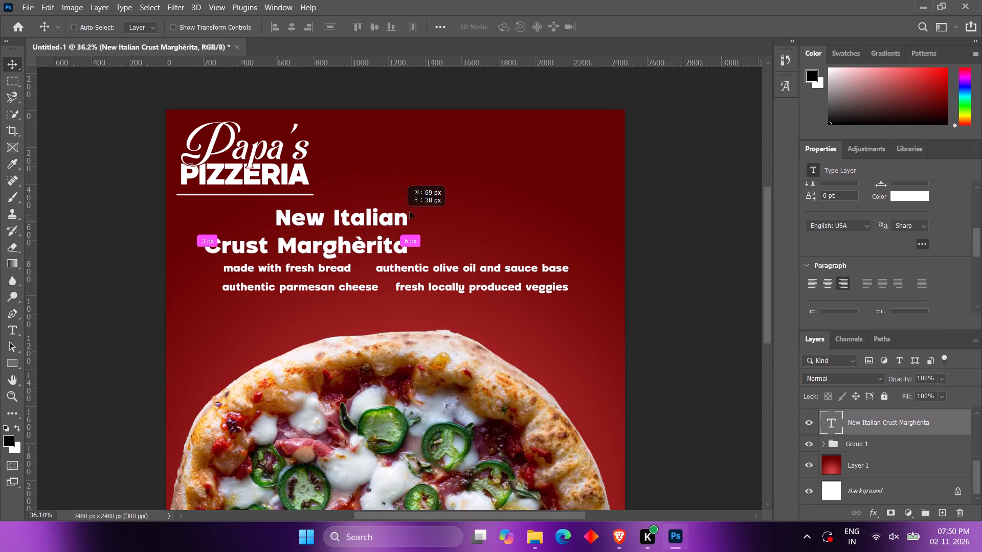
pyautogui.keyDown('ctrl'); pyautogui.moveTo(410, 212); pyautogui.dragTo(595, 153); pyautogui.keyUp('ctrl')
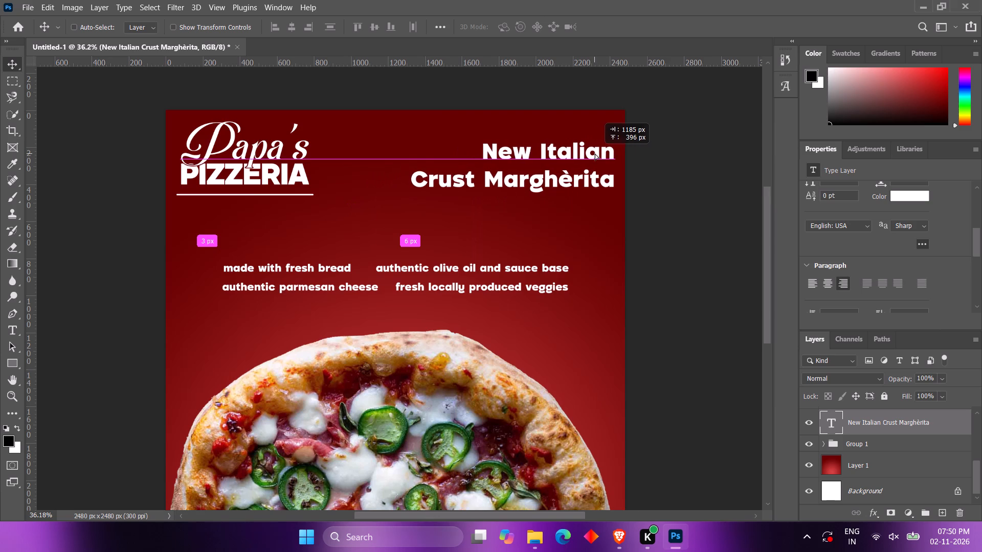
pyautogui.keyDown('ctrl'); pyautogui.moveTo(595, 153); pyautogui.dragTo(593, 157); pyautogui.keyUp('ctrl')
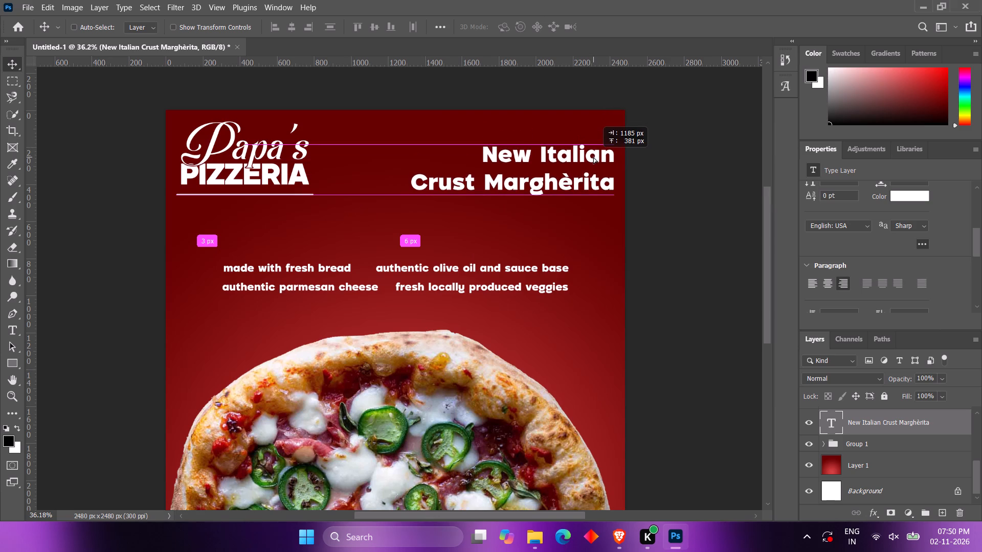
pyautogui.keyDown('ctrl'); pyautogui.moveTo(593, 157); pyautogui.dragTo(593, 161); pyautogui.keyUp('ctrl')
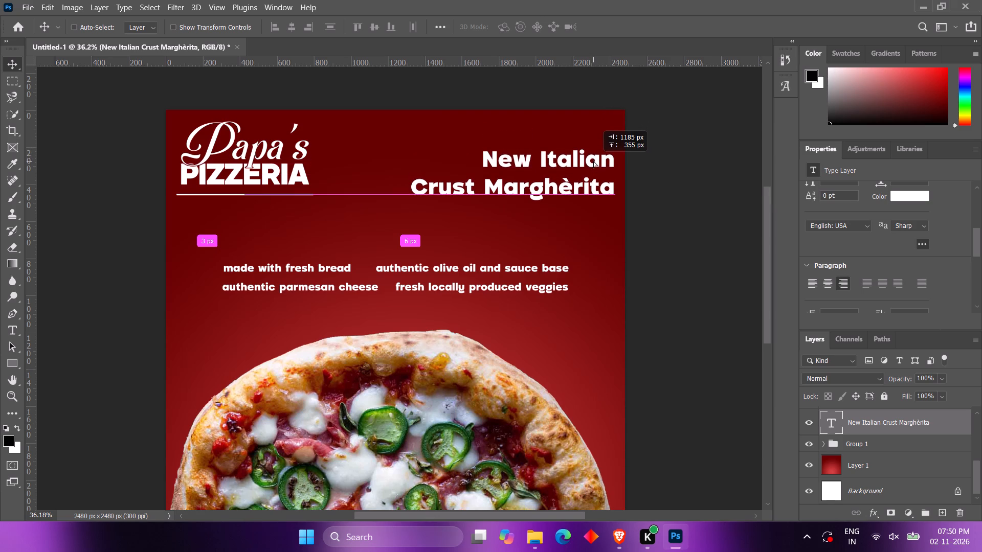
pyautogui.keyDown('ctrl'); pyautogui.moveTo(593, 161); pyautogui.dragTo(593, 165); pyautogui.keyUp('ctrl')
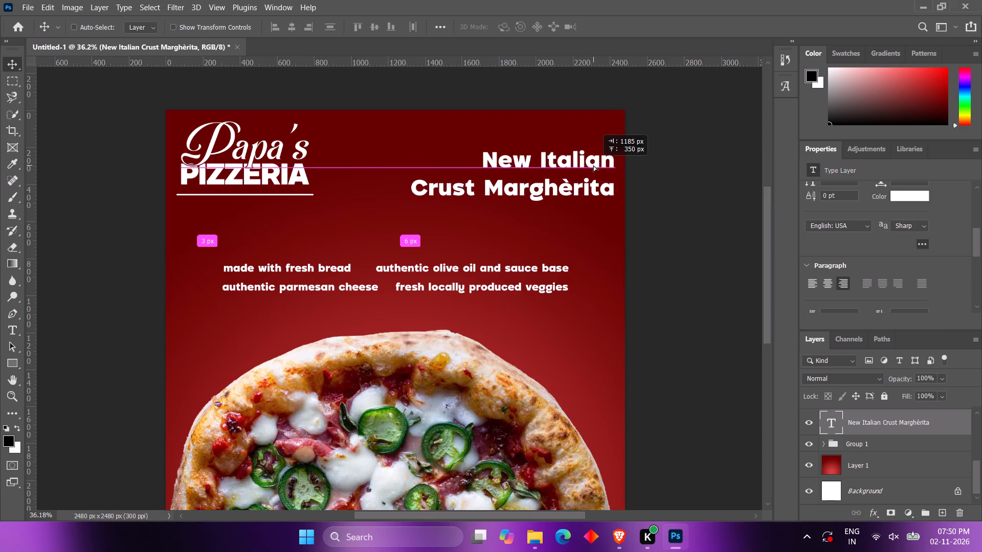
pyautogui.keyDown('ctrl'); pyautogui.moveTo(593, 165); pyautogui.dragTo(594, 160); pyautogui.keyUp('ctrl')
# Set the headline's letter tracking to -20.
pyautogui.keyDown('alt'); pyautogui.scroll(6, 610, 160); pyautogui.keyUp('alt')
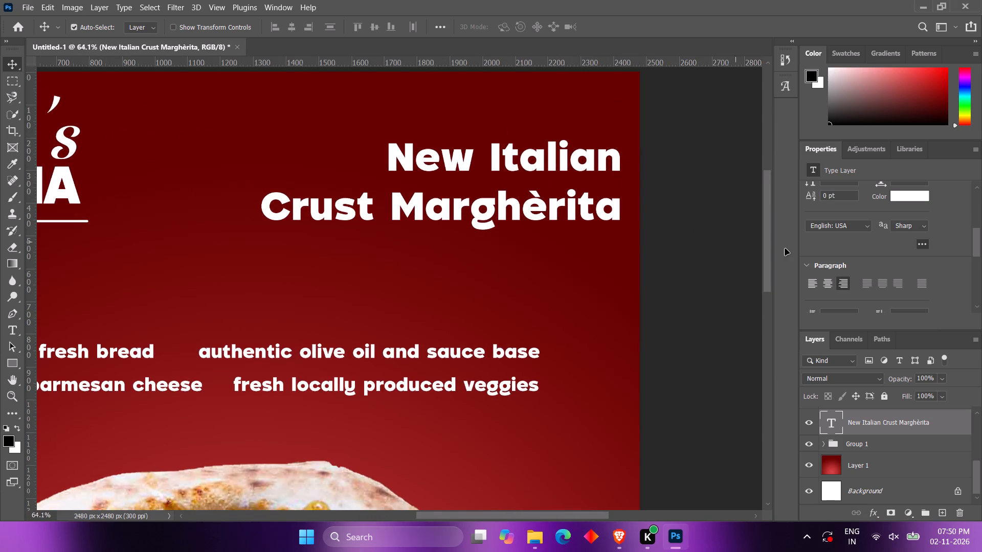
pyautogui.scroll(-9, 857, 260)
pyautogui.scroll(18, 864, 260)
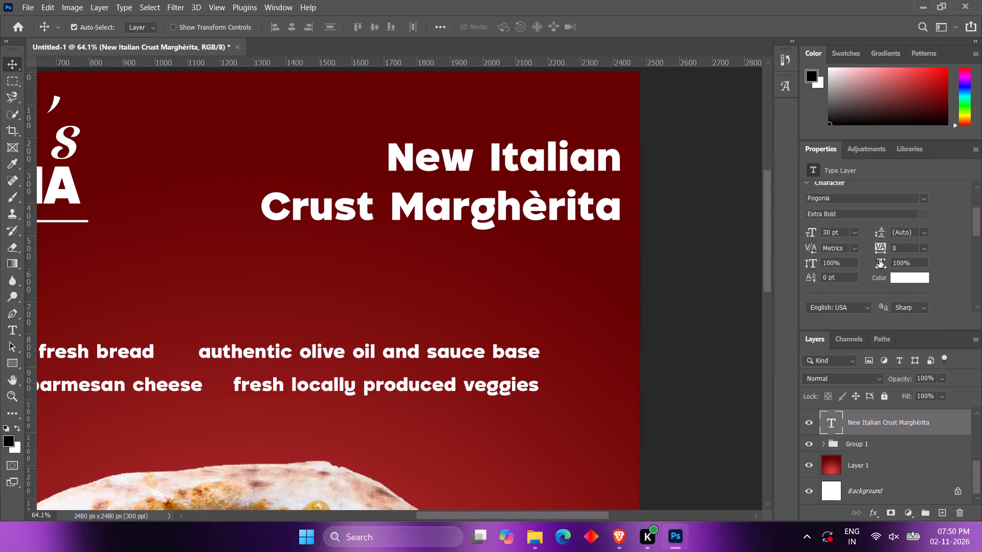
pyautogui.click(884, 258)
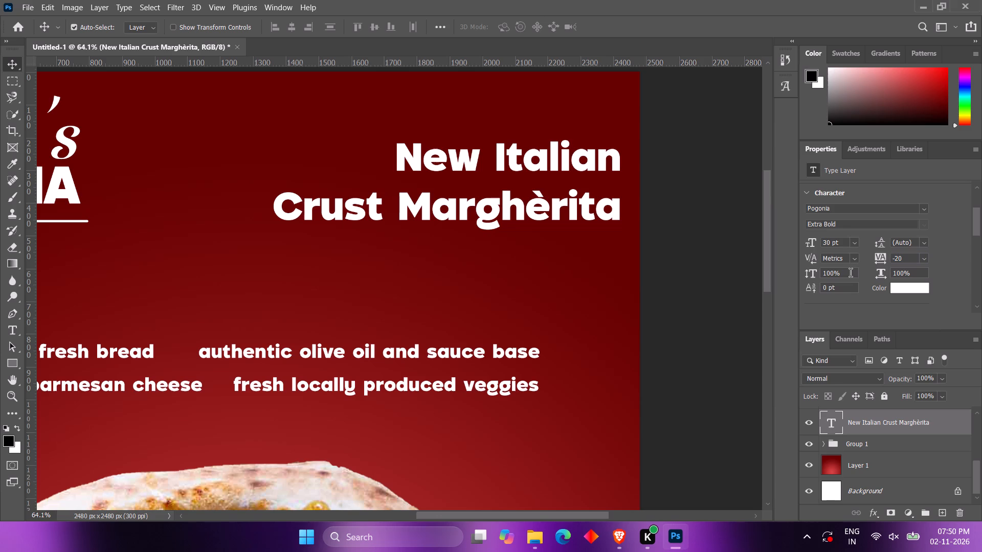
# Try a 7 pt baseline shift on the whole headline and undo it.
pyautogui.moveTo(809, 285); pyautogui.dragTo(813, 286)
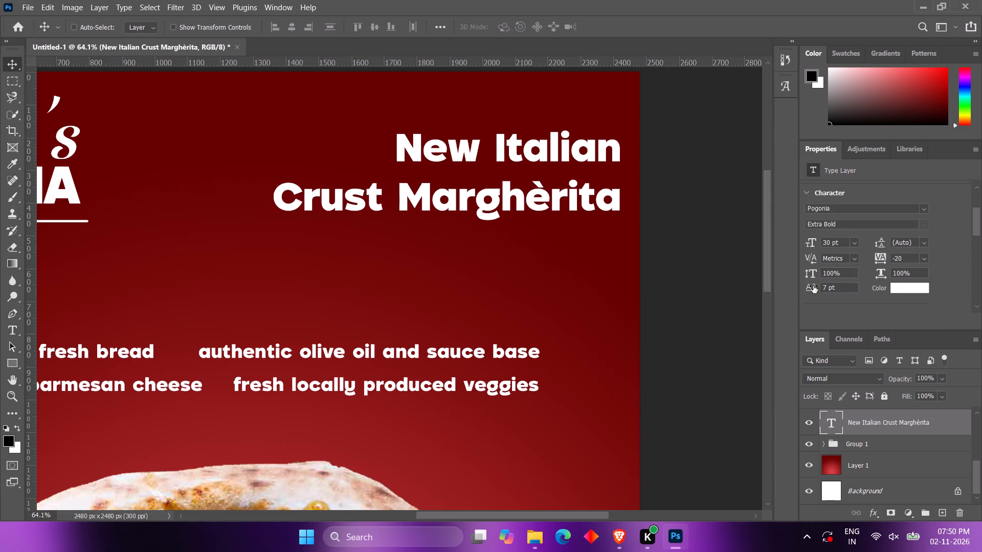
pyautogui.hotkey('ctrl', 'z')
# Tighten the headline by giving only its "Crust Marghèrita" line a 10 pt baseline shift.
pyautogui.doubleClick(609, 205)
pyautogui.moveTo(620, 209); pyautogui.dragTo(261, 213)
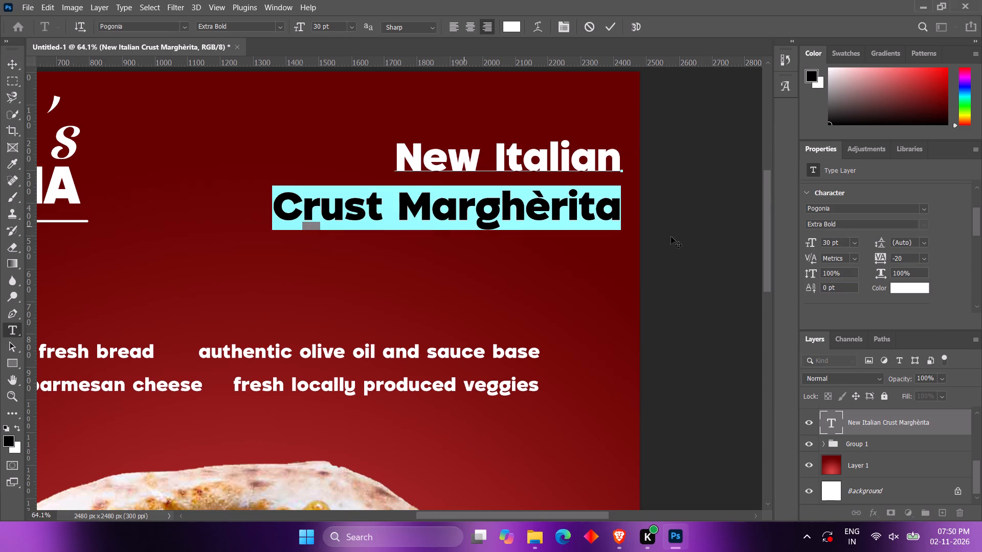
pyautogui.moveTo(812, 289); pyautogui.dragTo(817, 289)
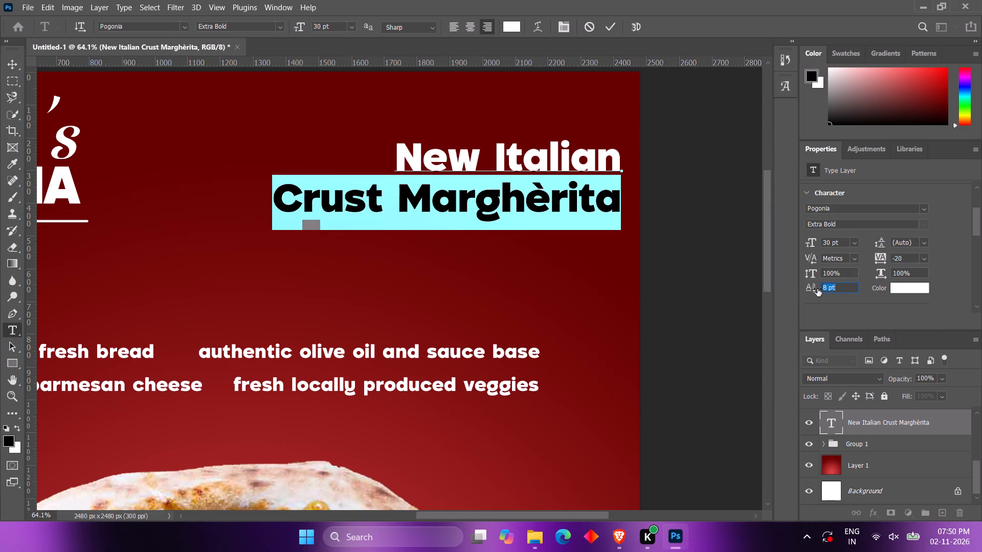
pyautogui.moveTo(817, 289); pyautogui.dragTo(819, 289)
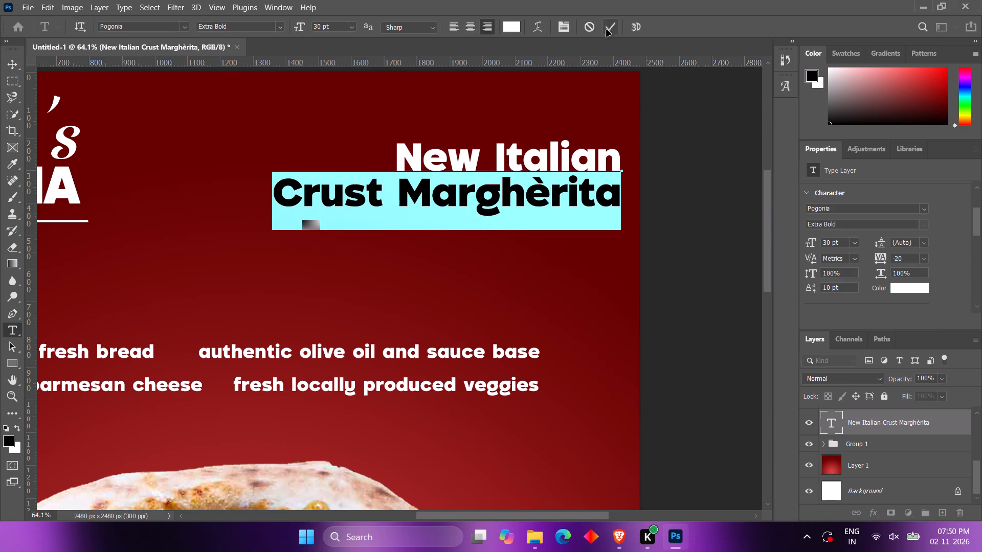
pyautogui.click(608, 28)
# Nudge the headline slightly down to balance it against the Papa's Pizzeria title.
pyautogui.keyDown('alt'); pyautogui.scroll(-5, 634, 177); pyautogui.keyUp('alt')
pyautogui.keyDown('alt'); pyautogui.scroll(3, 456, 153); pyautogui.keyUp('alt')
pyautogui.moveTo(512, 171); pyautogui.dragTo(512, 173)
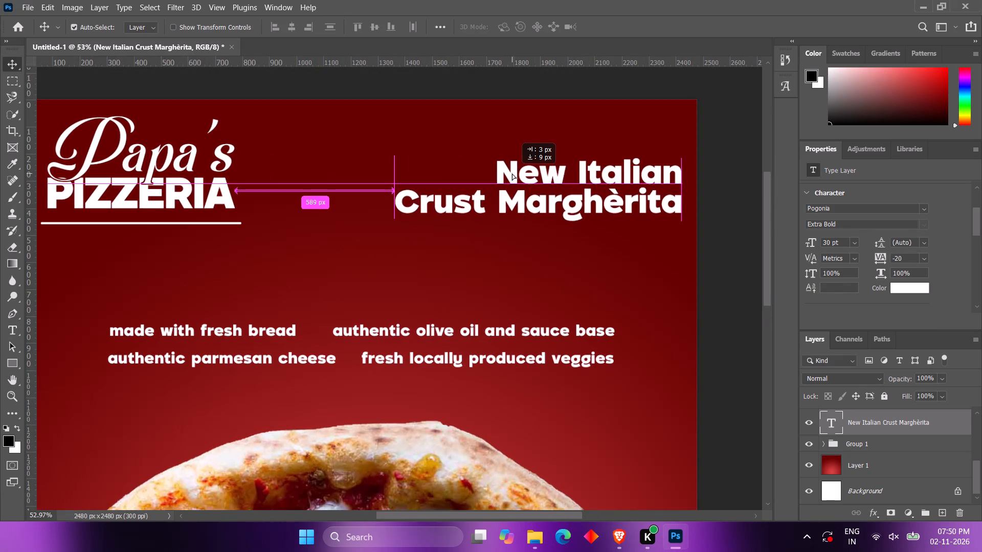
pyautogui.moveTo(512, 173); pyautogui.dragTo(512, 175)
# Move "made with fresh bread" about 153 px below the headline, aligned with the headline's right edge.
pyautogui.keyDown('alt'); pyautogui.scroll(-6, 620, 189); pyautogui.keyUp('alt')
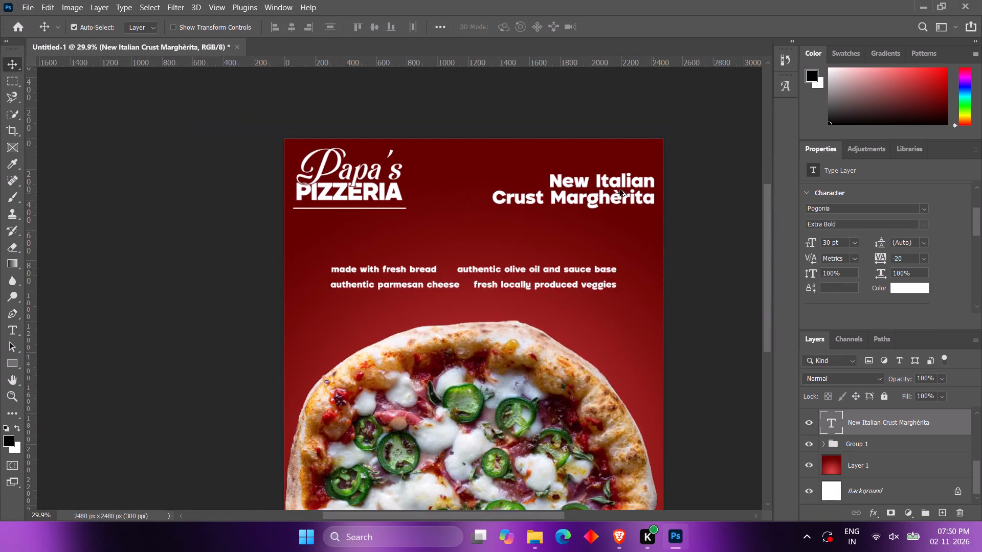
pyautogui.keyDown('alt'); pyautogui.scroll(5, 552, 211); pyautogui.keyUp('alt')
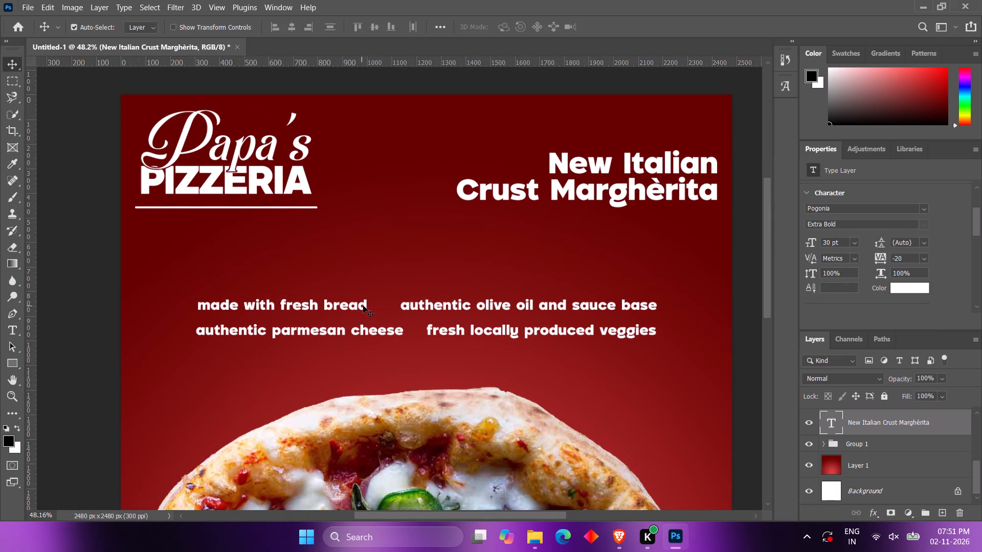
pyautogui.moveTo(363, 306); pyautogui.dragTo(712, 241)
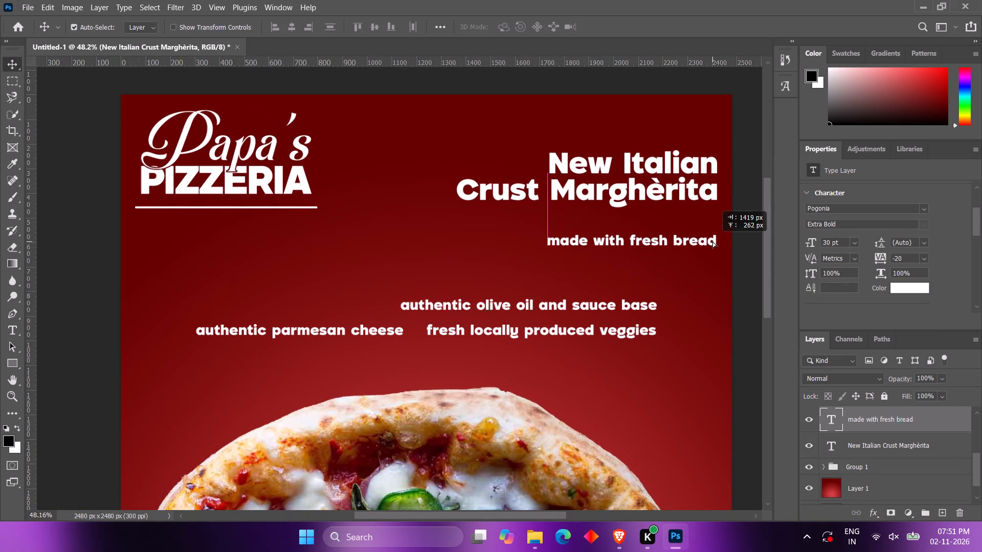
pyautogui.moveTo(712, 241); pyautogui.dragTo(713, 249)
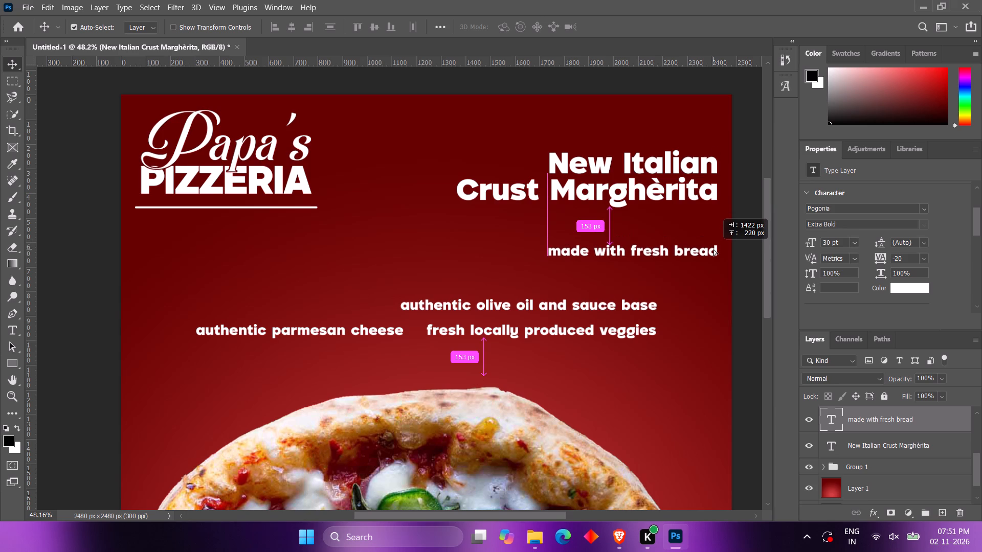
pyautogui.moveTo(713, 249); pyautogui.dragTo(717, 250)
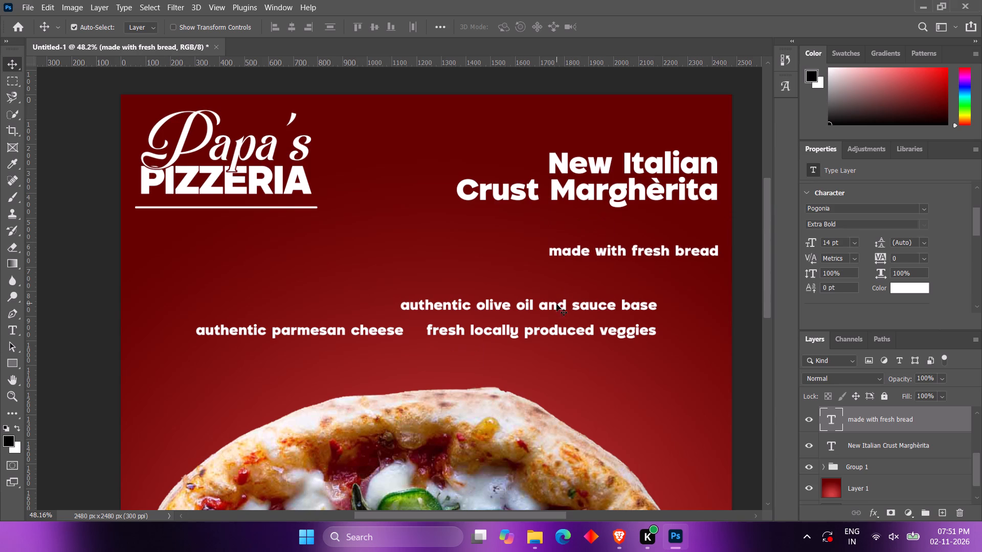
# Place "authentic olive oil and sauce base" about 57 px below "made with fresh bread", aligned to its right edge.
pyautogui.moveTo(564, 307); pyautogui.dragTo(628, 277)
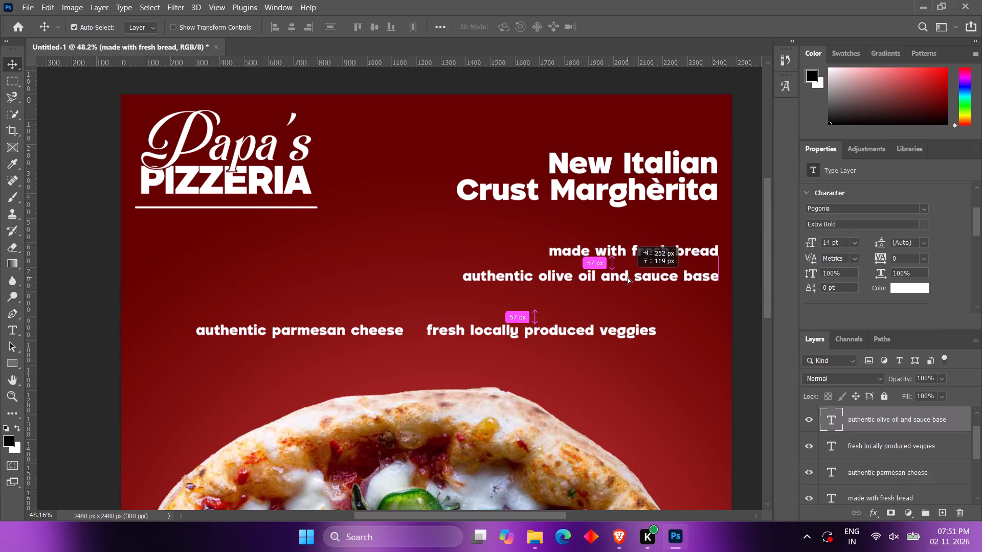
pyautogui.moveTo(628, 277); pyautogui.dragTo(627, 277)
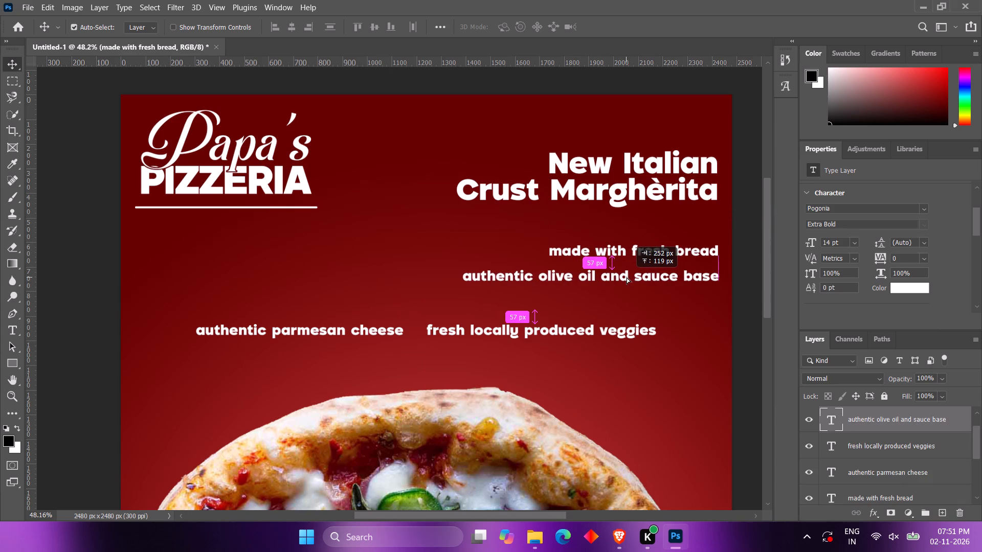
pyautogui.moveTo(627, 277); pyautogui.dragTo(626, 277)
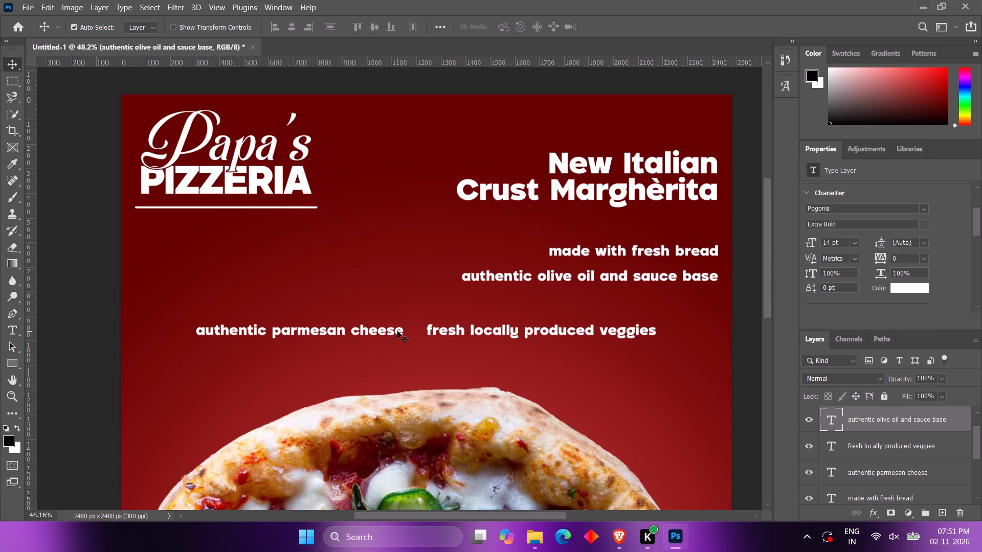
# Place "authentic parmesan cheese" right-aligned as the second ingredient line and shift "authentic olive oil and sauce base" about 57 px below it.
pyautogui.moveTo(398, 331); pyautogui.dragTo(715, 277)
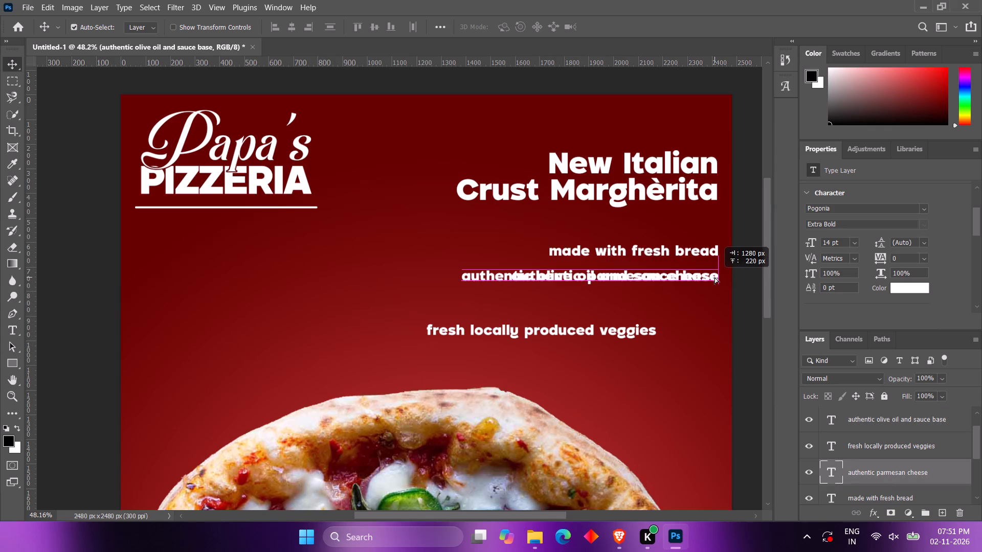
pyautogui.moveTo(715, 277); pyautogui.dragTo(713, 277)
pyautogui.moveTo(510, 278); pyautogui.dragTo(515, 306)
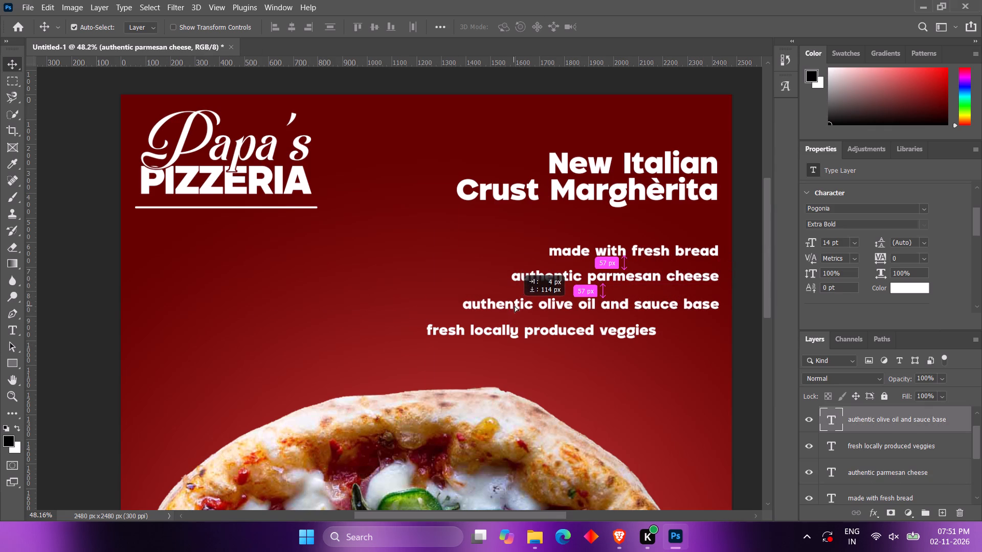
pyautogui.moveTo(515, 306); pyautogui.dragTo(515, 306)
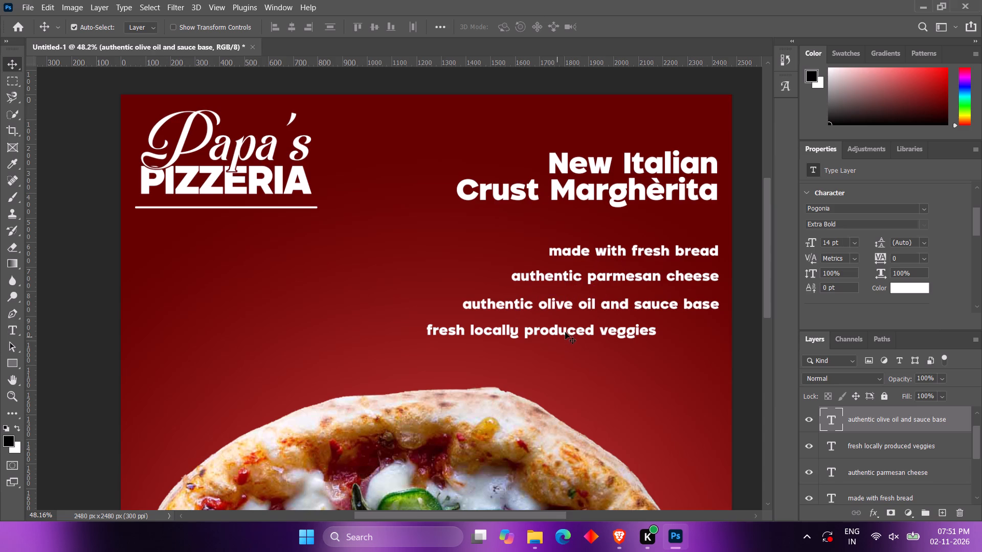
# Place "fresh locally produced veggies" right-aligned as the third ingredient line, about 57 px below "authentic parmesan cheese", shifting the olive oil line down.
pyautogui.moveTo(555, 331); pyautogui.dragTo(617, 333)
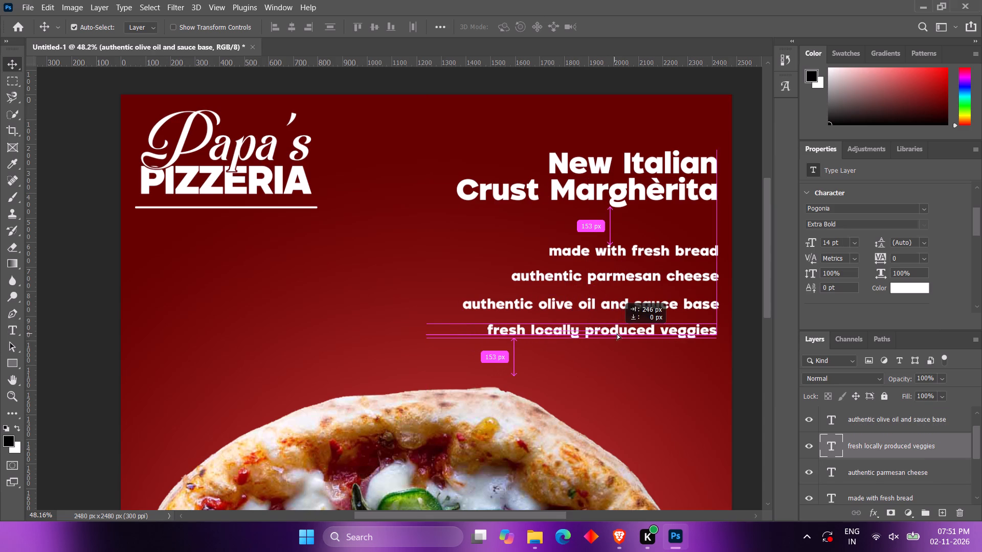
pyautogui.moveTo(617, 333); pyautogui.dragTo(617, 333)
pyautogui.moveTo(594, 302); pyautogui.dragTo(597, 353)
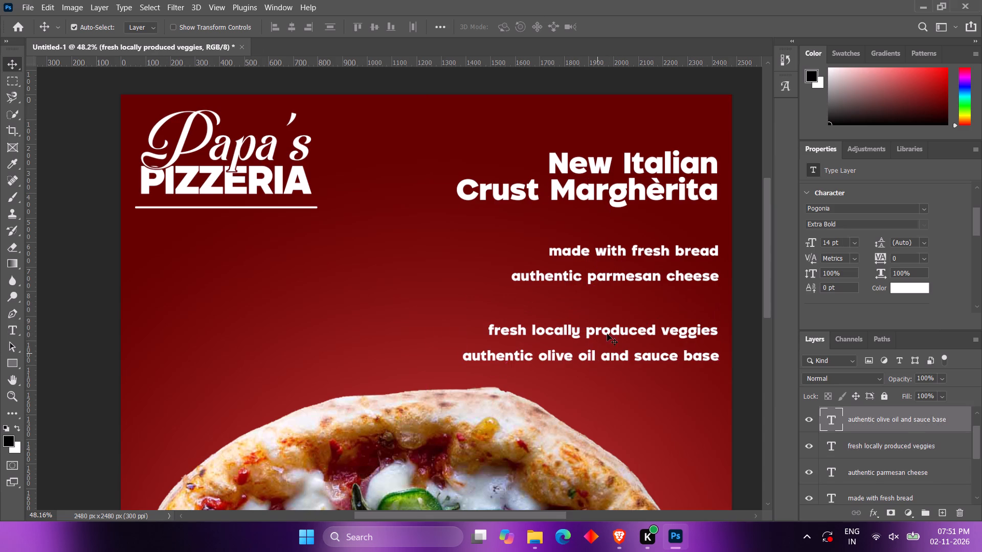
pyautogui.moveTo(616, 329); pyautogui.dragTo(617, 302)
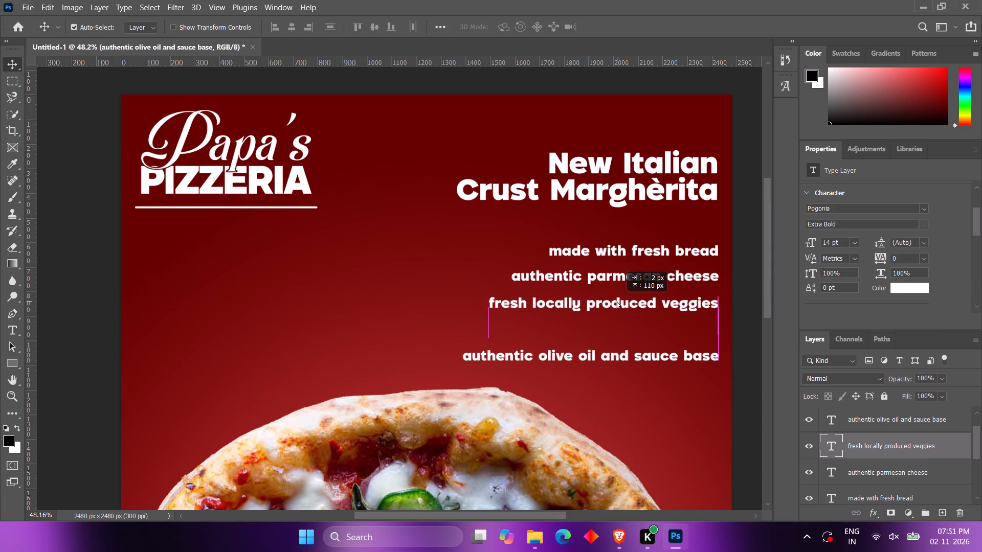
pyautogui.moveTo(617, 302); pyautogui.dragTo(618, 305)
pyautogui.moveTo(626, 355); pyautogui.dragTo(629, 380)
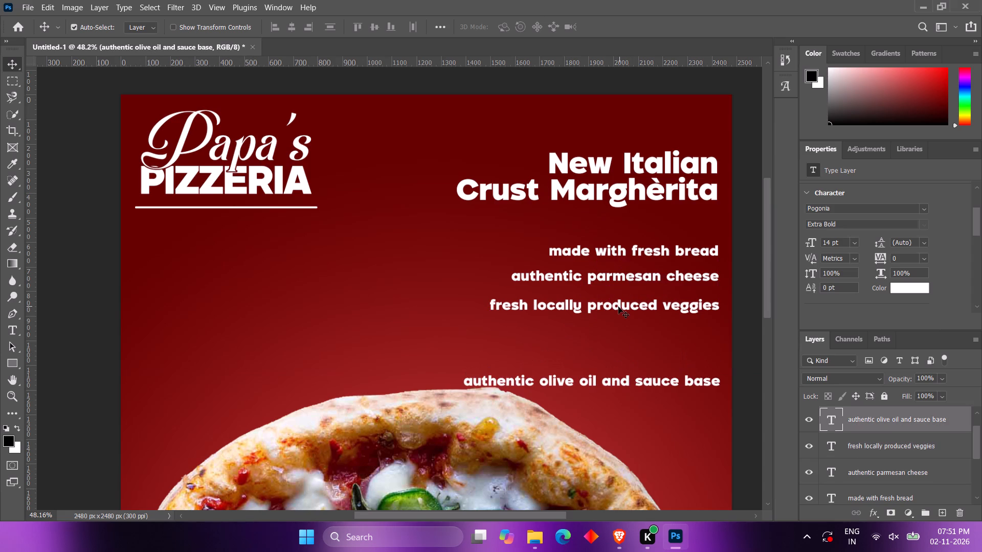
pyautogui.click(618, 306)
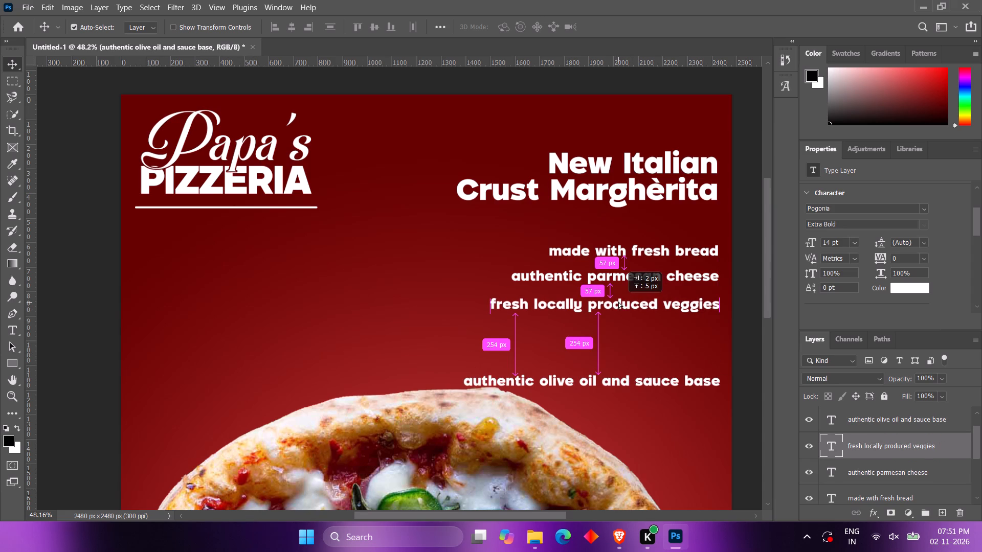
# Place "authentic olive oil and sauce base" right-aligned as the fourth ingredient line, evenly spaced below "fresh locally produced veggies".
pyautogui.moveTo(628, 381); pyautogui.dragTo(625, 340)
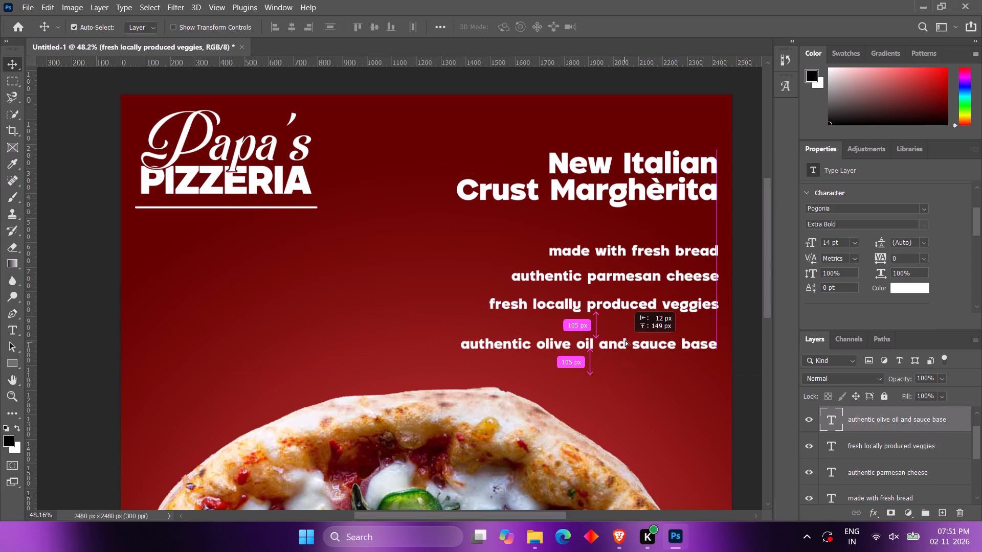
pyautogui.moveTo(625, 340); pyautogui.dragTo(627, 331)
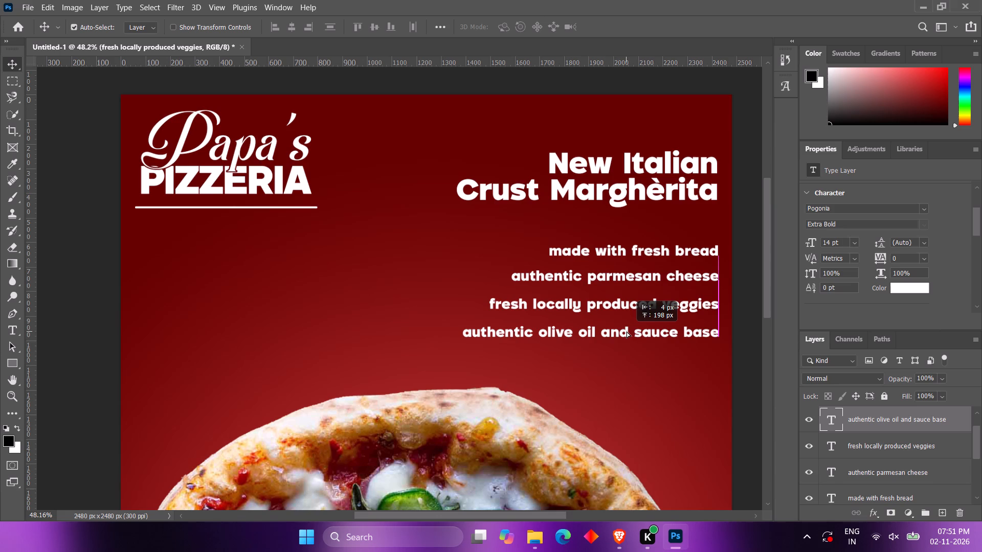
pyautogui.moveTo(627, 331); pyautogui.dragTo(626, 338)
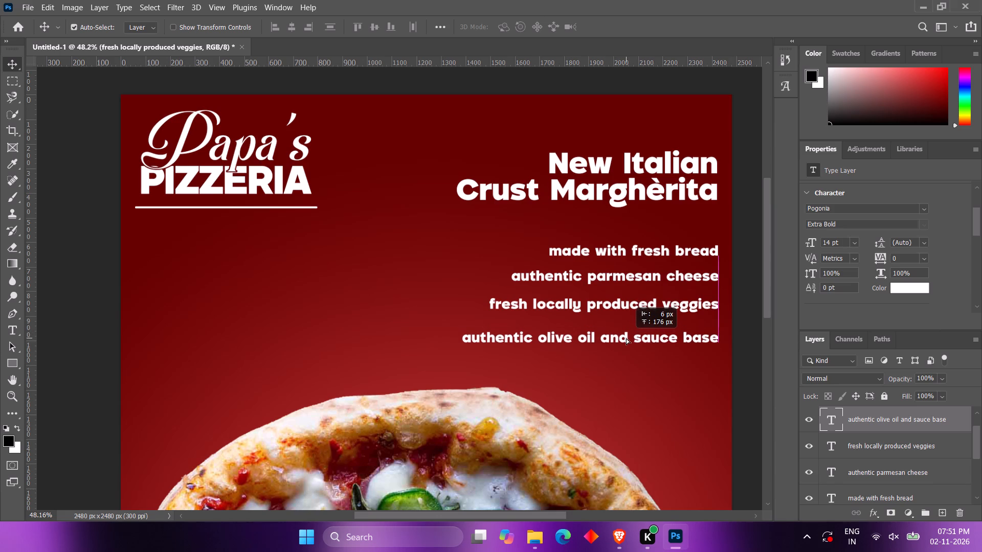
pyautogui.moveTo(626, 338); pyautogui.dragTo(624, 327)
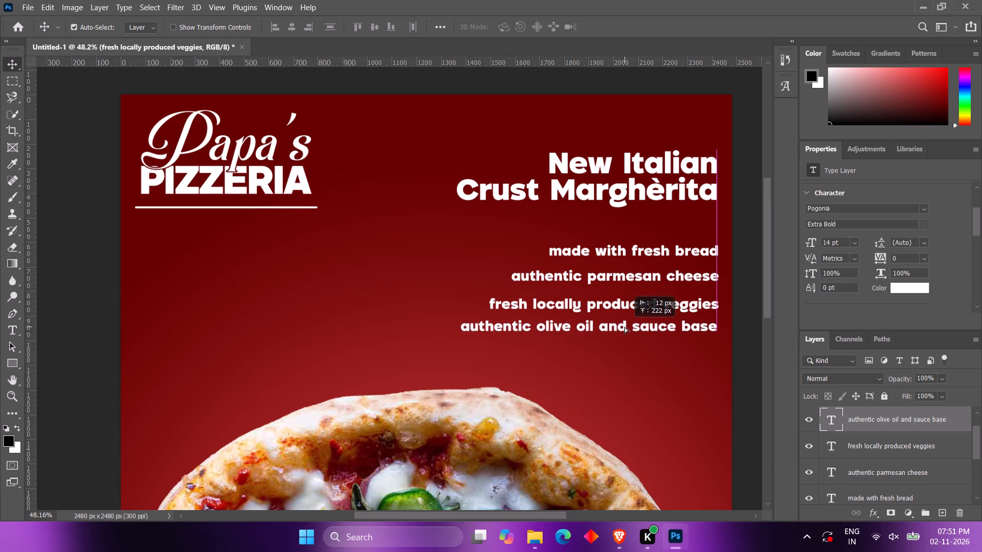
pyautogui.moveTo(624, 327); pyautogui.dragTo(627, 331)
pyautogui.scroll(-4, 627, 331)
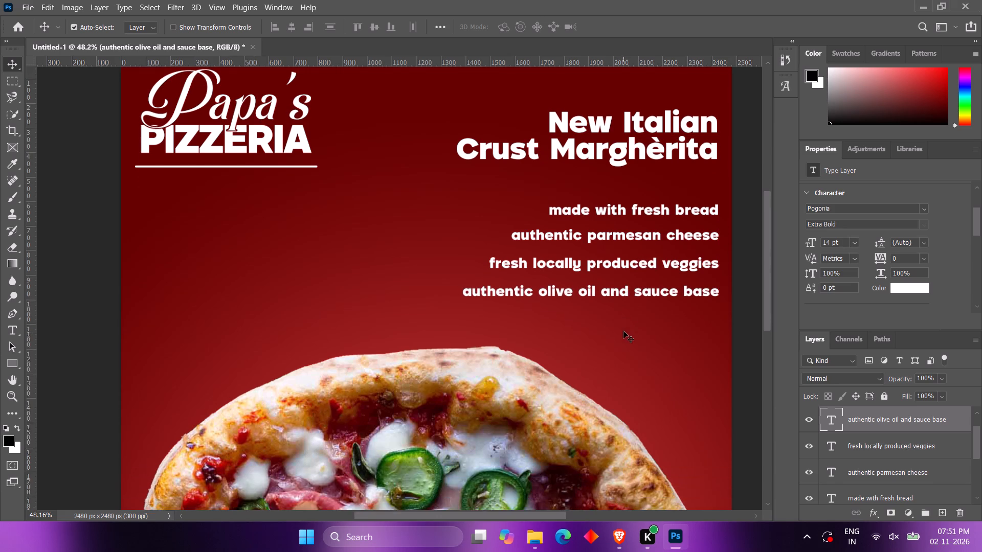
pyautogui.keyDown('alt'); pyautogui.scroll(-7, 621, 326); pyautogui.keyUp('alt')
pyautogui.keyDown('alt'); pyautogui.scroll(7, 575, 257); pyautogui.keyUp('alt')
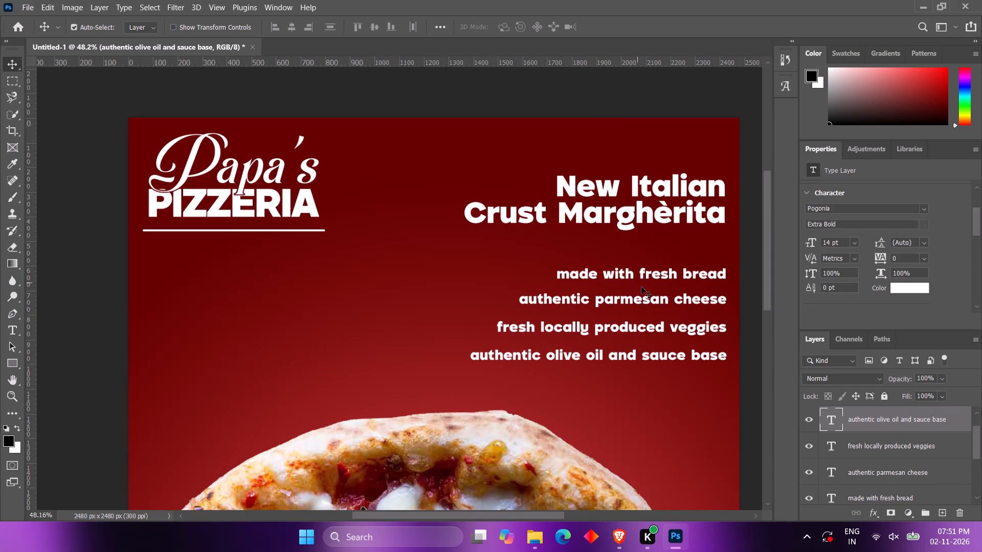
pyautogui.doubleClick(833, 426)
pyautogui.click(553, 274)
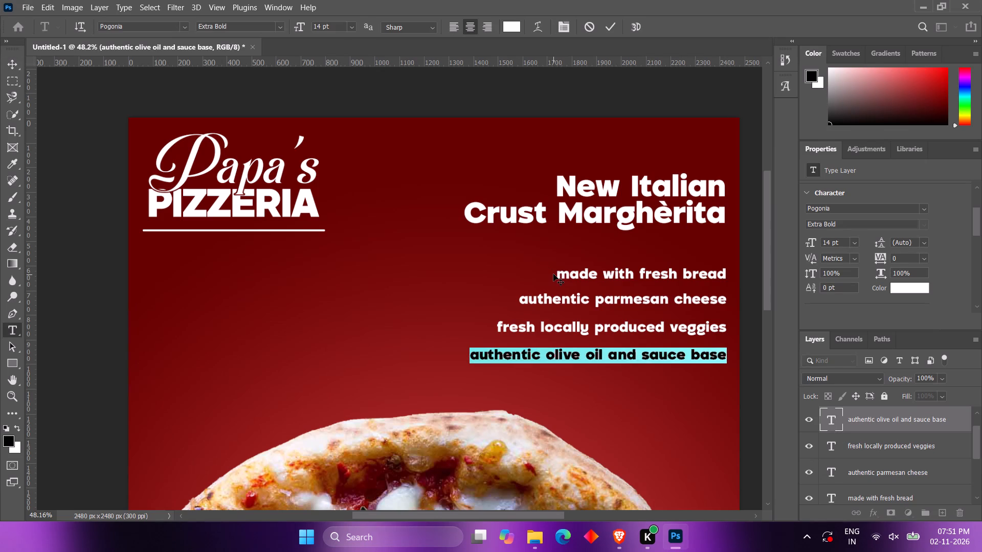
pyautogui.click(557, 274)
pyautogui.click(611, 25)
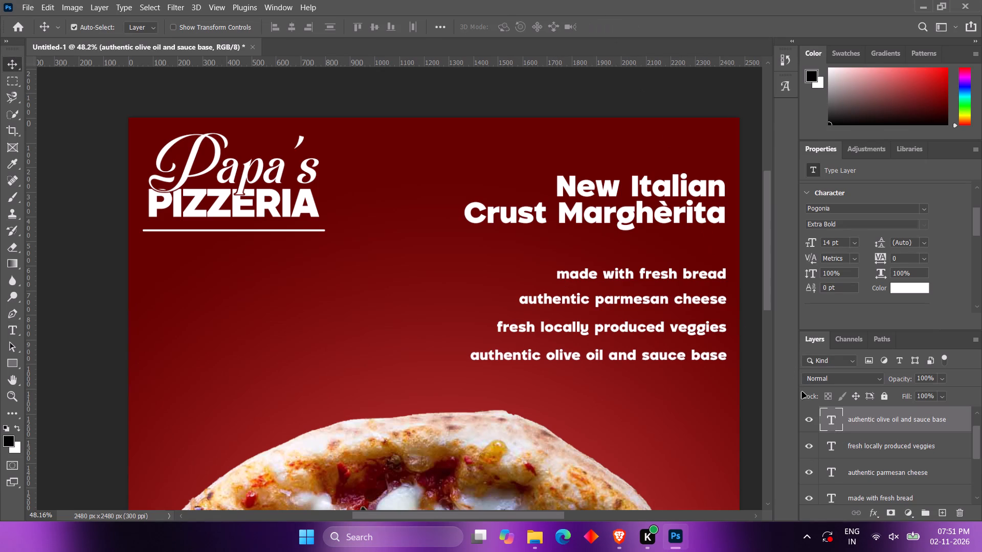
# Start editing at the end of "authentic olive oil and sauce base" and show an enlarged list of the font's glyphs.
pyautogui.doubleClick(823, 416)
pyautogui.click(720, 352)
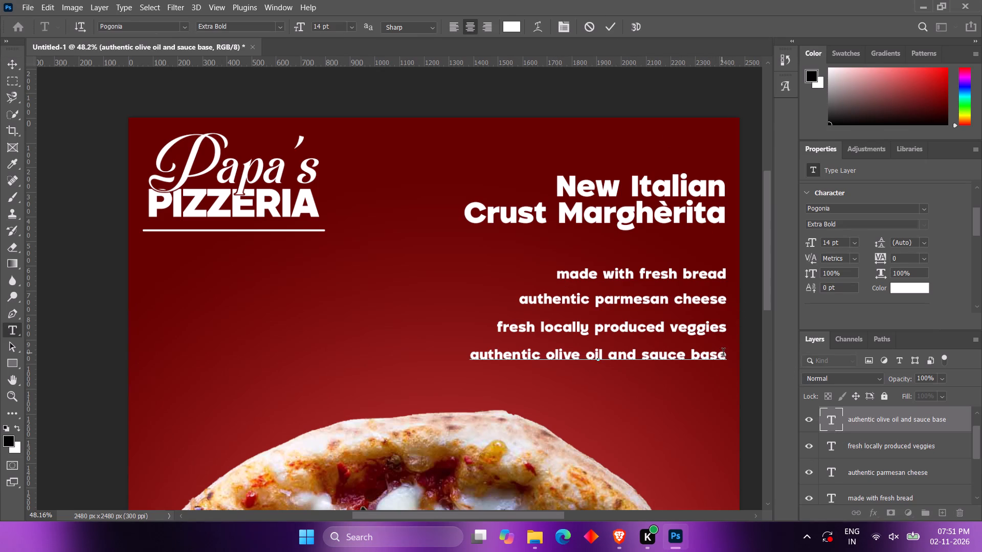
pyautogui.click(724, 354)
pyautogui.click(788, 84)
pyautogui.scroll(-1, 664, 175)
pyautogui.scroll(-1, 737, 180)
pyautogui.scroll(-2, 632, 193)
pyautogui.scroll(1, 713, 183)
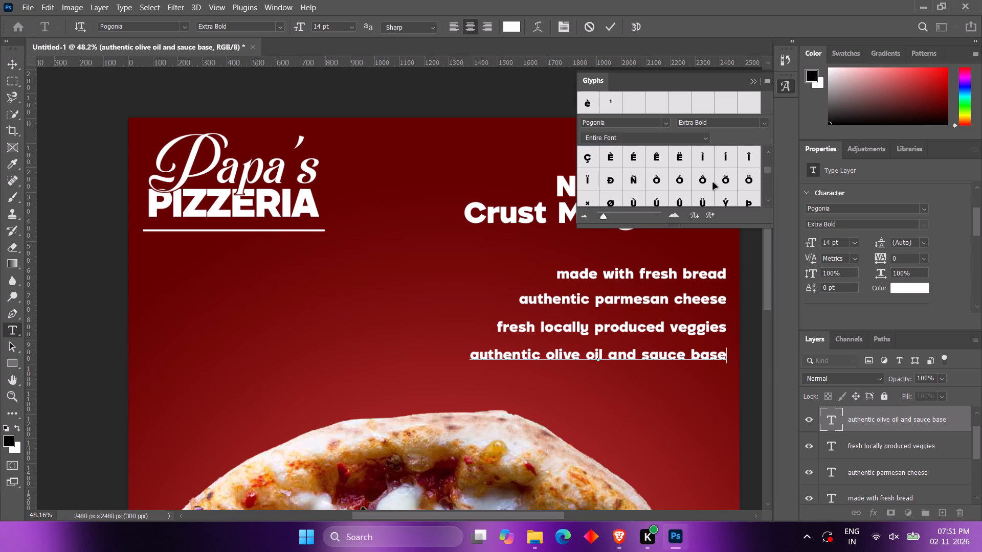
pyautogui.scroll(1, 682, 182)
pyautogui.moveTo(687, 225); pyautogui.dragTo(699, 329)
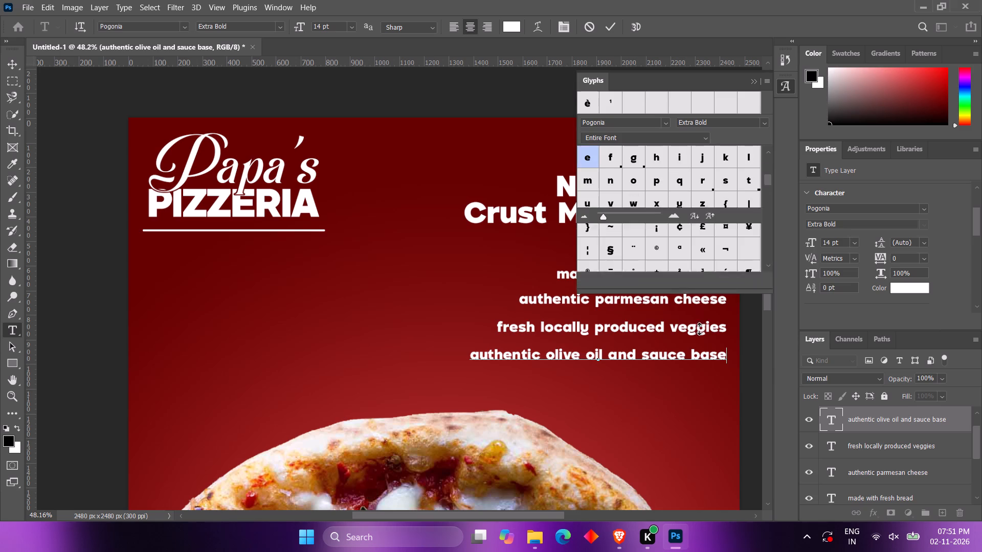
pyautogui.moveTo(699, 329); pyautogui.dragTo(703, 411)
# Insert a bullet glyph (•) from Pogonia Extra Bold at the end of "authentic olive oil and sauce base" and hide the glyph list.
pyautogui.scroll(3, 672, 278)
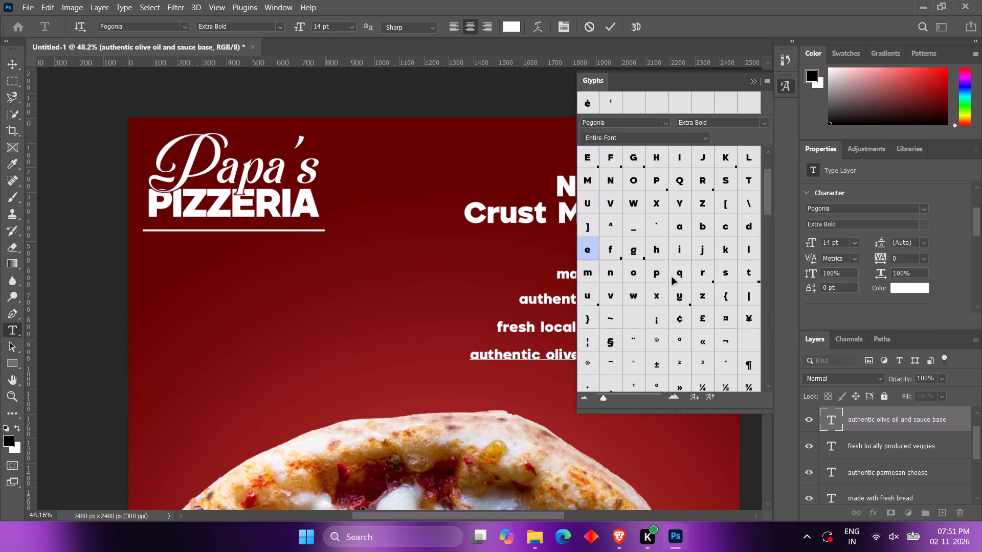
pyautogui.scroll(2, 703, 242)
pyautogui.scroll(-1, 680, 273)
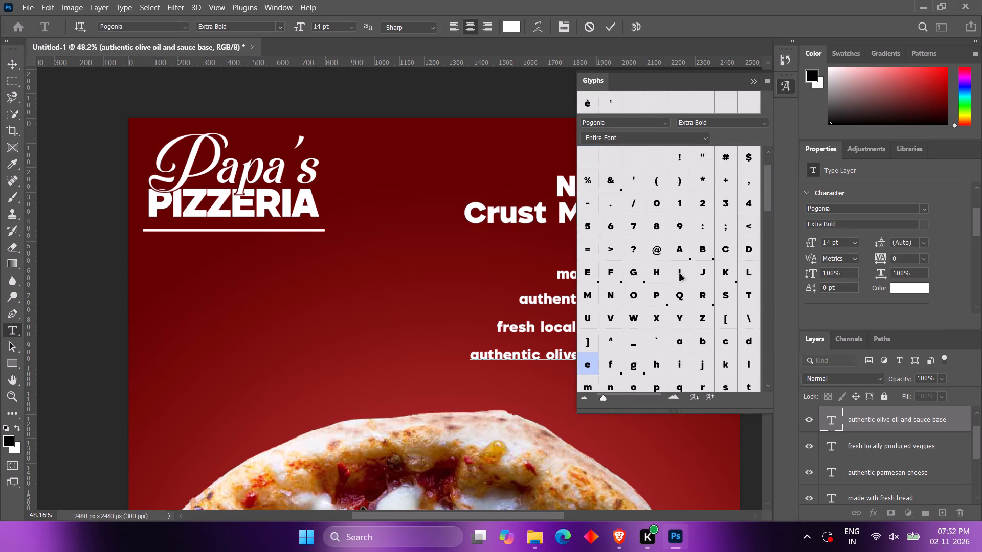
pyautogui.scroll(-2, 680, 274)
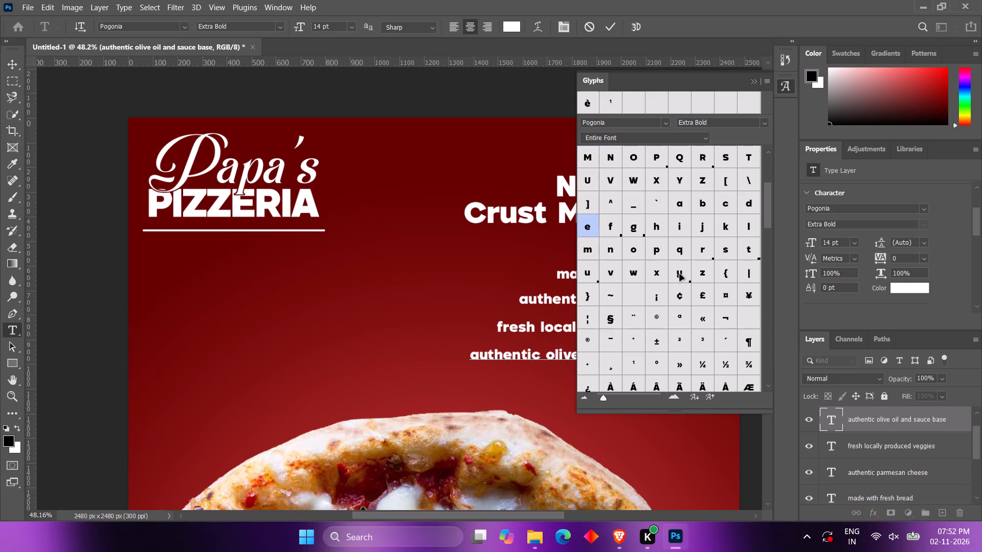
pyautogui.scroll(-5, 680, 274)
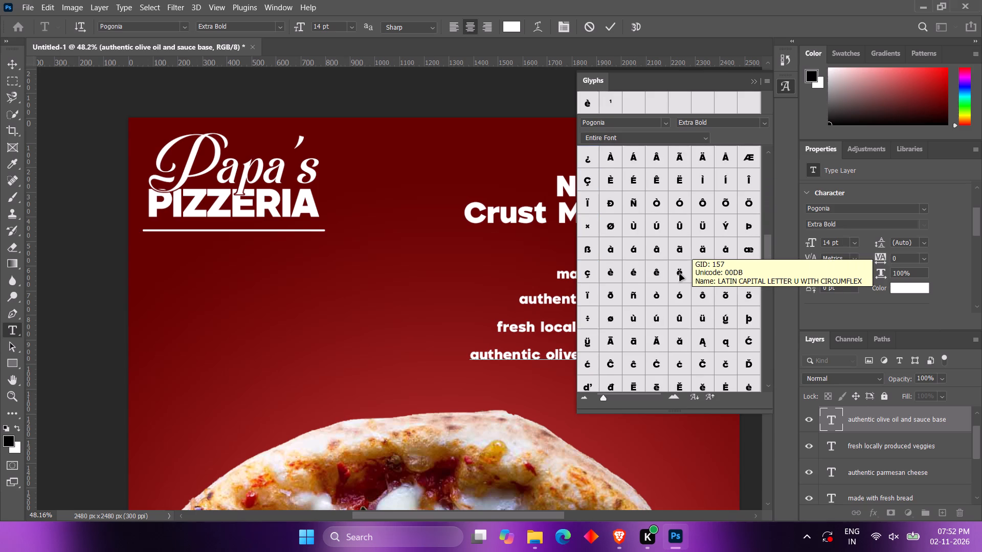
pyautogui.scroll(-7, 680, 274)
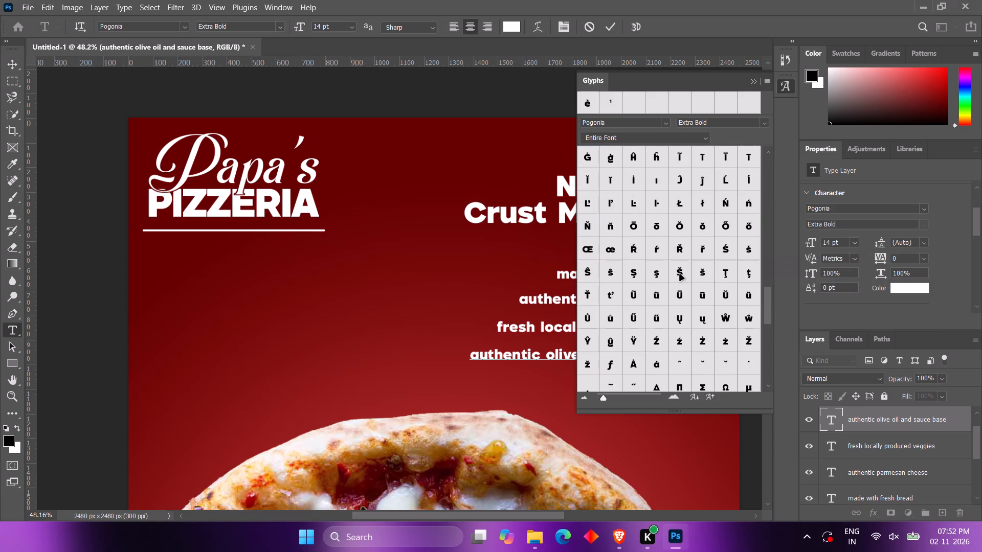
pyautogui.scroll(-3, 680, 274)
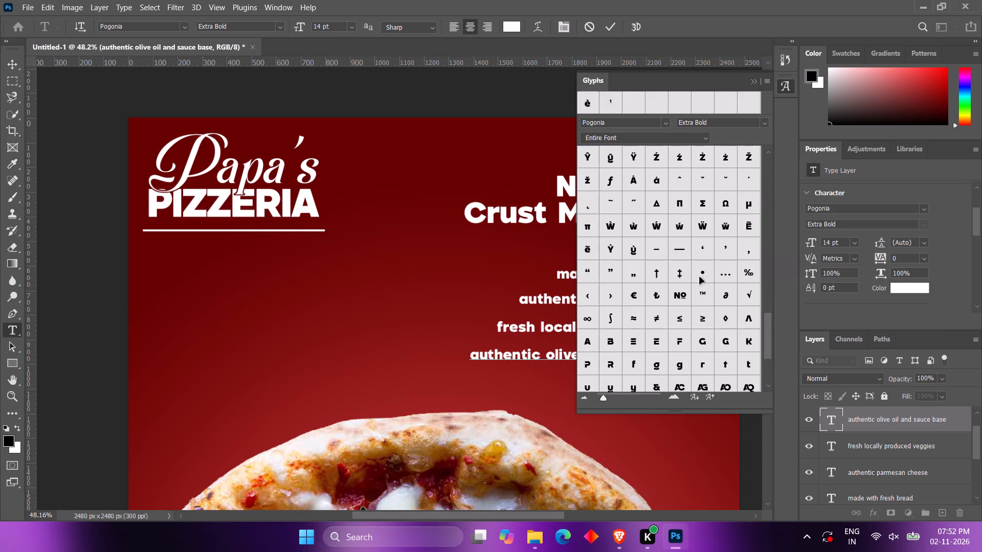
pyautogui.doubleClick(703, 275)
pyautogui.click(519, 96)
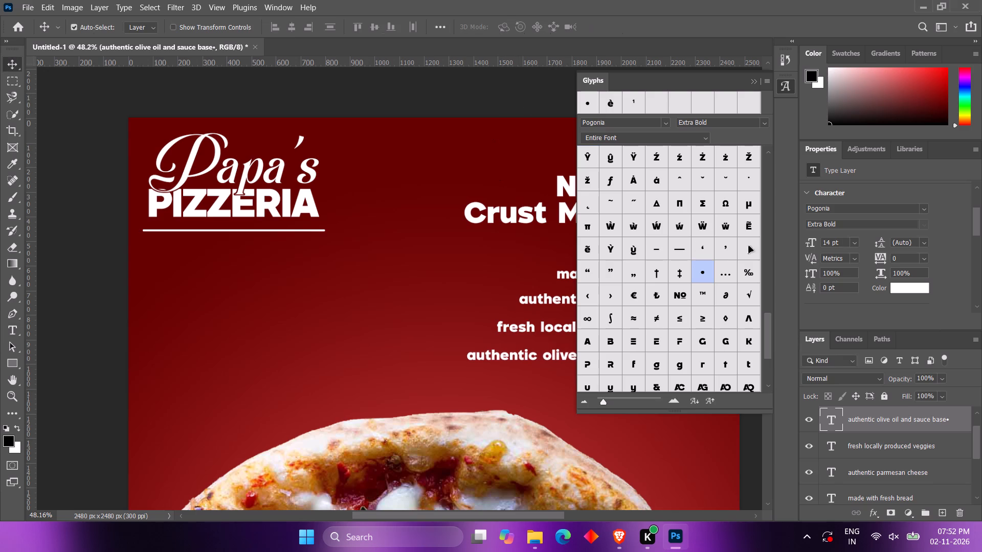
pyautogui.click(751, 81)
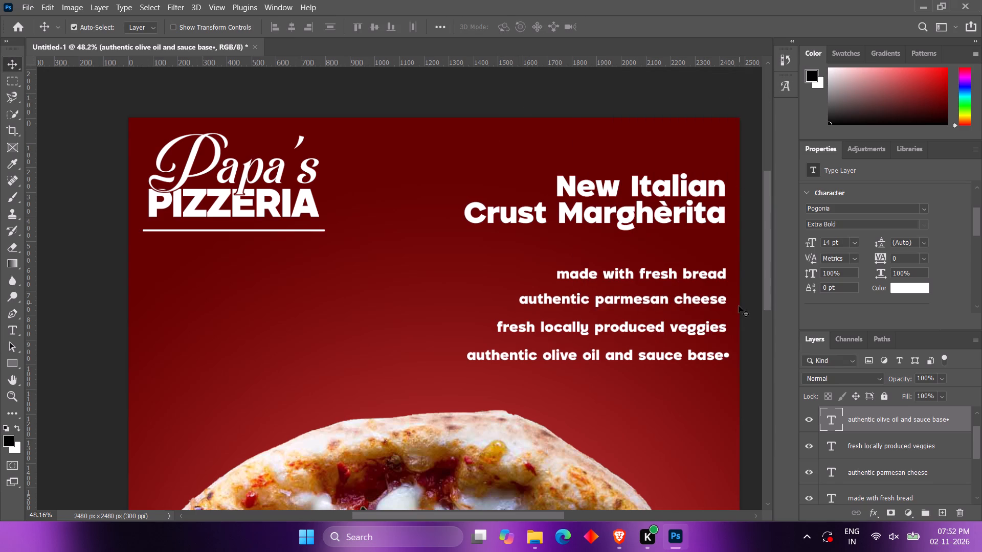
# Add a space between "base" and the bullet in the olive oil ingredient line.
pyautogui.click(724, 357)
pyautogui.click(838, 428)
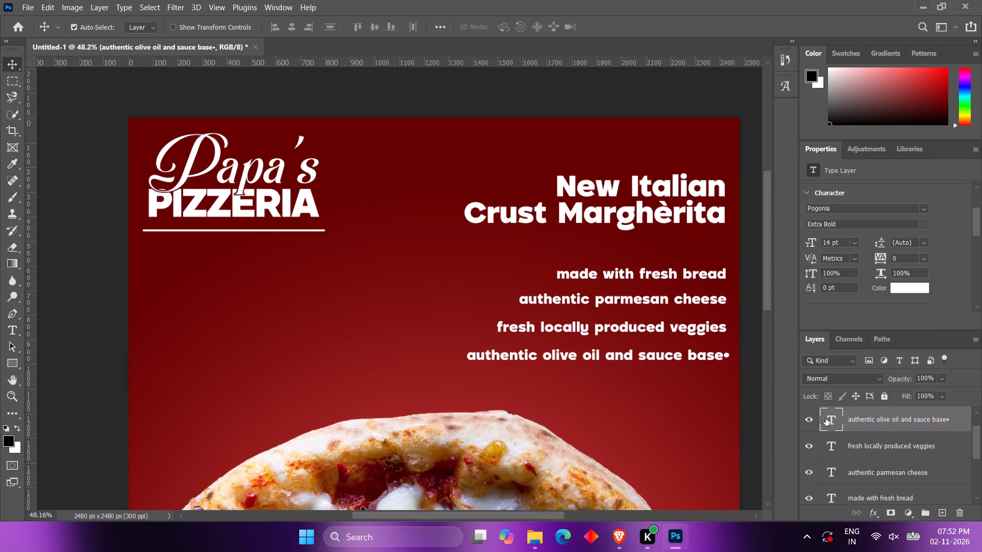
pyautogui.doubleClick(825, 418)
pyautogui.click(717, 352)
pyautogui.click(725, 353)
pyautogui.press('space')
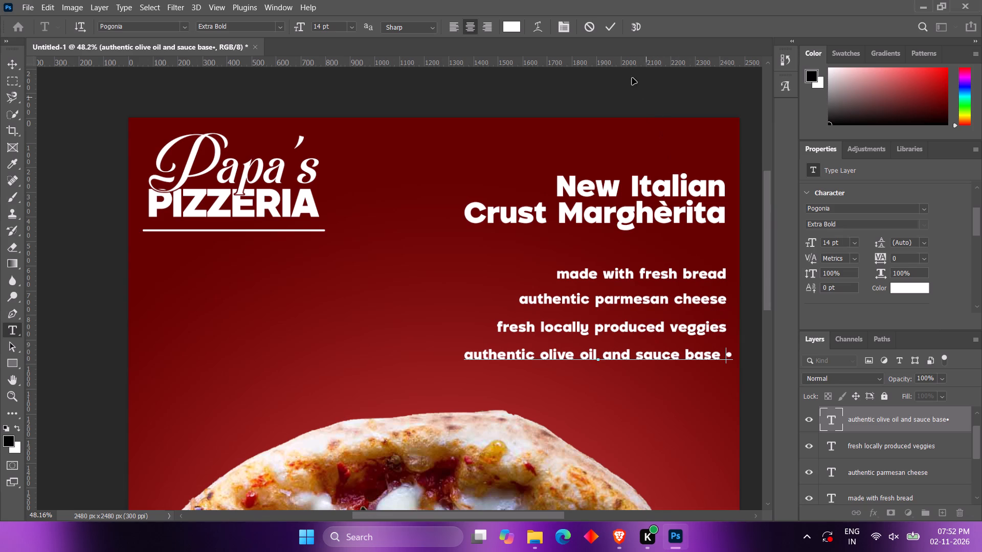
pyautogui.click(611, 34)
# Add a bullet glyph (•) preceded by a space at the end of "fresh locally produced veggies".
pyautogui.doubleClick(833, 437)
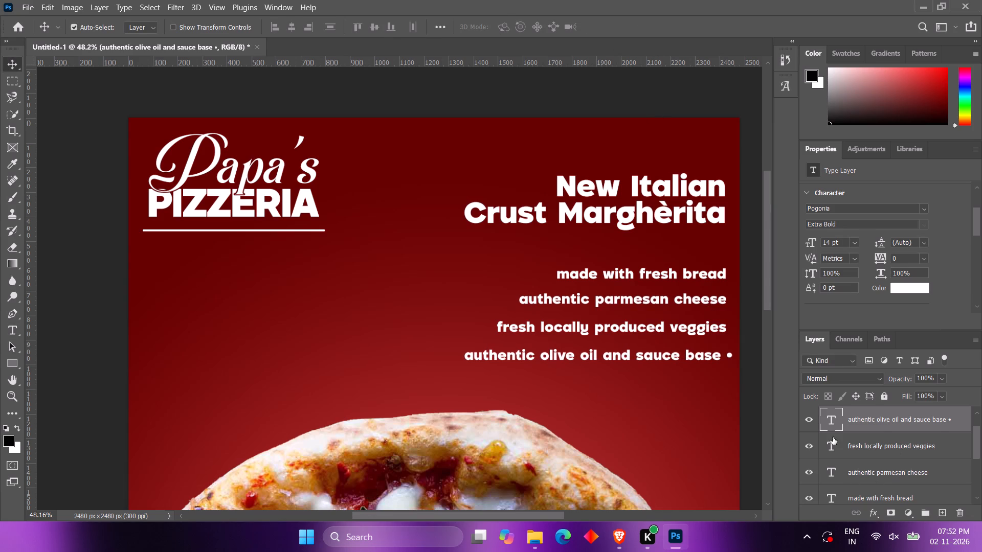
pyautogui.click(727, 323)
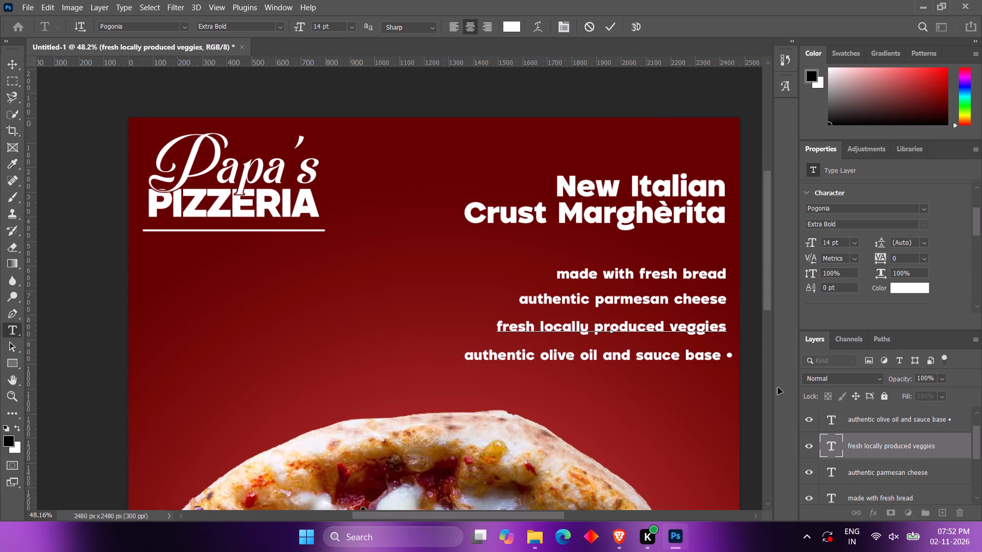
pyautogui.hotkey('ctrl', 'z')
pyautogui.hotkey('ctrl', 'z')
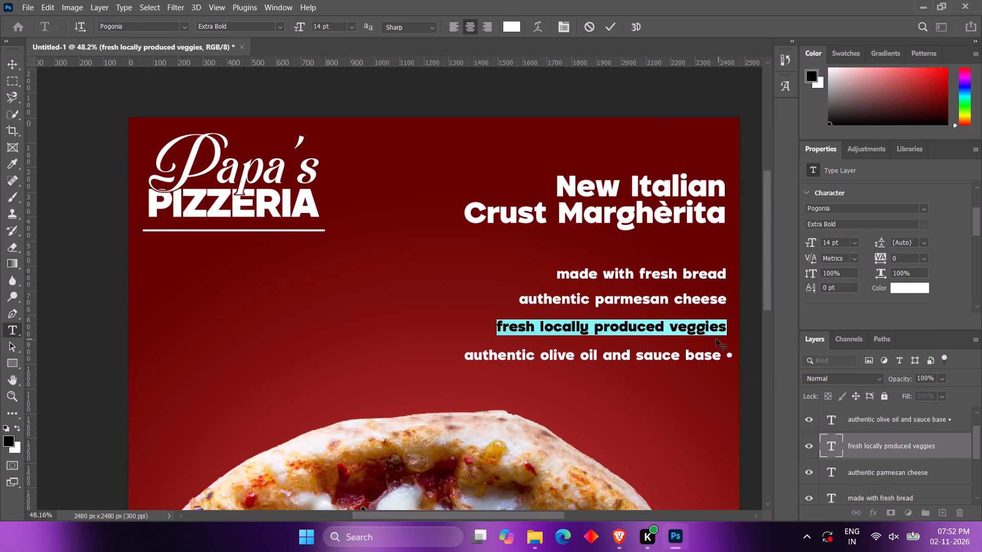
pyautogui.click(726, 329)
pyautogui.doubleClick(786, 92)
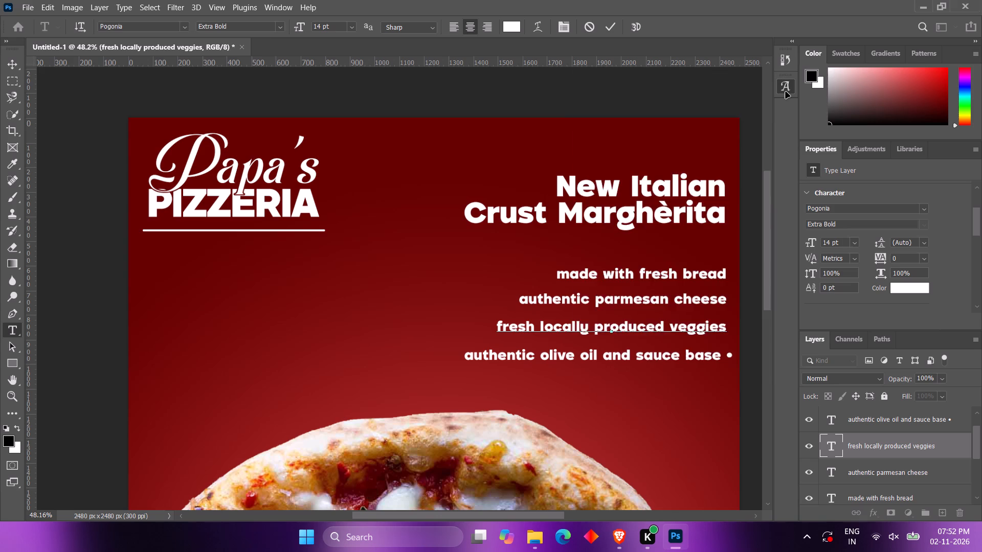
pyautogui.click(789, 81)
pyautogui.click(583, 105)
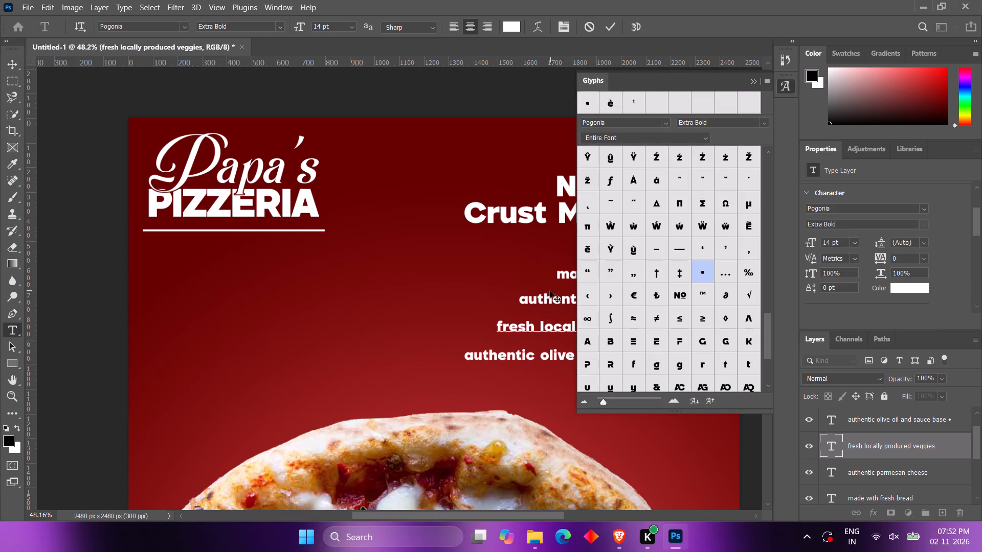
pyautogui.doubleClick(586, 104)
pyautogui.click(540, 293)
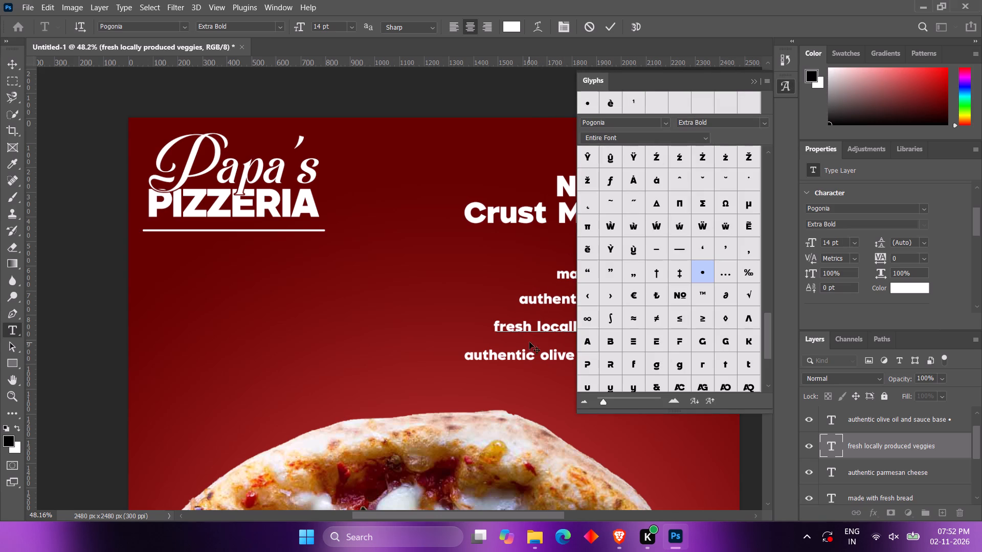
pyautogui.click(755, 78)
pyautogui.click(724, 328)
pyautogui.press('space')
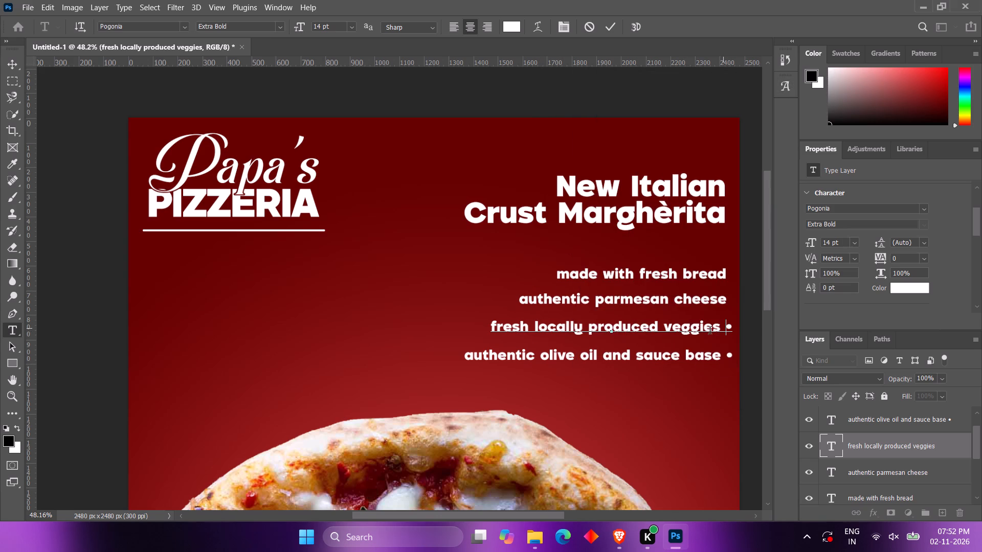
pyautogui.click(615, 29)
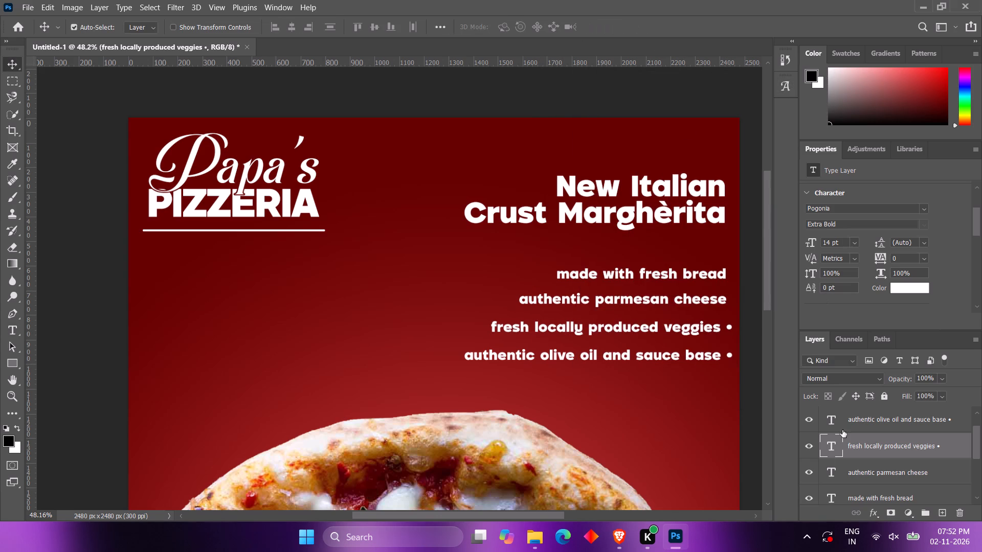
# Add a bullet glyph (•) preceded by a space at the end of "authentic parmesan cheese".
pyautogui.doubleClick(842, 482)
pyautogui.doubleClick(832, 476)
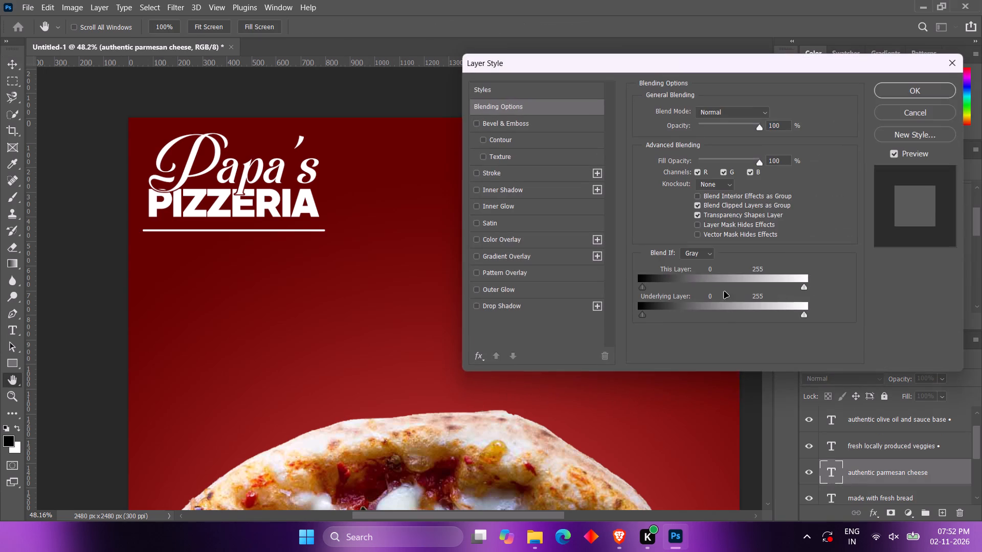
pyautogui.click(939, 114)
pyautogui.doubleClick(831, 474)
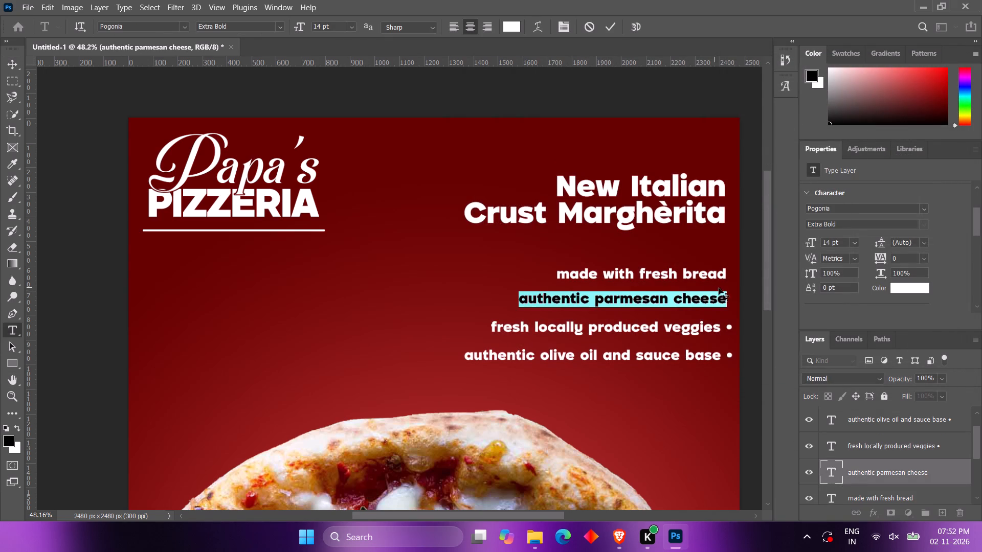
pyautogui.click(723, 295)
pyautogui.click(784, 81)
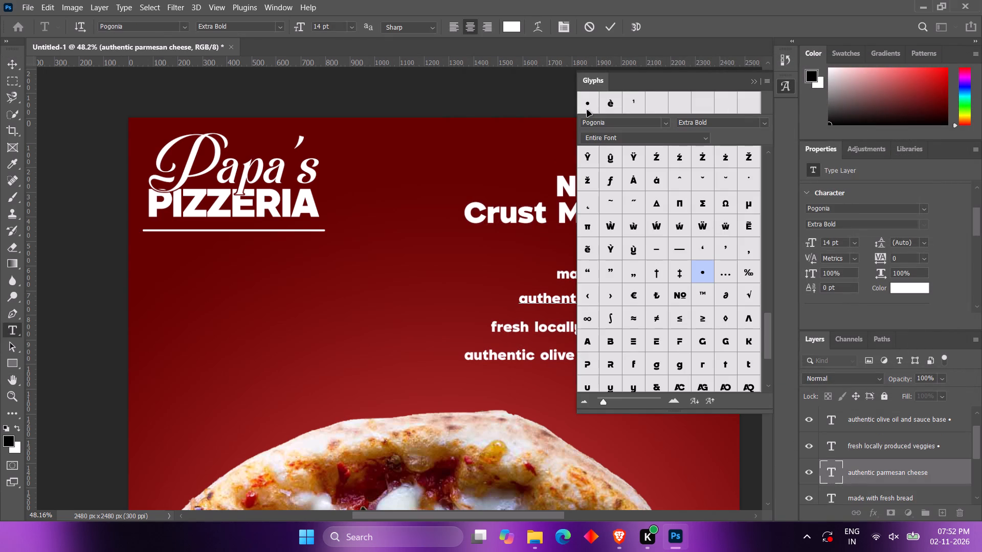
pyautogui.doubleClick(590, 103)
pyautogui.click(789, 88)
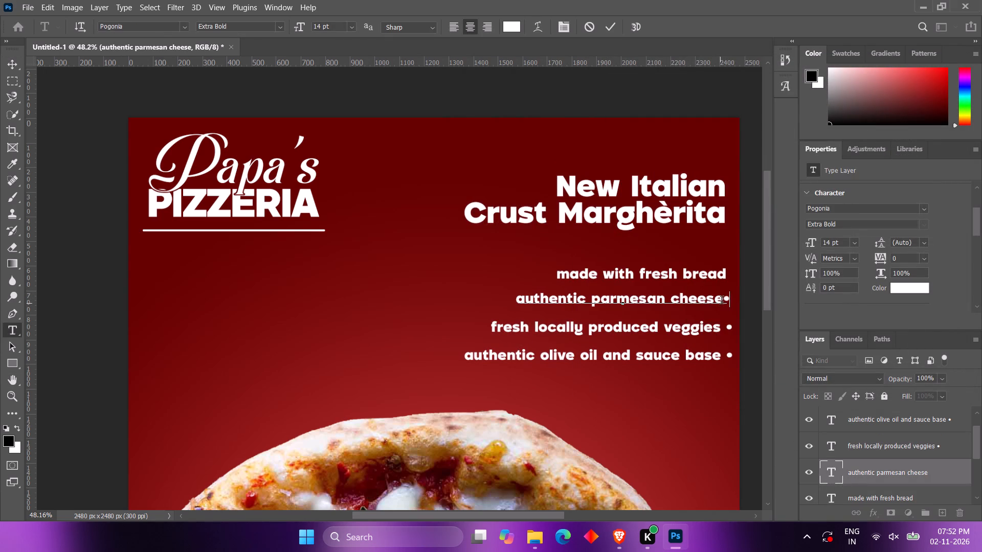
pyautogui.click(722, 302)
pyautogui.press('space')
pyautogui.click(611, 27)
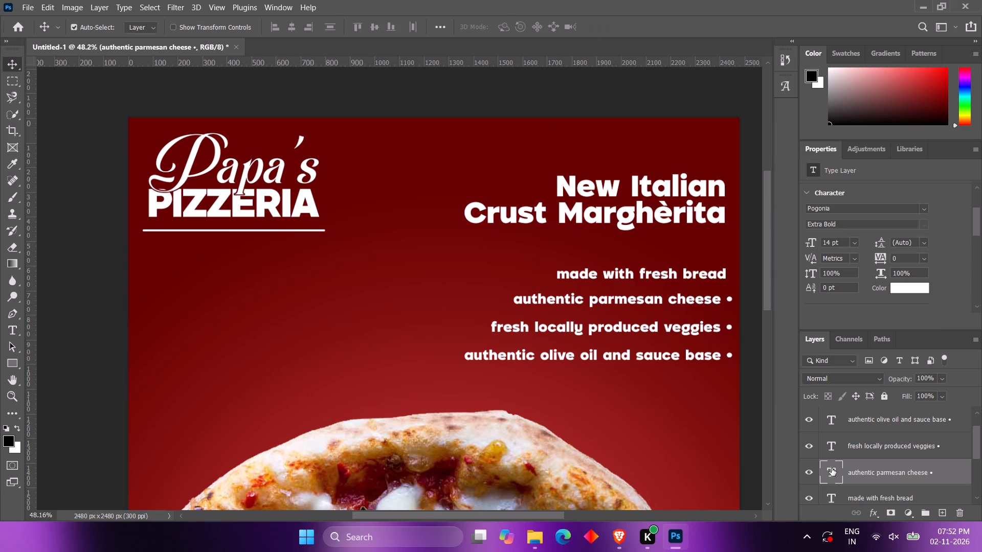
# Add a bullet glyph (•) preceded by a space at the end of "made with fresh bread".
pyautogui.doubleClick(829, 495)
pyautogui.click(727, 272)
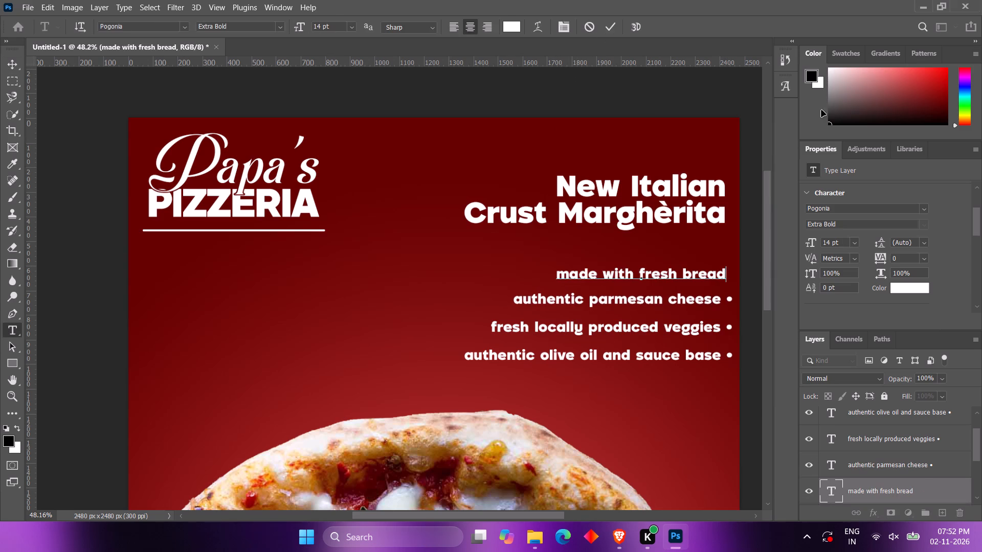
pyautogui.doubleClick(791, 80)
pyautogui.click(780, 91)
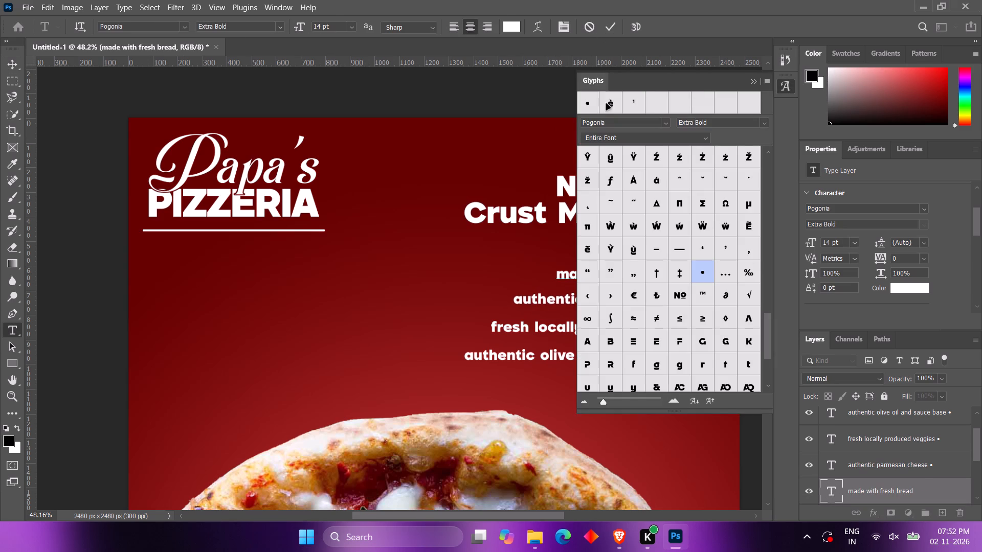
pyautogui.doubleClick(591, 100)
pyautogui.click(788, 86)
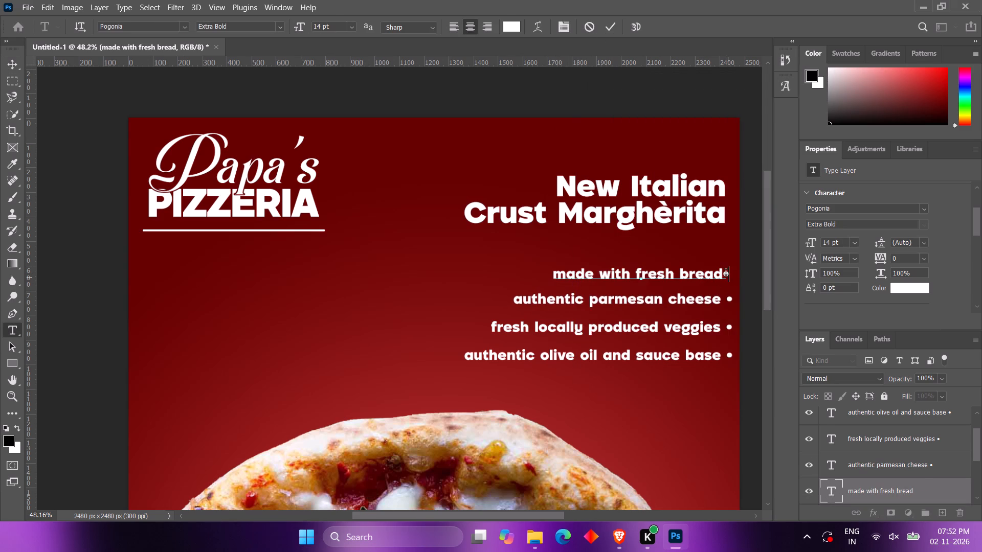
pyautogui.click(725, 274)
pyautogui.press('space')
pyautogui.click(610, 33)
# Move the four ingredient lines together slightly left so their bullets line up with the headline's right edge.
pyautogui.scroll(1, 867, 479)
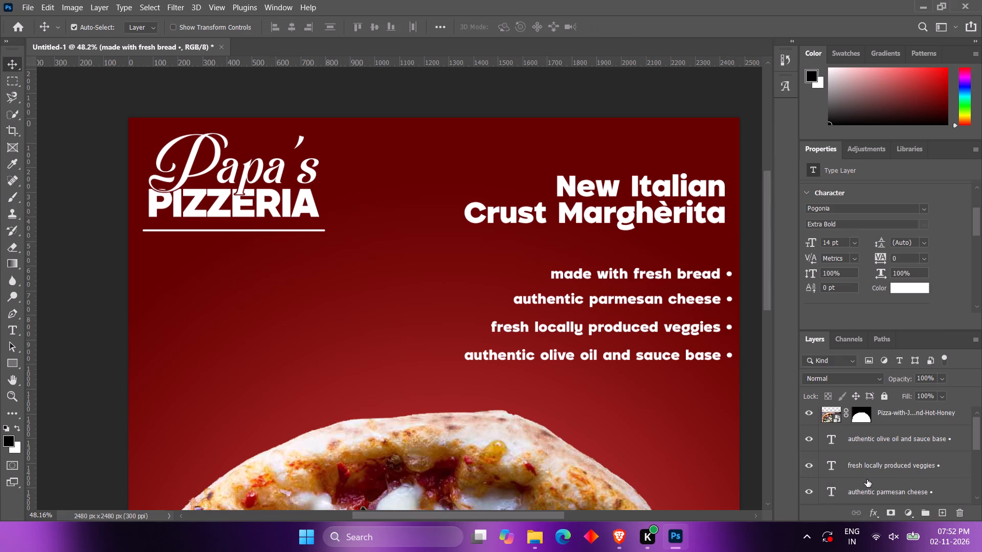
pyautogui.scroll(1, 867, 479)
pyautogui.keyDown('shift'); pyautogui.click(882, 449); pyautogui.keyUp('shift')
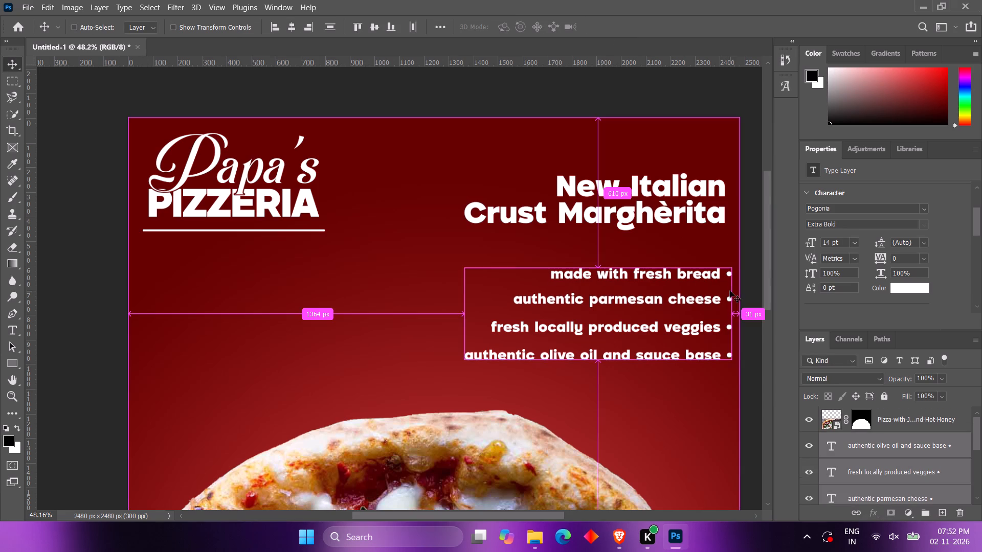
pyautogui.hotkey('ctrl', 't')
pyautogui.moveTo(713, 298); pyautogui.dragTo(706, 297)
pyautogui.click(637, 22)
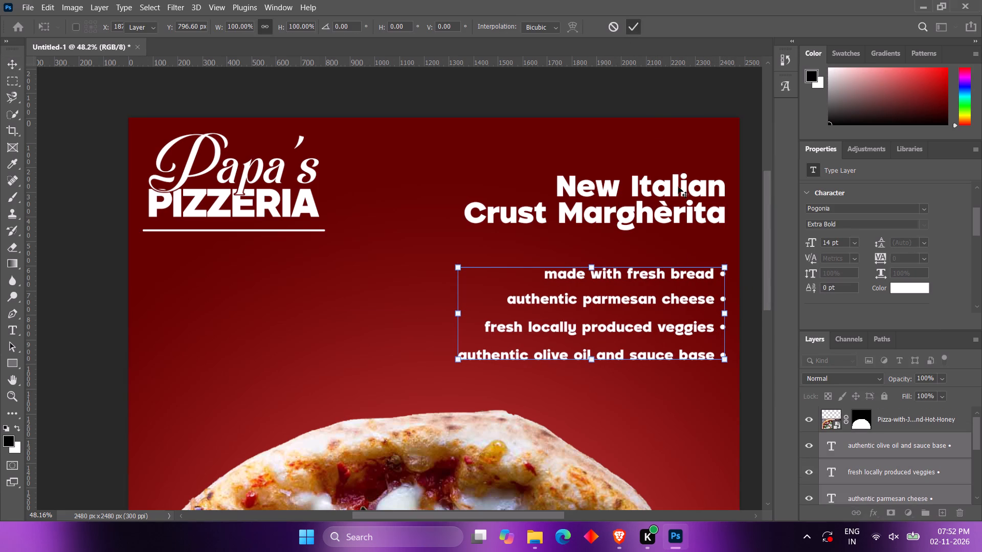
# Examine the whole poster composition, including the title, headline, ingredient lines and pizza.
pyautogui.keyDown('alt'); pyautogui.scroll(-5, 660, 330); pyautogui.keyUp('alt')
pyautogui.scroll(-6, 705, 254)
pyautogui.scroll(-2, 590, 252)
pyautogui.keyDown('alt'); pyautogui.scroll(1, 570, 241); pyautogui.keyUp('alt')
pyautogui.scroll(-1, 620, 227)
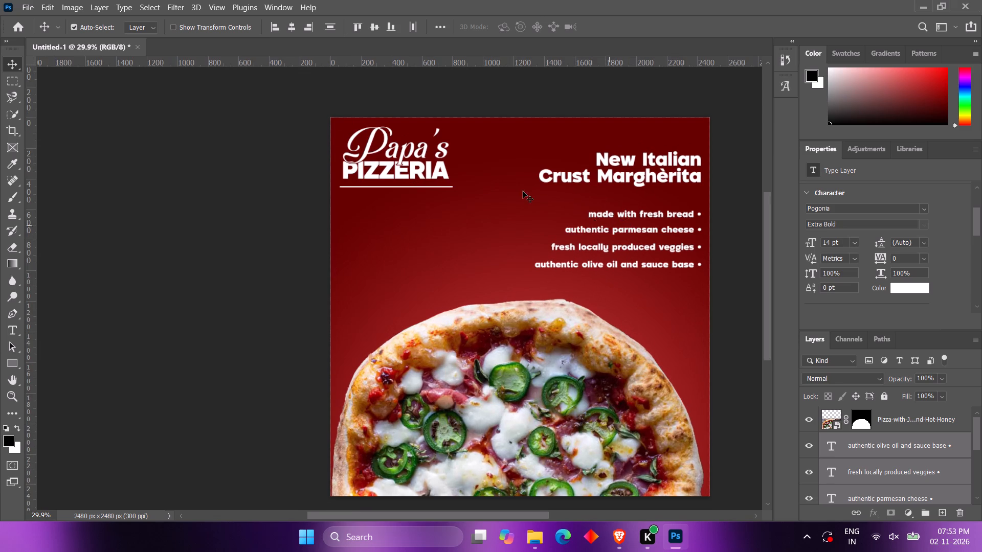
pyautogui.keyDown('alt'); pyautogui.scroll(-1, 299, 66); pyautogui.keyUp('alt')
pyautogui.keyDown('alt'); pyautogui.scroll(2, 315, 84); pyautogui.keyUp('alt')
pyautogui.keyDown('alt'); pyautogui.scroll(1, 608, 267); pyautogui.keyUp('alt')
pyautogui.keyDown('alt'); pyautogui.scroll(-2, 459, 226); pyautogui.keyUp('alt')
pyautogui.keyDown('alt'); pyautogui.scroll(1, 631, 362); pyautogui.keyUp('alt')
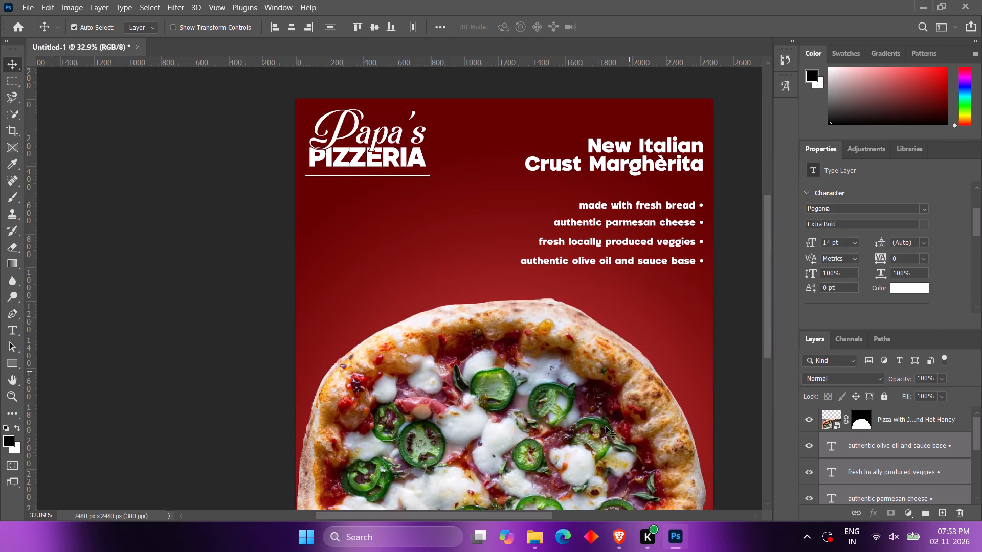
# Switch to the Brave browser and search Google Images for "wooden pizza board".
pyautogui.click(612, 542)
pyautogui.moveTo(320, 48); pyautogui.dragTo(93, 48)
pyautogui.write('wooden pizza')
pyautogui.press('Down')
pyautogui.press('Down')
pyautogui.press('Return')
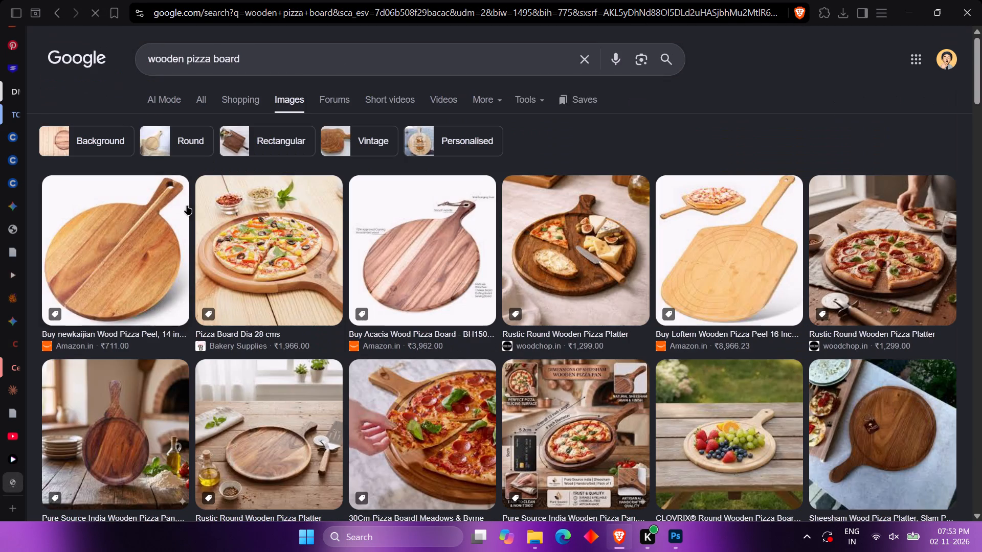
# Browse the board images and open the preview of the Etsy handmade hickory pizza serving board.
pyautogui.scroll(-2, 420, 201)
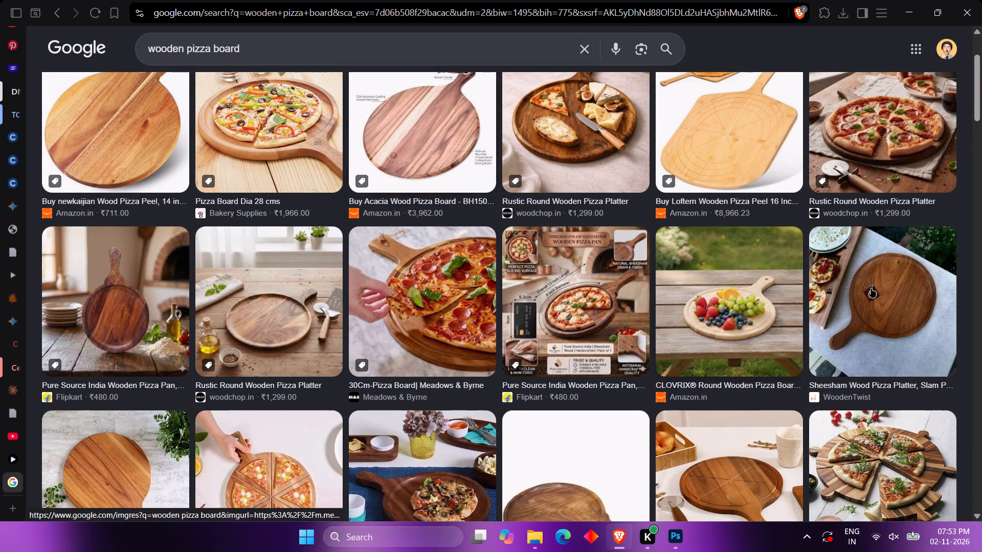
pyautogui.click(871, 288)
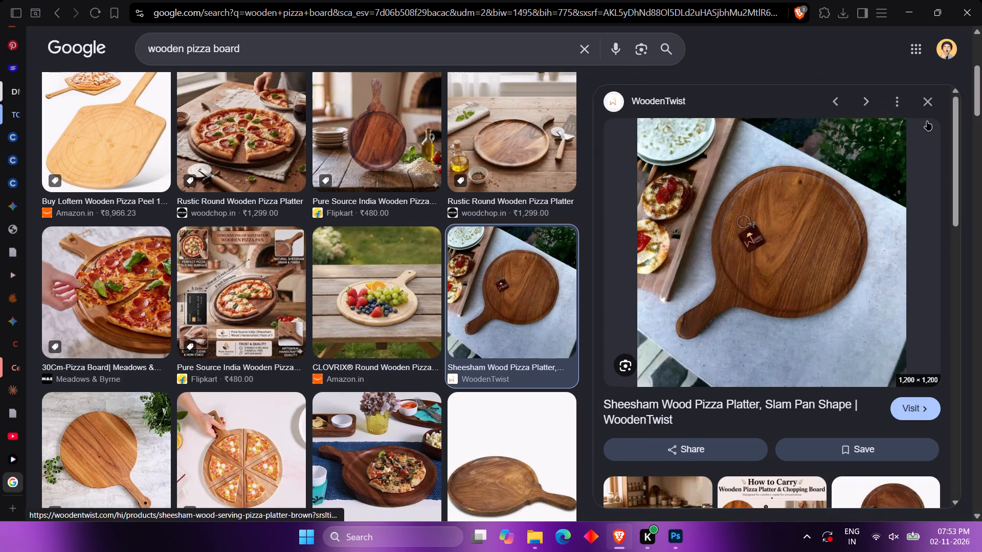
pyautogui.click(929, 109)
pyautogui.scroll(-3, 459, 291)
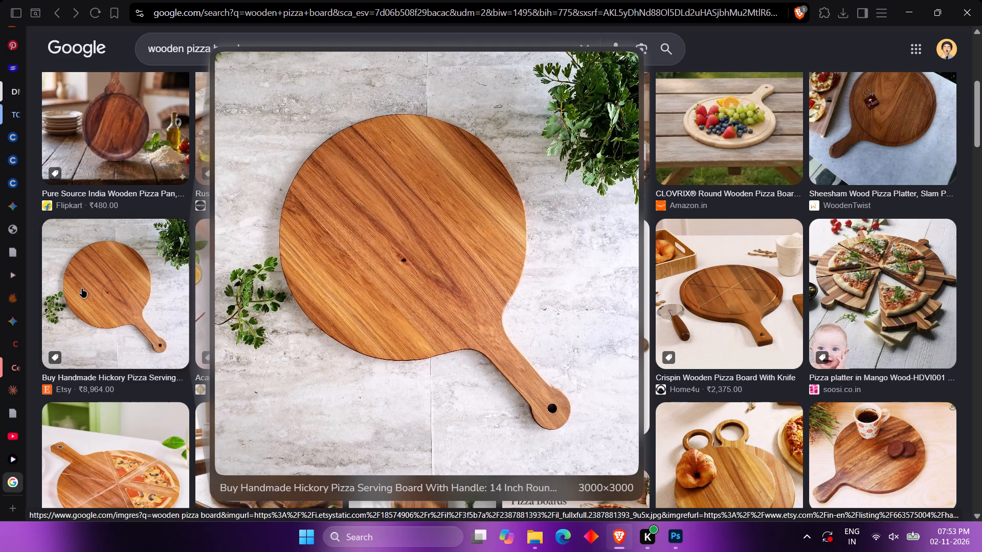
pyautogui.click(82, 288)
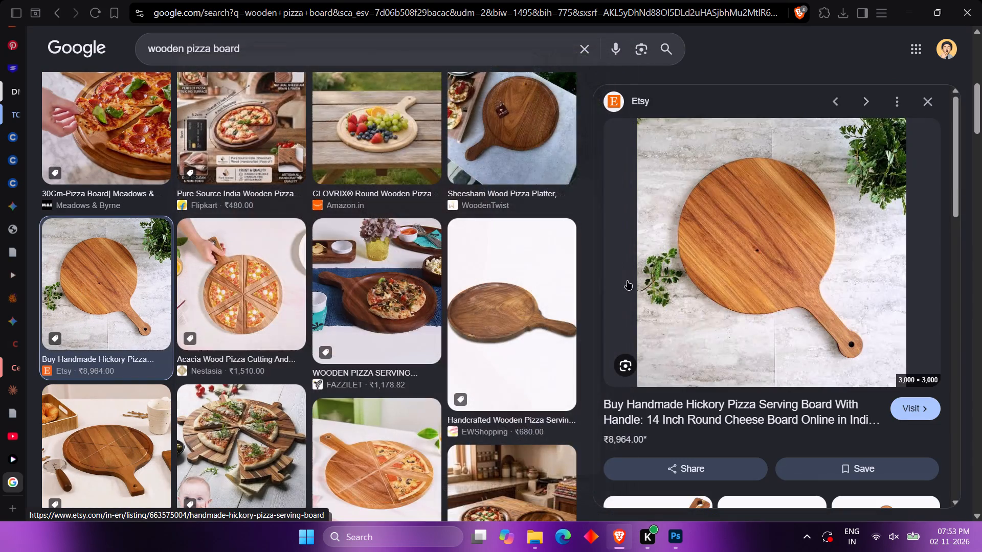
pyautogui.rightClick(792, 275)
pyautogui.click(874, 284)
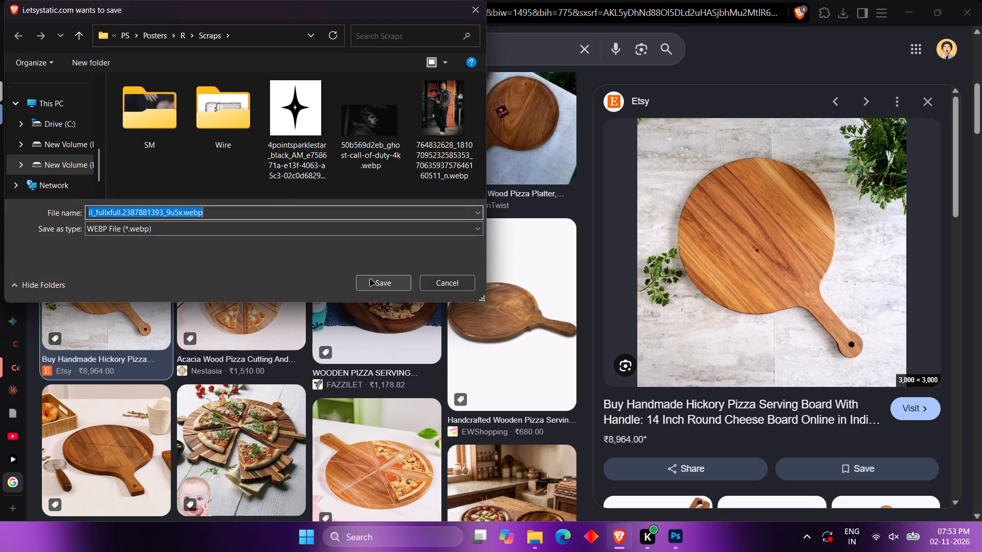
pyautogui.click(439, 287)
# Convert the hickory board image to JPEG and save it in the PS > Posters > R > Scraps folder on drive E.
pyautogui.rightClick(771, 280)
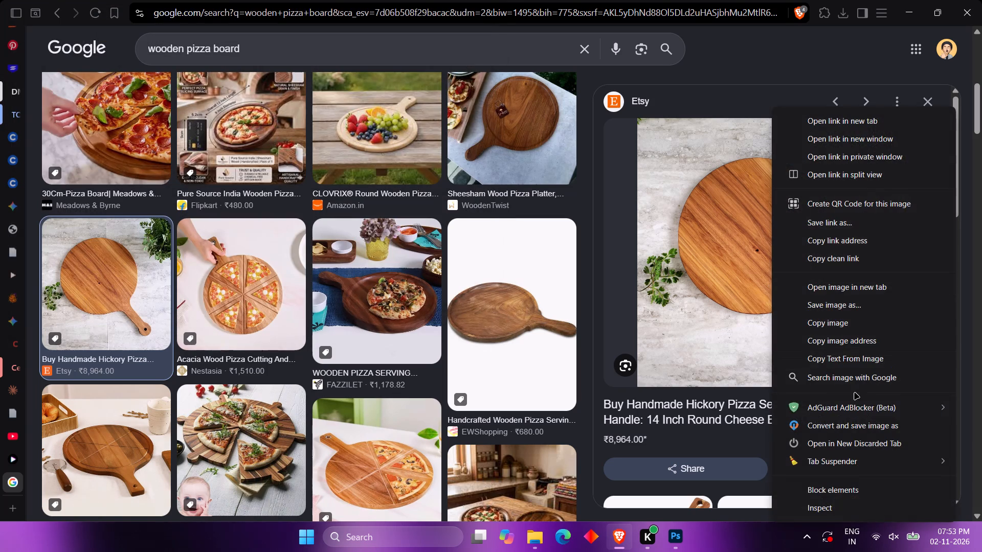
pyautogui.click(861, 430)
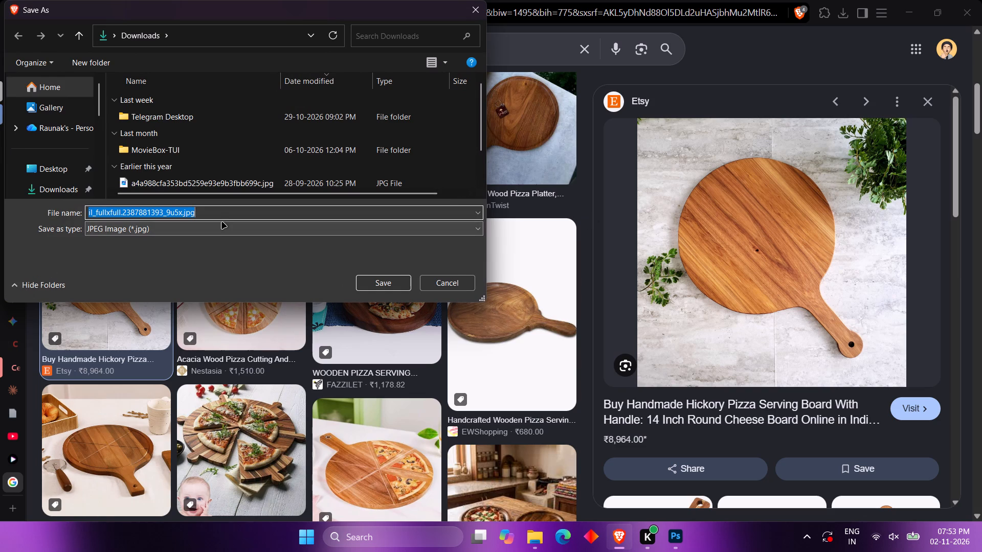
pyautogui.scroll(-5, 63, 145)
pyautogui.click(67, 125)
pyautogui.scroll(-2, 155, 139)
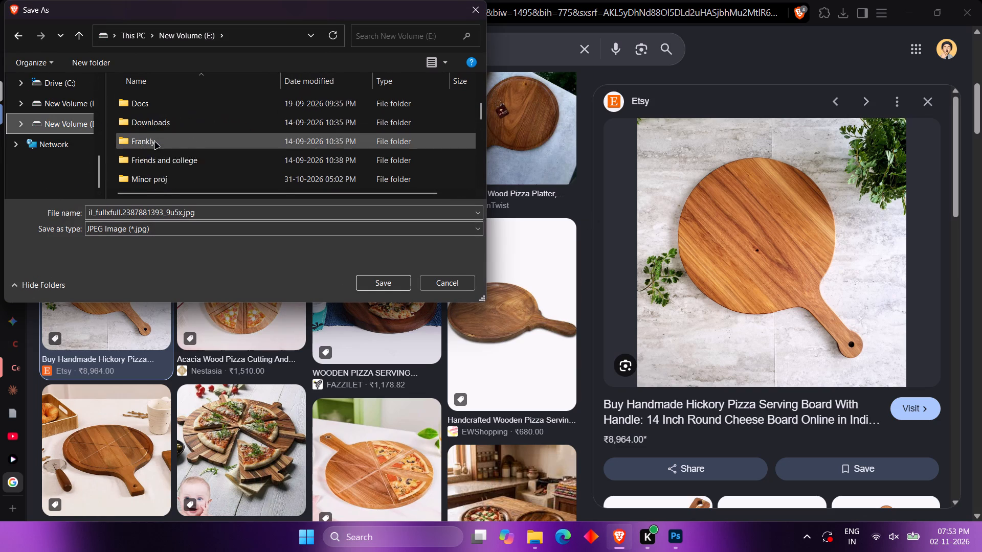
pyautogui.scroll(-1, 155, 143)
pyautogui.click(175, 190)
pyautogui.doubleClick(166, 172)
pyautogui.doubleClick(195, 121)
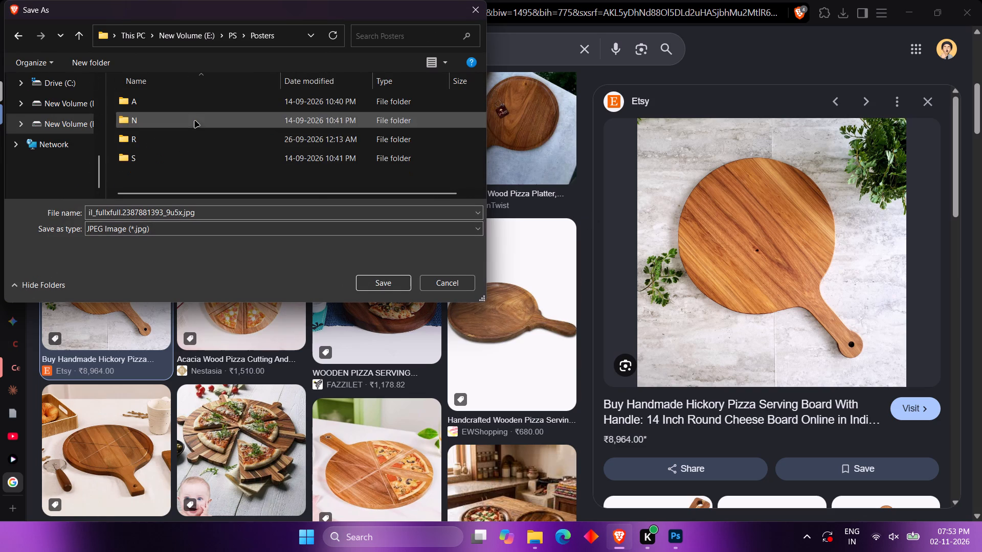
pyautogui.doubleClick(187, 133)
pyautogui.doubleClick(285, 107)
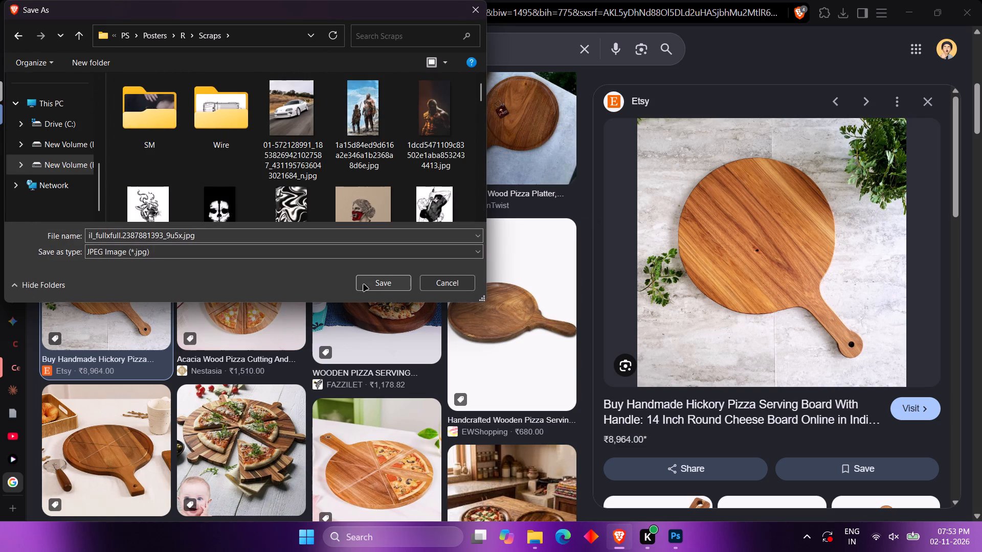
pyautogui.click(374, 287)
# Place the downloaded board image into the Photoshop poster and move its layer above the pizza layer.
pyautogui.moveTo(730, 43); pyautogui.dragTo(718, 484)
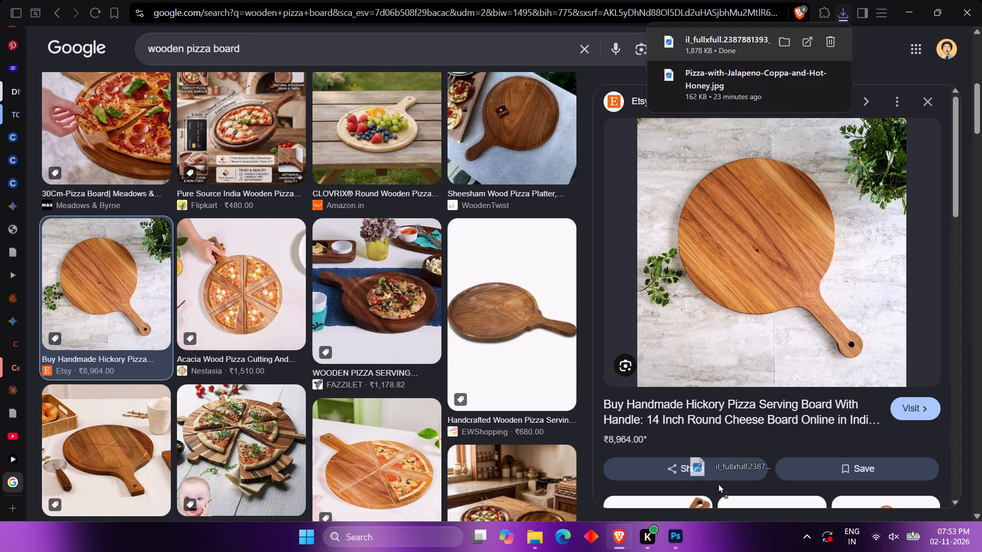
pyautogui.moveTo(718, 484); pyautogui.dragTo(569, 309)
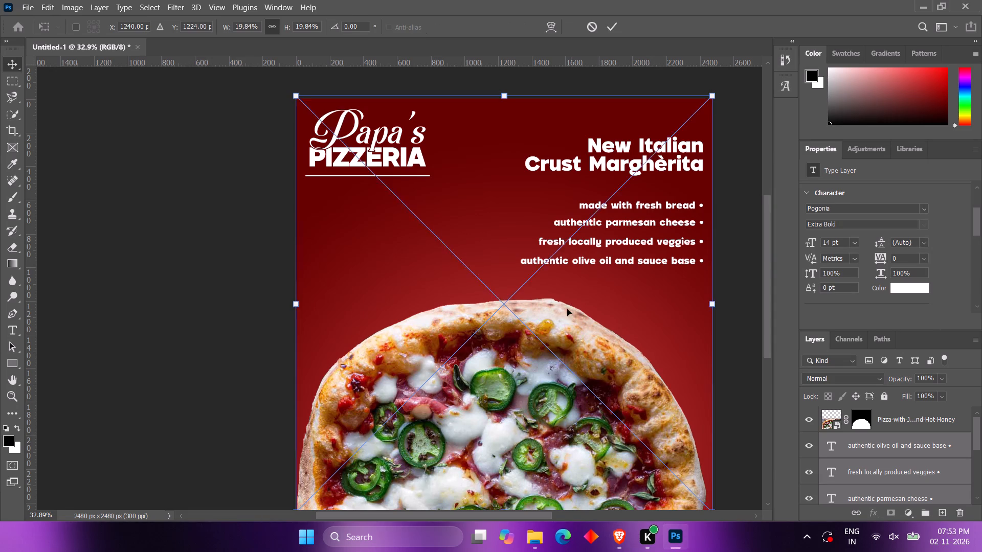
pyautogui.click(612, 30)
pyautogui.moveTo(887, 447); pyautogui.dragTo(892, 411)
pyautogui.scroll(4, 894, 442)
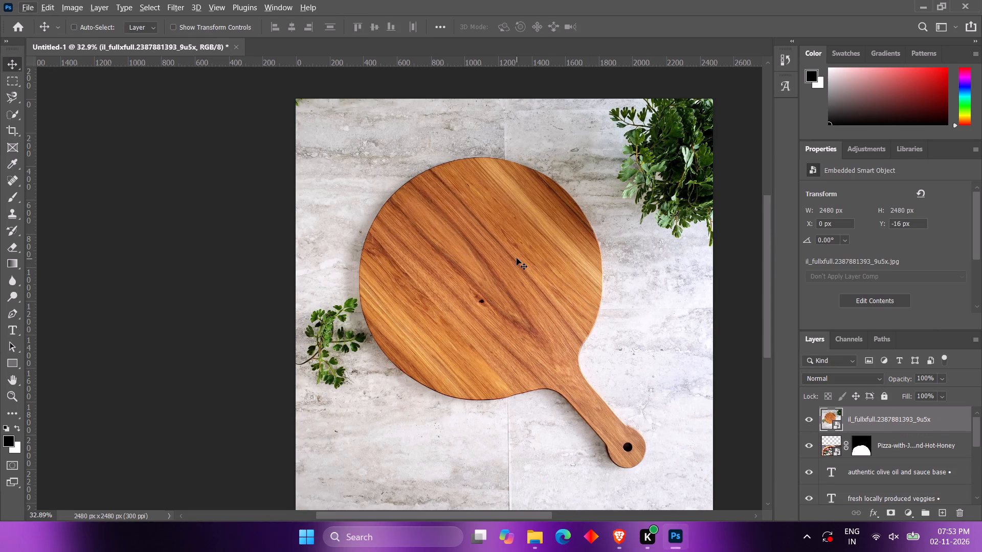
# Scale the board image down proportionally about its centre to about 2332 px square.
pyautogui.hotkey('ctrl', 't')
pyautogui.keyDown('alt'); pyautogui.moveTo(710, 93); pyautogui.dragTo(703, 99); pyautogui.keyUp('alt')
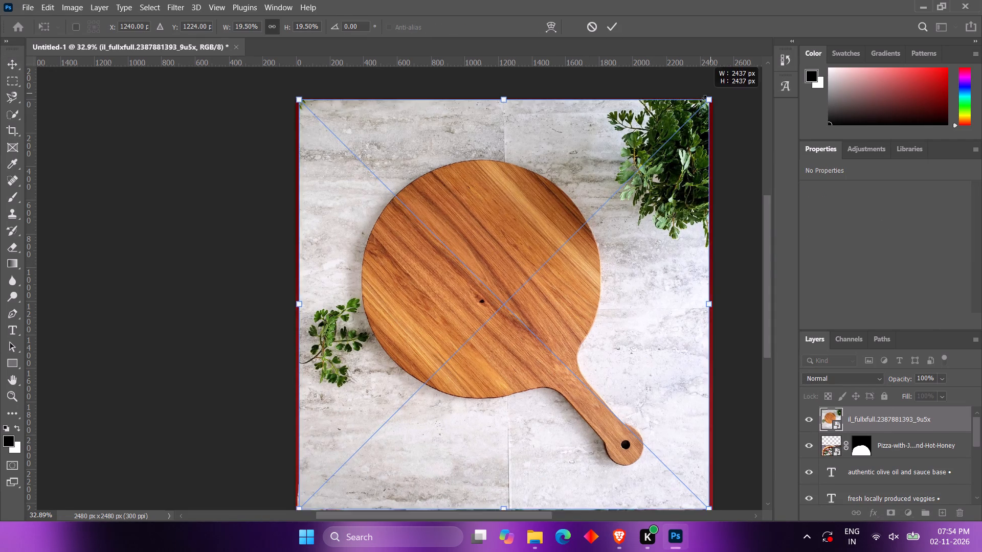
pyautogui.keyDown('alt'); pyautogui.moveTo(703, 99); pyautogui.dragTo(695, 103); pyautogui.keyUp('alt')
pyautogui.click(615, 28)
# Select the round wooden board and its handle with the Quick Selection tool.
pyautogui.scroll(-2, 545, 181)
pyautogui.keyDown('alt'); pyautogui.scroll(2, 544, 196); pyautogui.keyUp('alt')
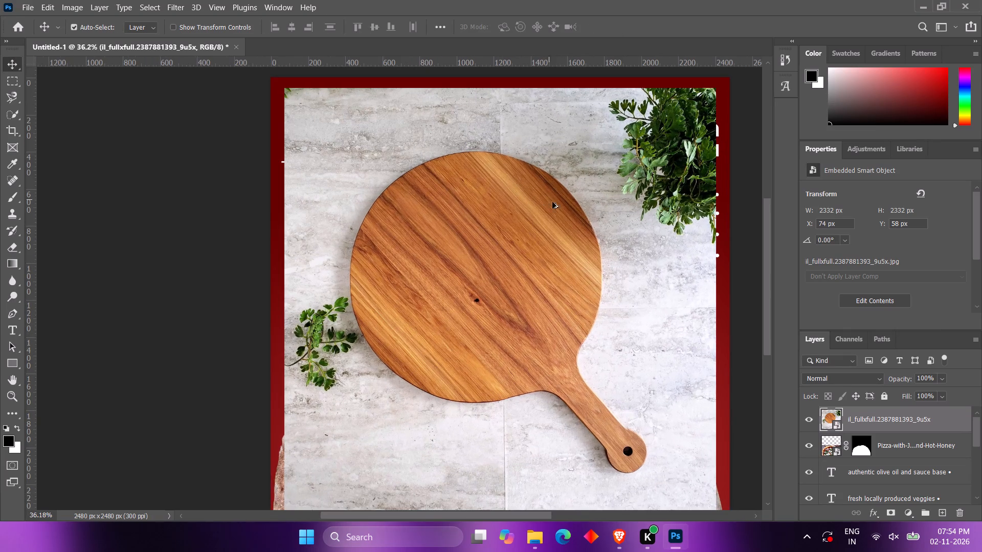
pyautogui.click(13, 109)
pyautogui.moveTo(432, 200); pyautogui.dragTo(524, 262)
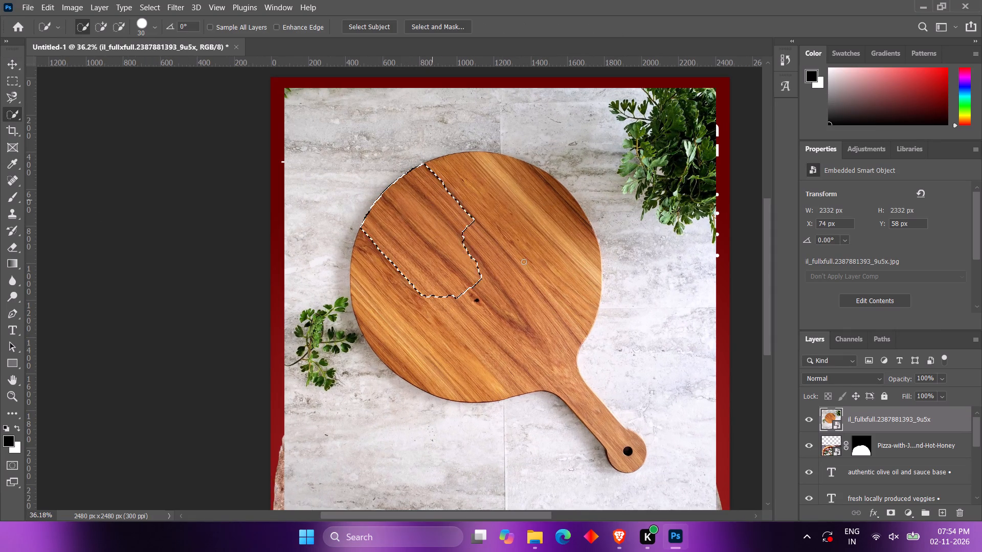
pyautogui.moveTo(524, 262); pyautogui.dragTo(504, 265)
pyautogui.keyDown('alt'); pyautogui.scroll(-4, 602, 319); pyautogui.keyUp('alt')
pyautogui.keyDown('alt'); pyautogui.scroll(8, 624, 463); pyautogui.keyUp('alt')
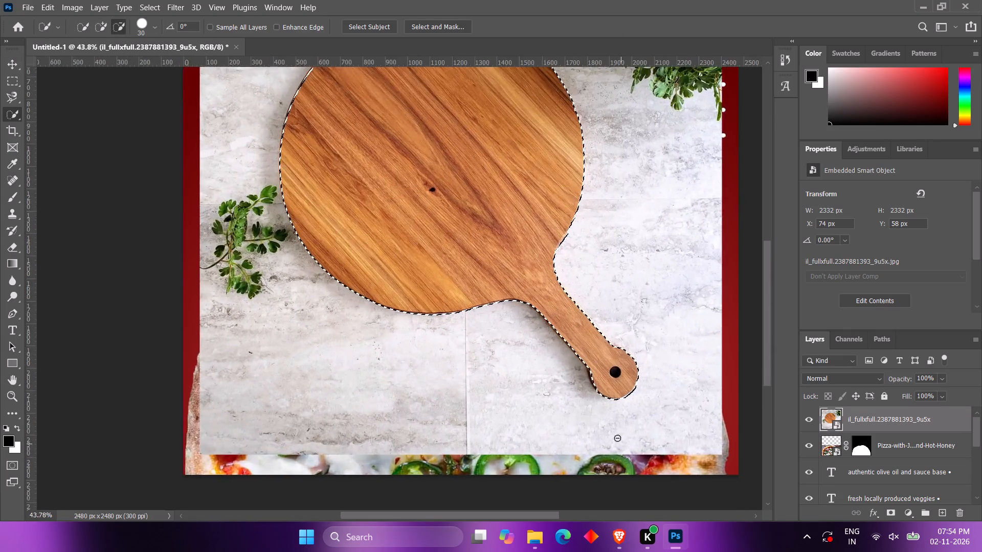
# Refine the quick selection along the lower-left edge of the board's rounded handle end.
pyautogui.keyDown('alt'); pyautogui.scroll(19, 617, 438); pyautogui.keyUp('alt')
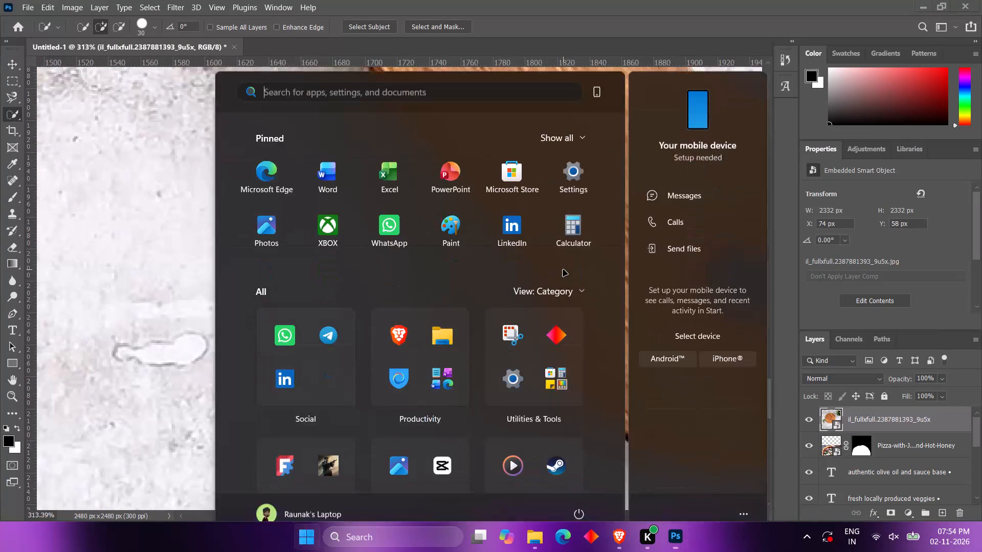
pyautogui.click(748, 0)
pyautogui.keyDown('shift'); pyautogui.moveTo(561, 269); pyautogui.dragTo(571, 310); pyautogui.keyUp('shift')
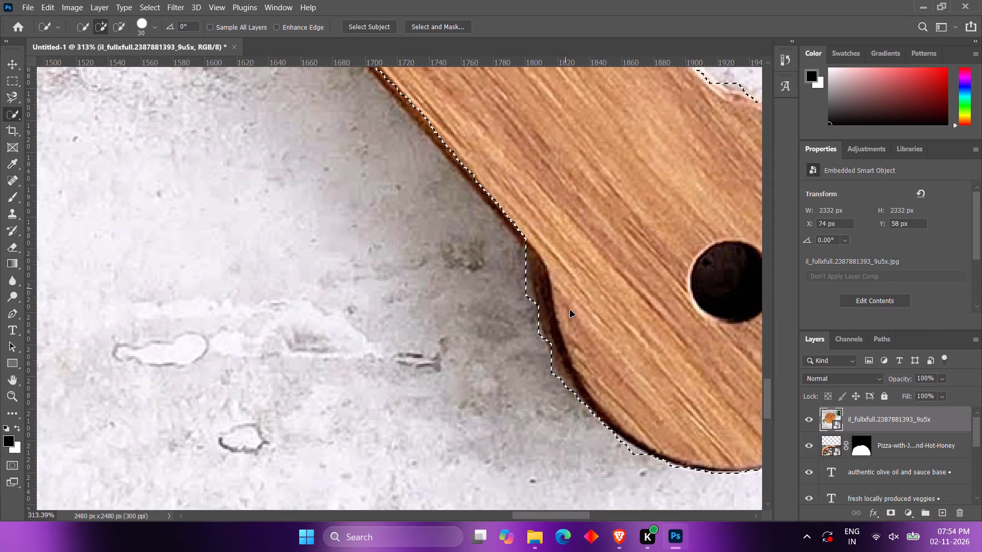
pyautogui.keyDown('shift'); pyautogui.click(592, 367); pyautogui.keyUp('shift')
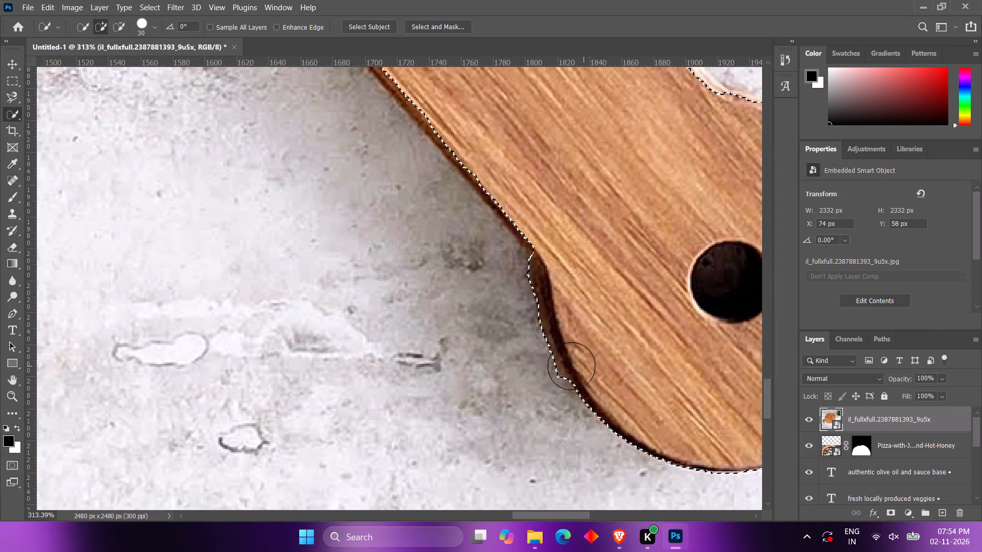
pyautogui.keyDown('shift'); pyautogui.click(578, 363); pyautogui.keyUp('shift')
pyautogui.keyDown('alt'); pyautogui.scroll(-18, 533, 365); pyautogui.keyUp('alt')
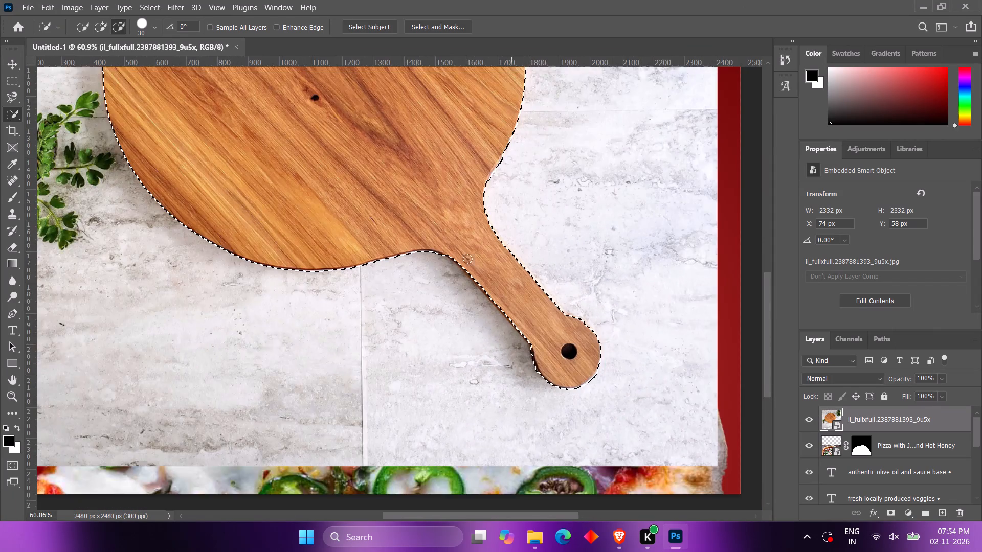
# Add a layer mask to the board layer from the selection, hiding the stone background and herbs.
pyautogui.keyDown('alt'); pyautogui.scroll(-10, 401, 243); pyautogui.keyUp('alt')
pyautogui.keyDown('alt'); pyautogui.scroll(20, 339, 143); pyautogui.keyUp('alt')
pyautogui.keyDown('alt'); pyautogui.scroll(5, 339, 143); pyautogui.keyUp('alt')
pyautogui.keyDown('alt'); pyautogui.scroll(-3, 300, 234); pyautogui.keyUp('alt')
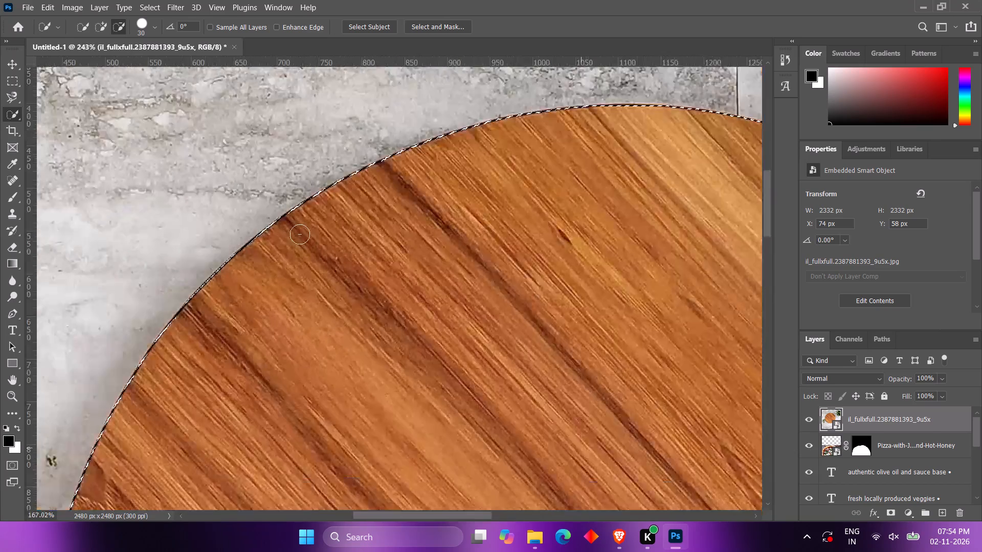
pyautogui.keyDown('alt'); pyautogui.scroll(-20, 300, 234); pyautogui.keyUp('alt')
pyautogui.keyDown('alt'); pyautogui.scroll(-4, 300, 234); pyautogui.keyUp('alt')
pyautogui.keyDown('alt'); pyautogui.scroll(1, 361, 218); pyautogui.keyUp('alt')
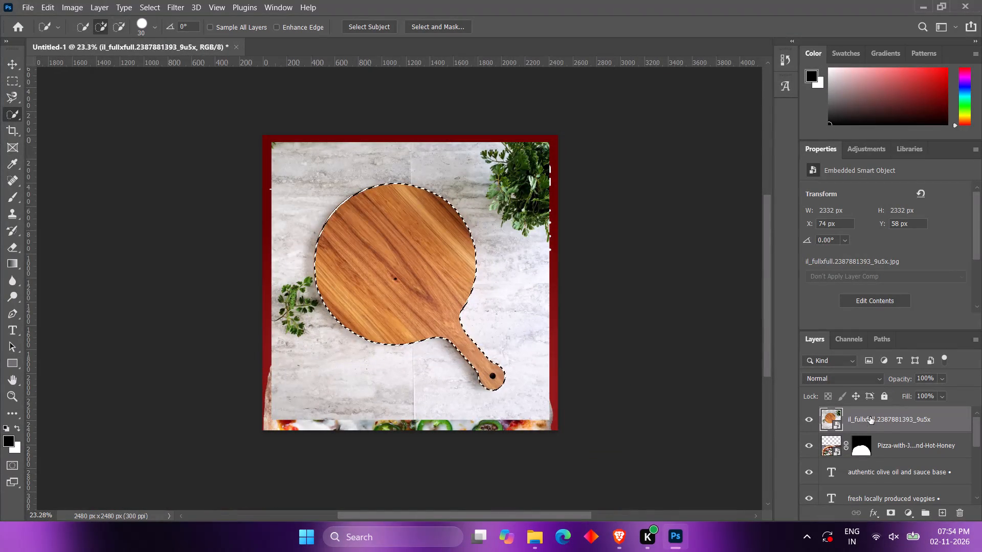
pyautogui.click(890, 508)
# Move the masked board layer directly beneath the Pizza-with-J...nd-Hot-Honey layer.
pyautogui.click(910, 422)
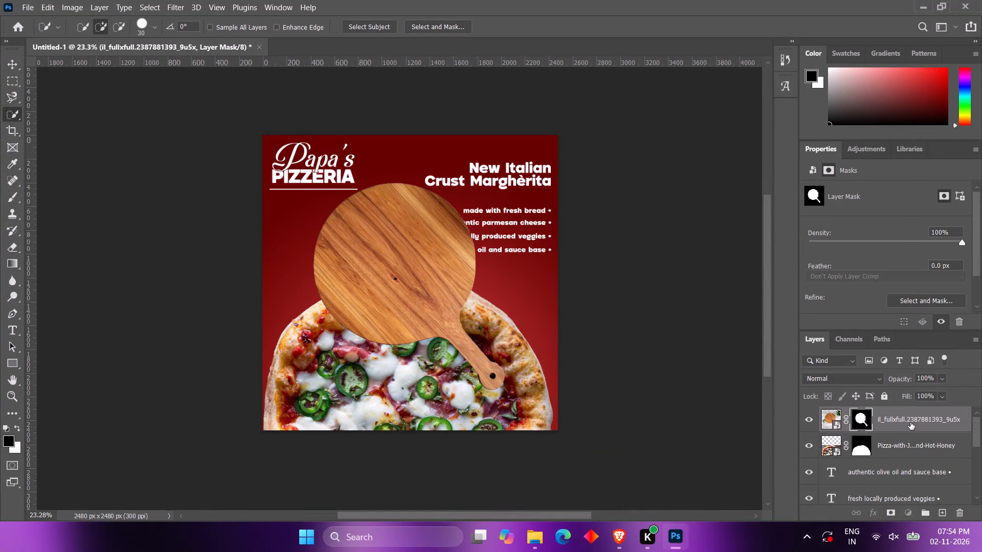
pyautogui.rightClick(910, 422)
pyautogui.click(591, 0)
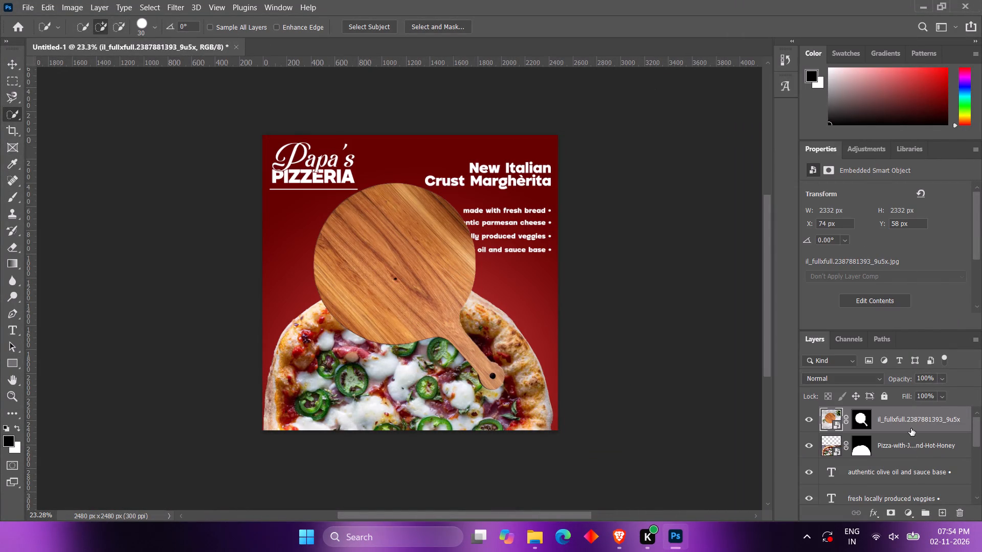
pyautogui.moveTo(903, 427); pyautogui.dragTo(905, 467)
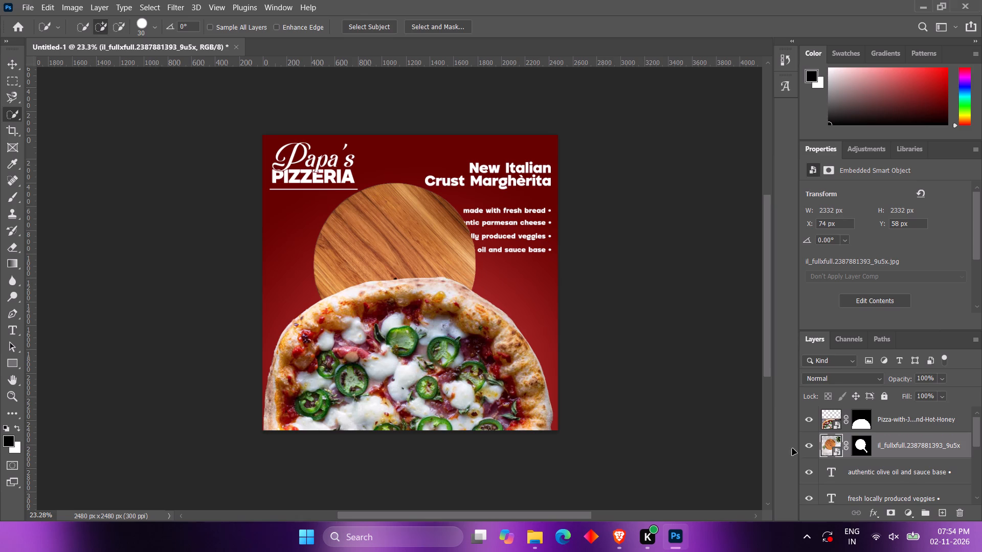
# Shift the board slightly upward and rotate it clockwise about 43° so its handle points straight down.
pyautogui.hotkey('ctrl', 't')
pyautogui.moveTo(451, 264); pyautogui.dragTo(451, 242)
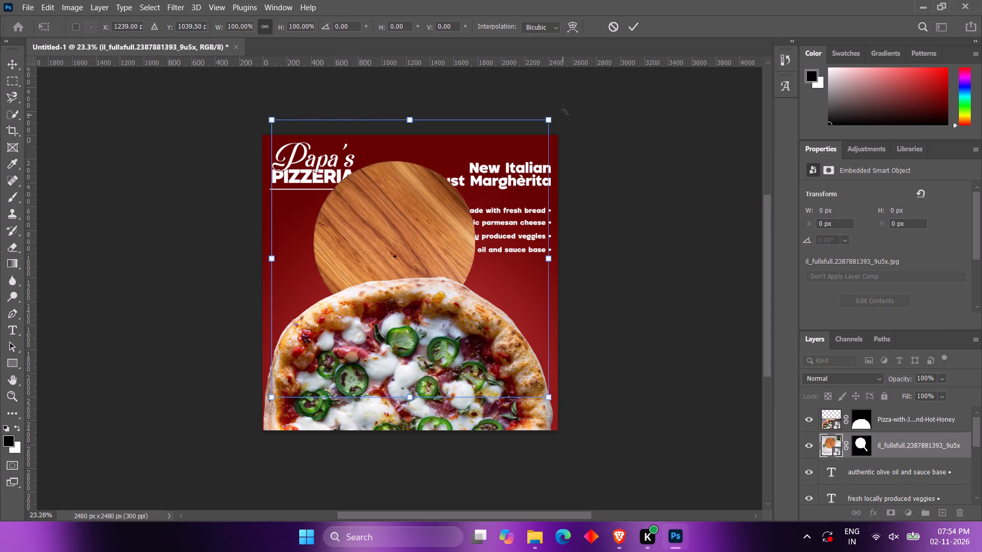
pyautogui.moveTo(566, 111); pyautogui.dragTo(636, 264)
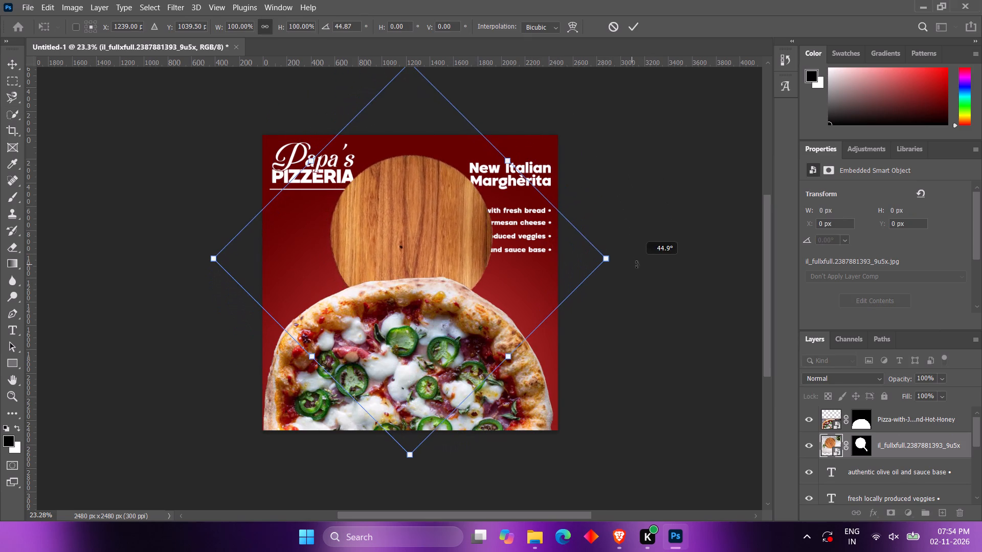
pyautogui.moveTo(636, 264); pyautogui.dragTo(635, 257)
pyautogui.moveTo(34, 218); pyautogui.dragTo(121, 218)
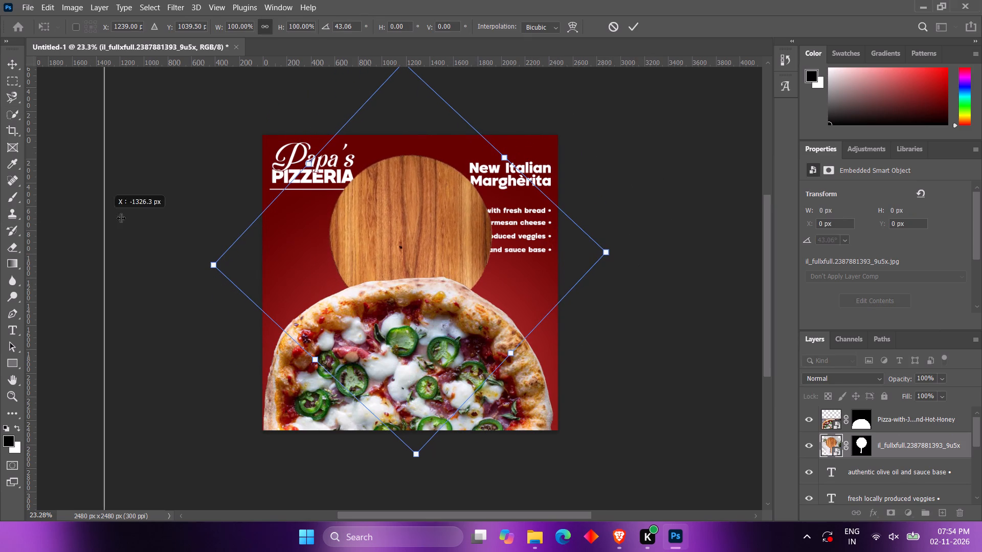
pyautogui.moveTo(121, 218); pyautogui.dragTo(0, 239)
# Enlarge the board to about 209% and place it behind the pizza as an even wooden rim below the ingredient lines.
pyautogui.keyDown('alt'); pyautogui.scroll(-6, 413, 277); pyautogui.keyUp('alt')
pyautogui.keyDown('alt'); pyautogui.moveTo(413, 382); pyautogui.dragTo(418, 446); pyautogui.keyUp('alt')
pyautogui.moveTo(451, 233); pyautogui.dragTo(449, 305)
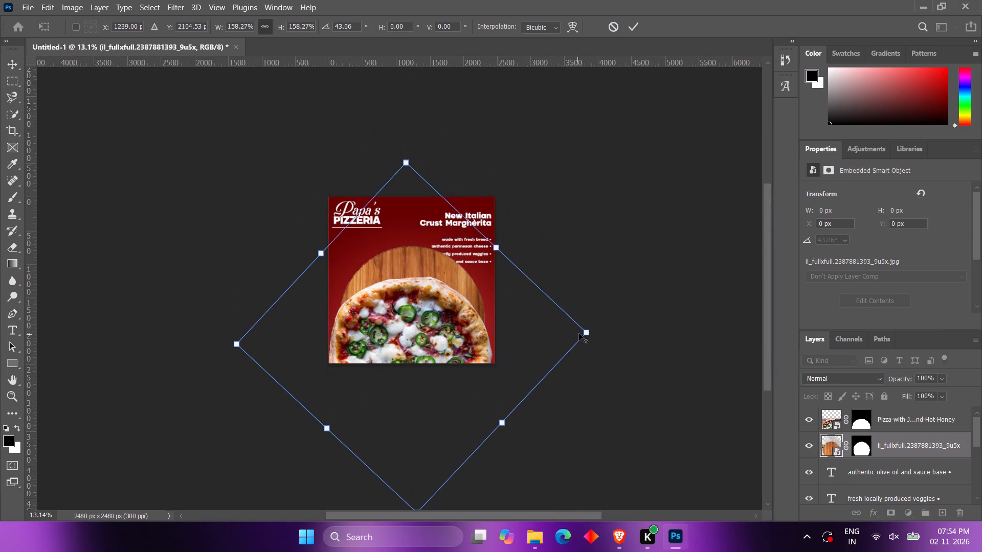
pyautogui.keyDown('alt'); pyautogui.moveTo(584, 331); pyautogui.dragTo(621, 331); pyautogui.keyUp('alt')
pyautogui.moveTo(513, 315); pyautogui.dragTo(509, 352)
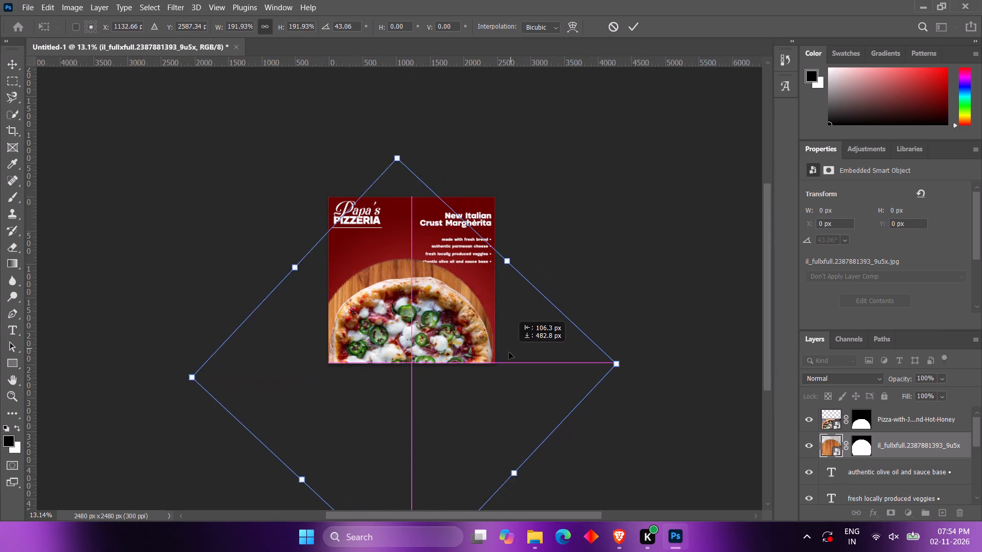
pyautogui.moveTo(509, 352); pyautogui.dragTo(516, 358)
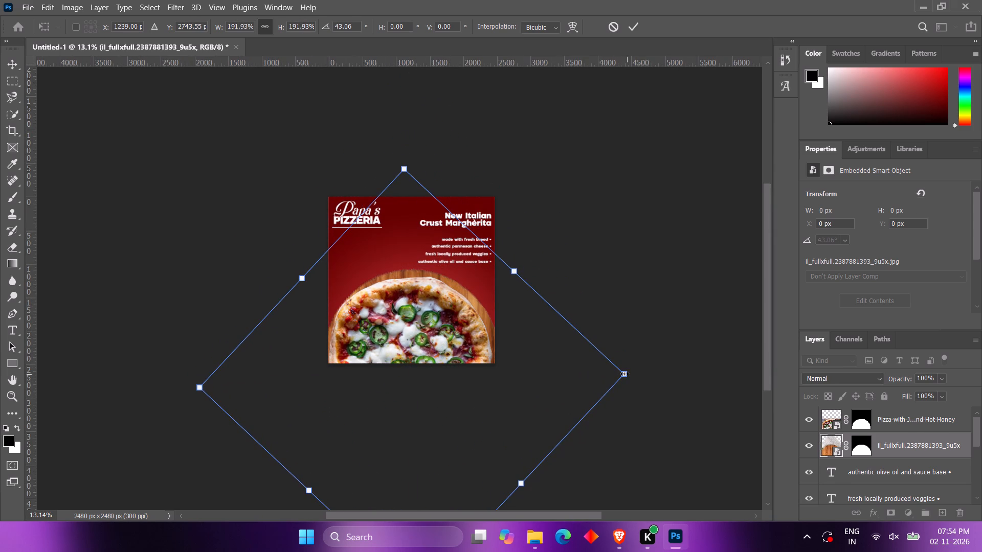
pyautogui.keyDown('alt'); pyautogui.moveTo(624, 374); pyautogui.dragTo(644, 374); pyautogui.keyUp('alt')
pyautogui.moveTo(520, 340); pyautogui.dragTo(517, 347)
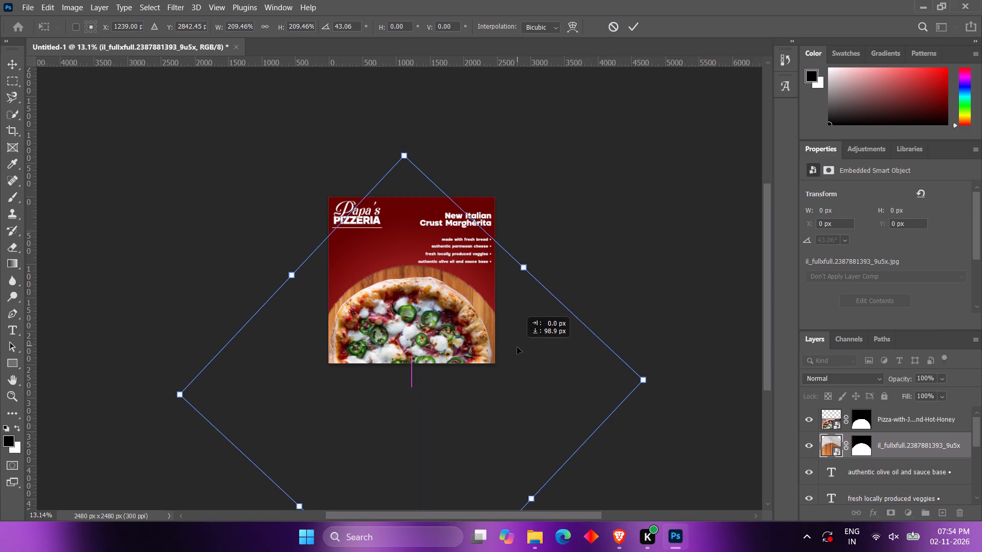
pyautogui.moveTo(517, 347); pyautogui.dragTo(516, 348)
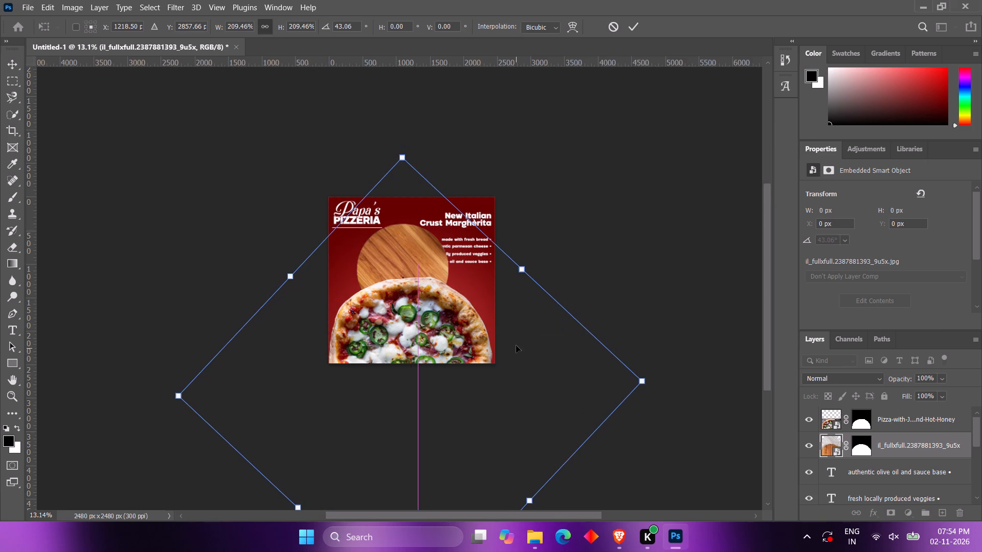
pyautogui.click(627, 31)
# Create a new empty layer between the board layer and the pizza layer.
pyautogui.keyDown('alt'); pyautogui.scroll(10, 331, 292); pyautogui.keyUp('alt')
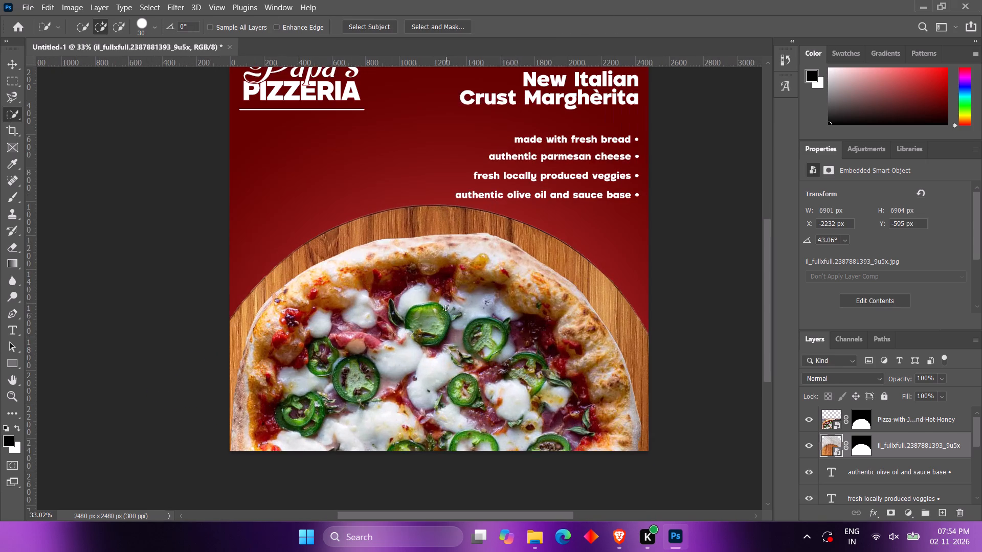
pyautogui.keyDown('alt'); pyautogui.scroll(1, 445, 308); pyautogui.keyUp('alt')
pyautogui.keyDown('alt'); pyautogui.scroll(-3, 445, 308); pyautogui.keyUp('alt')
pyautogui.keyDown('alt'); pyautogui.scroll(4, 519, 298); pyautogui.keyUp('alt')
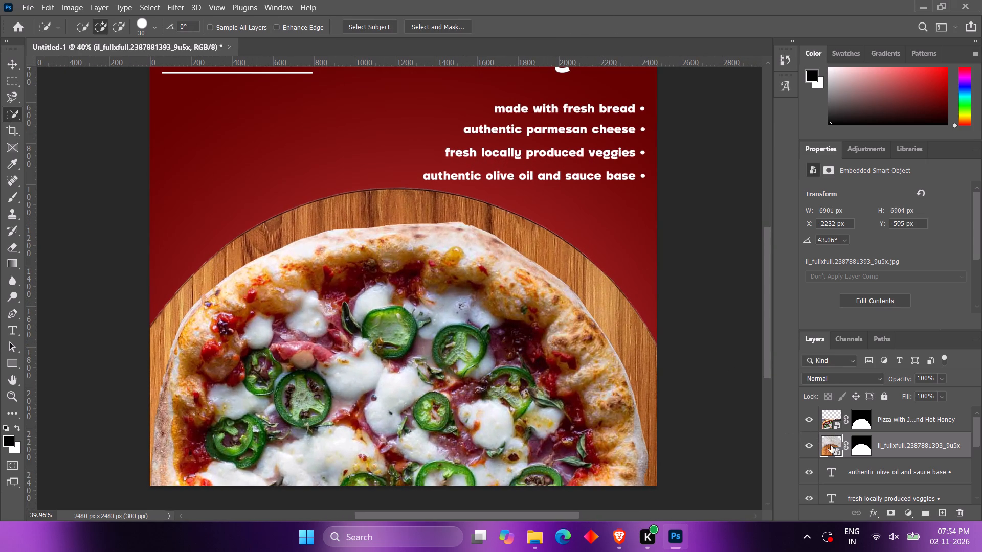
pyautogui.scroll(1, 640, 344)
pyautogui.scroll(-1, 714, 355)
pyautogui.click(904, 432)
pyautogui.click(894, 448)
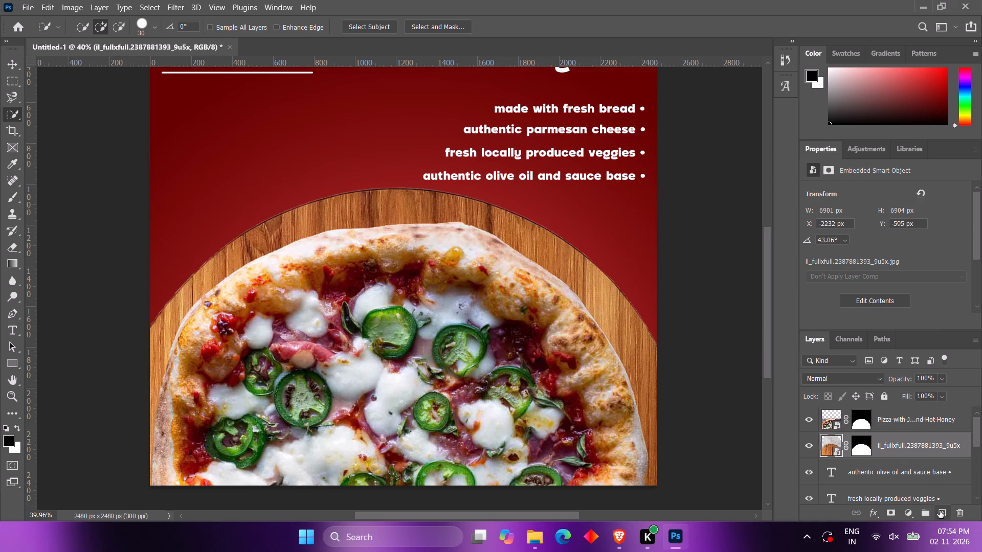
pyautogui.click(940, 511)
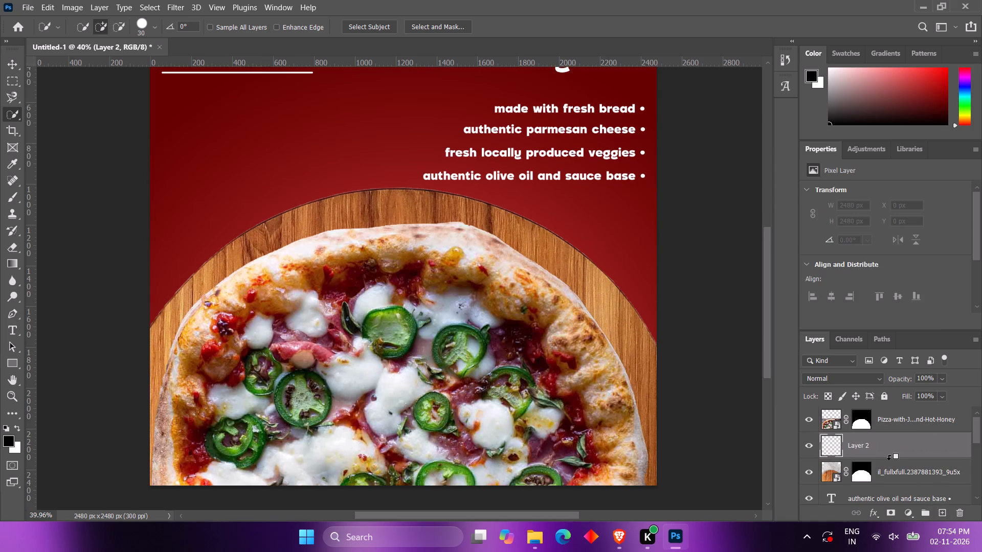
# Set up a soft-edged black brush with a diameter of about 1797 px.
pyautogui.click(11, 203)
pyautogui.keyDown('alt'); pyautogui.moveTo(310, 341); pyautogui.dragTo(434, 342, button='right'); pyautogui.keyUp('alt')
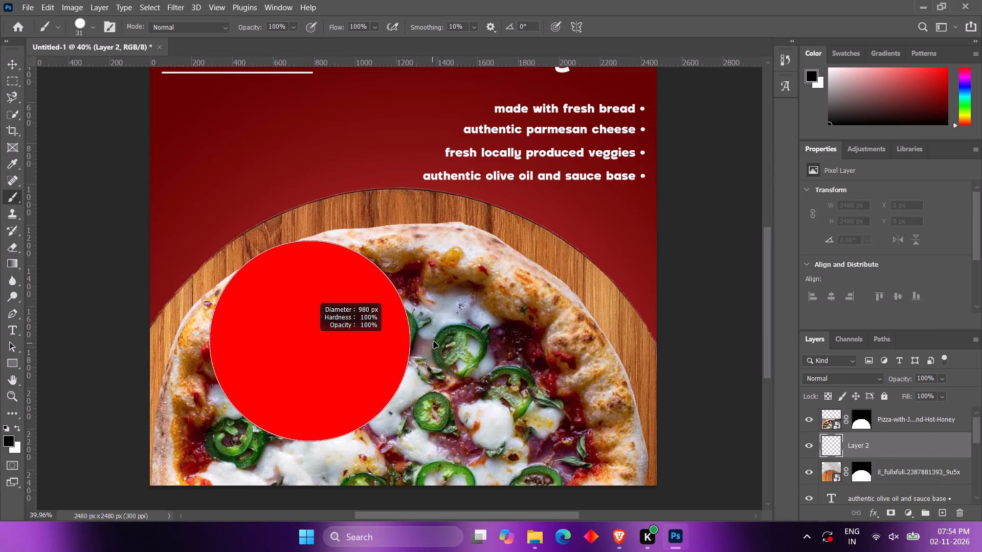
pyautogui.keyDown('alt'); pyautogui.moveTo(434, 342); pyautogui.dragTo(253, 0, button='right'); pyautogui.keyUp('alt')
pyautogui.keyDown('alt'); pyautogui.moveTo(373, 361); pyautogui.dragTo(339, 41, button='right'); pyautogui.keyUp('alt')
pyautogui.keyDown('alt'); pyautogui.moveTo(396, 418); pyautogui.dragTo(390, 181, button='right'); pyautogui.keyUp('alt')
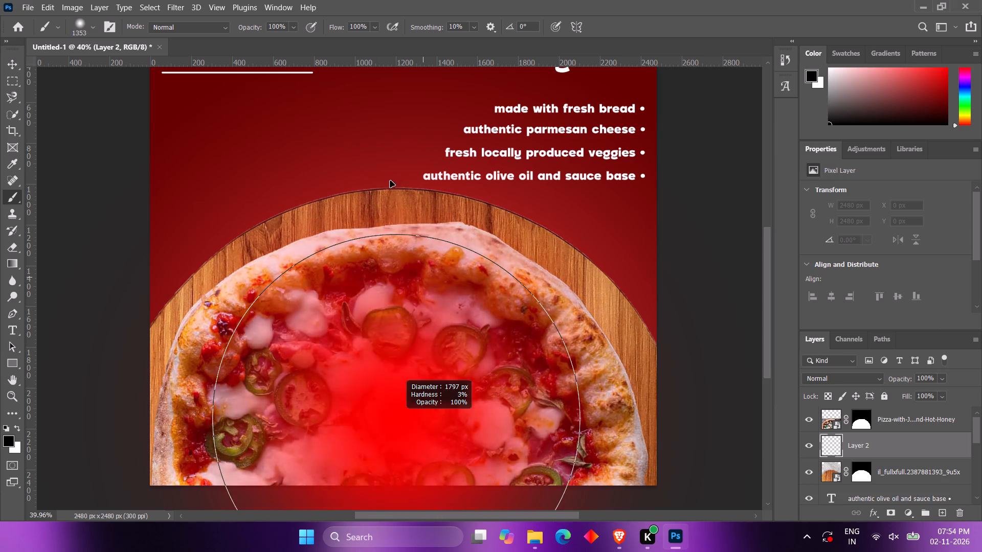
pyautogui.keyDown('alt'); pyautogui.moveTo(390, 181); pyautogui.dragTo(390, 171, button='right'); pyautogui.keyUp('alt')
# Lower the new layer's opacity to 26%.
pyautogui.click(946, 379)
pyautogui.click(922, 393)
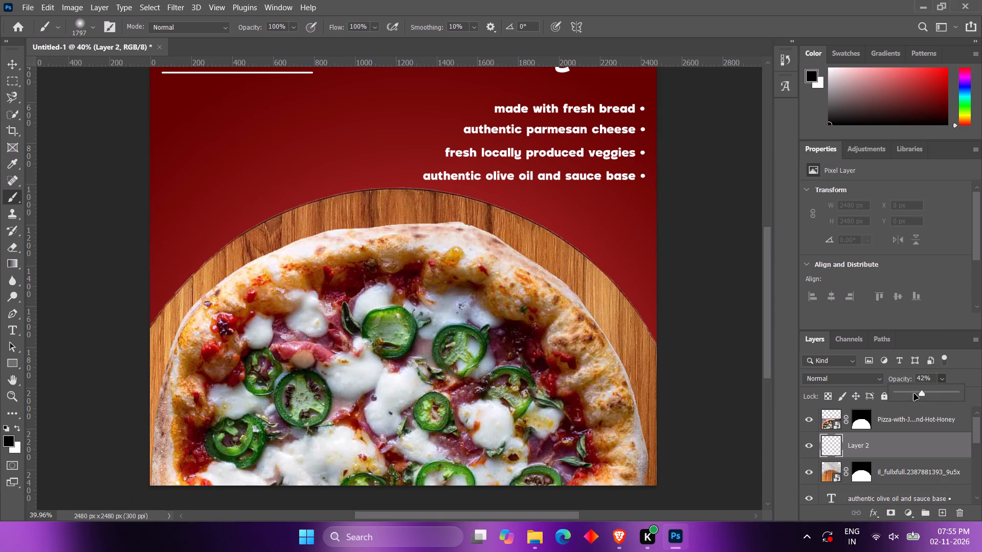
pyautogui.click(912, 393)
pyautogui.click(707, 0)
# Paint soft black shading across the full width of the poster's bottom edge on the new layer.
pyautogui.keyDown('alt'); pyautogui.scroll(-4, 396, 276); pyautogui.keyUp('alt')
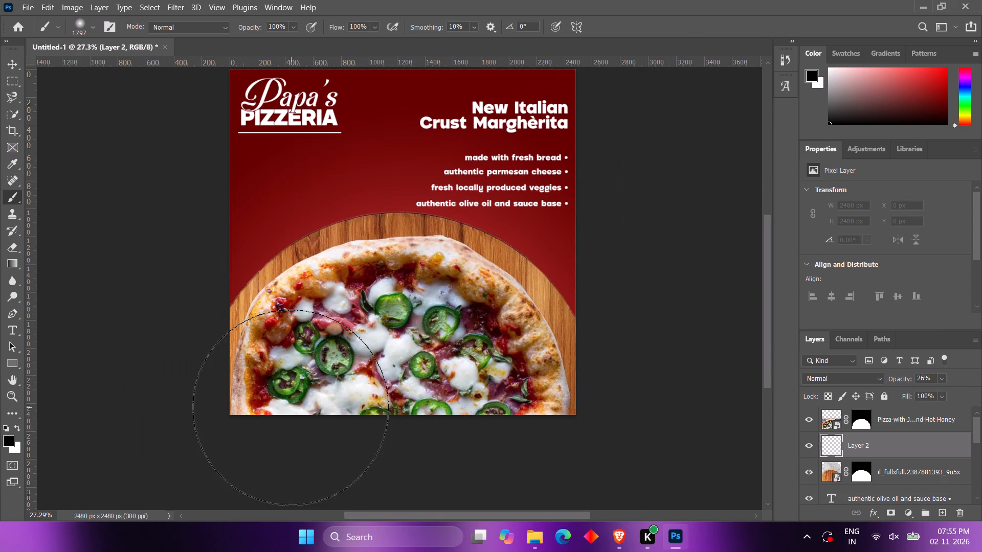
pyautogui.click(224, 451)
pyautogui.click(213, 442)
pyautogui.moveTo(215, 442); pyautogui.dragTo(237, 442)
pyautogui.moveTo(260, 442); pyautogui.dragTo(264, 442)
pyautogui.moveTo(280, 444); pyautogui.dragTo(290, 445)
pyautogui.moveTo(442, 443); pyautogui.dragTo(456, 442)
pyautogui.moveTo(495, 436); pyautogui.dragTo(517, 433)
pyautogui.moveTo(535, 429); pyautogui.dragTo(544, 426)
pyautogui.moveTo(559, 421); pyautogui.dragTo(564, 419)
pyautogui.click(577, 415)
pyautogui.moveTo(411, 438); pyautogui.dragTo(396, 439)
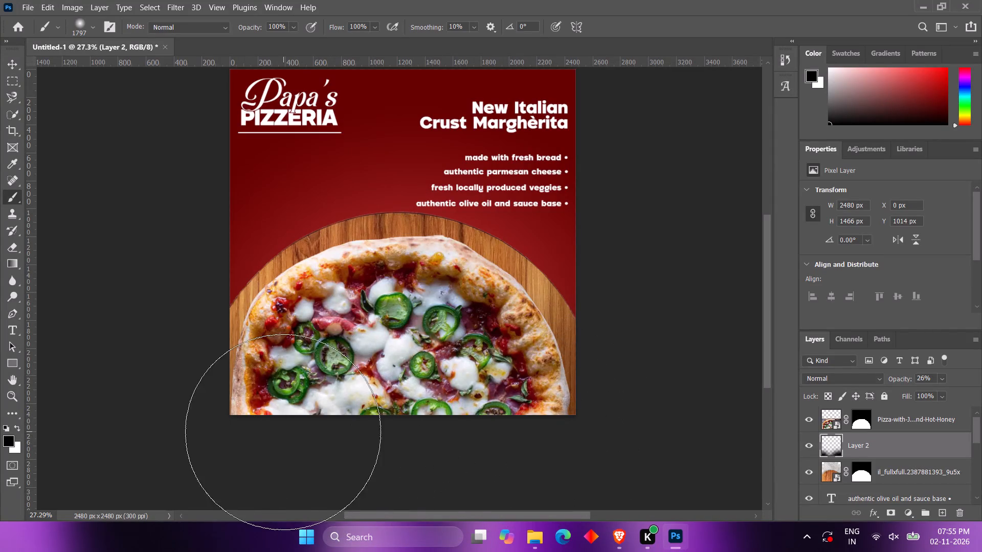
pyautogui.click(283, 432)
pyautogui.click(256, 420)
pyautogui.click(253, 416)
pyautogui.click(247, 413)
pyautogui.moveTo(327, 421); pyautogui.dragTo(368, 421)
pyautogui.moveTo(419, 419); pyautogui.dragTo(423, 419)
pyautogui.moveTo(435, 417); pyautogui.dragTo(447, 417)
pyautogui.click(464, 415)
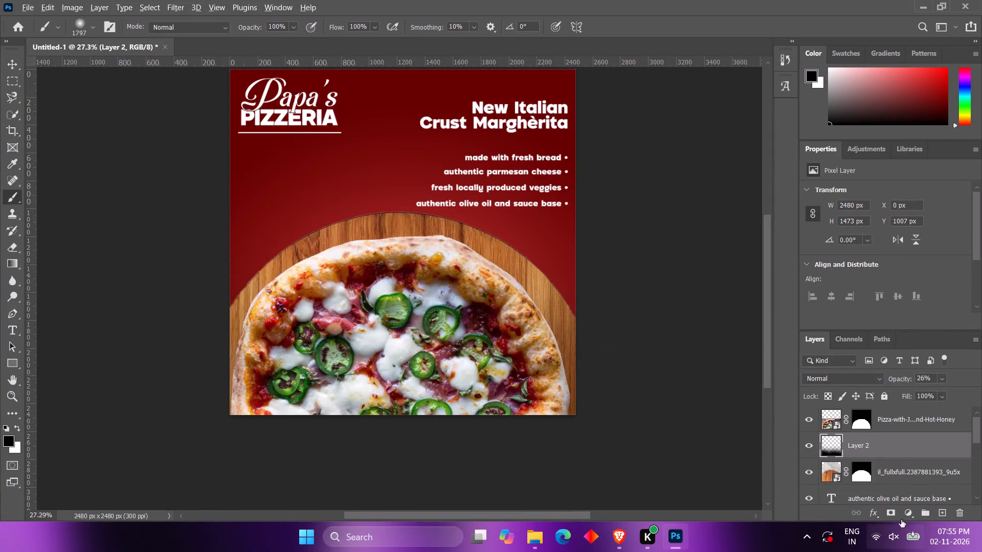
# Clip the shading layer to the board layer beneath it.
pyautogui.keyDown('alt'); pyautogui.click(891, 462); pyautogui.keyUp('alt')
# Load the board layer's mask as a selection to clean up the dark outline along the board's edge.
pyautogui.keyDown('alt'); pyautogui.scroll(2, 488, 352); pyautogui.keyUp('alt')
pyautogui.scroll(5, 457, 351)
pyautogui.scroll(4, 497, 323)
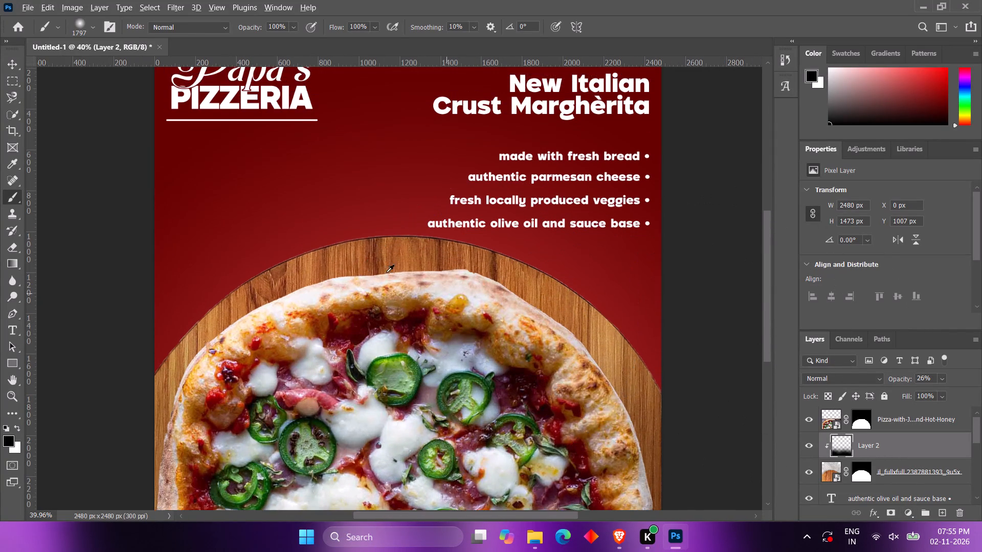
pyautogui.keyDown('alt'); pyautogui.scroll(1, 348, 265); pyautogui.keyUp('alt')
pyautogui.keyDown('alt'); pyautogui.scroll(-1, 268, 324); pyautogui.keyUp('alt')
pyautogui.keyDown('alt'); pyautogui.scroll(13, 191, 362); pyautogui.keyUp('alt')
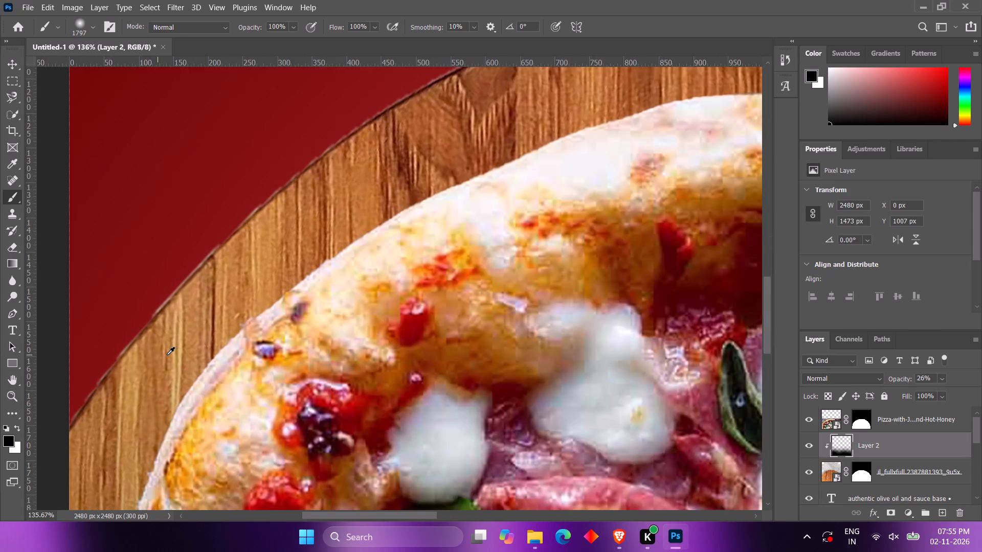
pyautogui.keyDown('alt'); pyautogui.scroll(7, 167, 355); pyautogui.keyUp('alt')
pyautogui.keyDown('alt'); pyautogui.scroll(-20, 167, 355); pyautogui.keyUp('alt')
pyautogui.keyDown('alt'); pyautogui.scroll(-5, 167, 355); pyautogui.keyUp('alt')
pyautogui.keyDown('alt'); pyautogui.scroll(6, 340, 329); pyautogui.keyUp('alt')
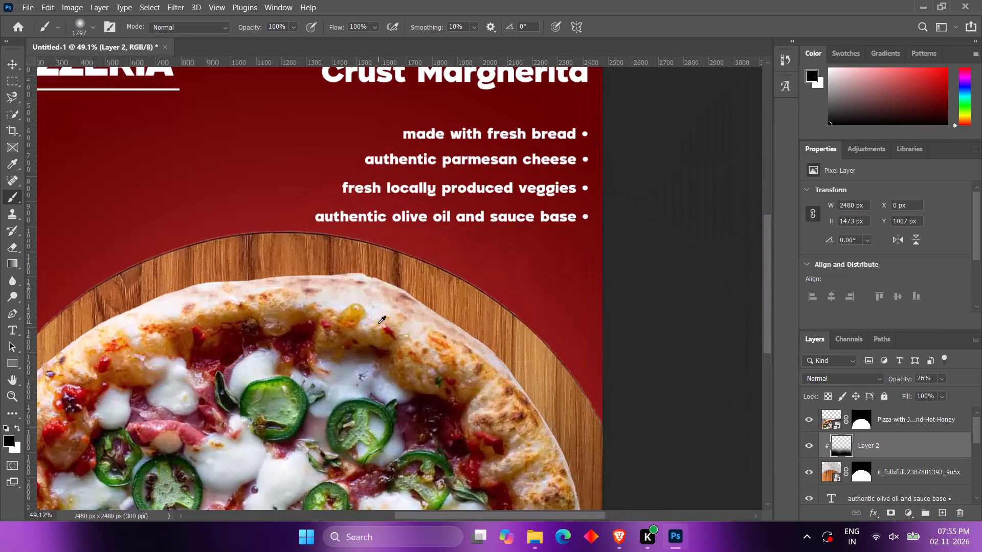
pyautogui.keyDown('alt'); pyautogui.scroll(-4, 585, 324); pyautogui.keyUp('alt')
pyautogui.keyDown('alt'); pyautogui.scroll(2, 424, 383); pyautogui.keyUp('alt')
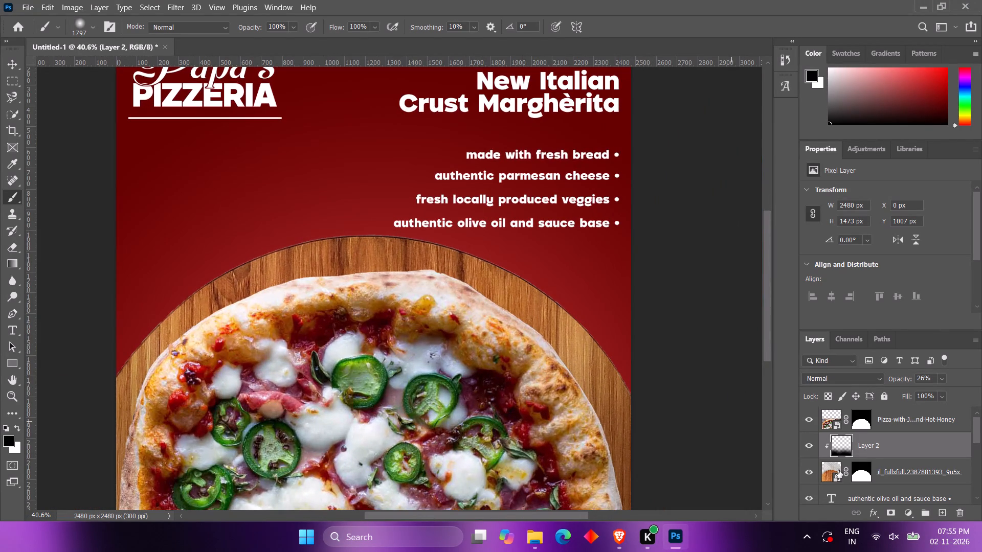
pyautogui.keyDown('ctrl'); pyautogui.click(854, 472); pyautogui.keyUp('ctrl')
pyautogui.click(858, 472)
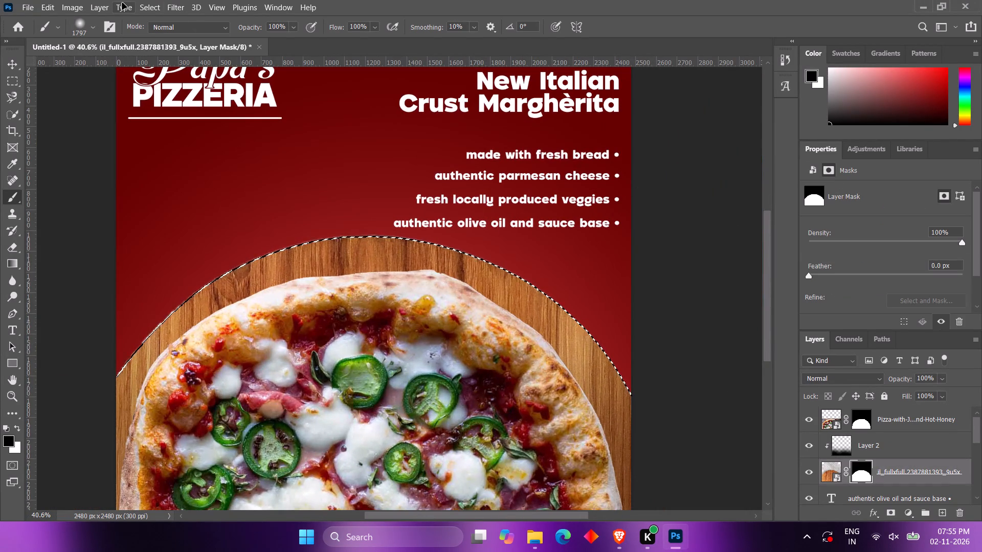
# Contract the board selection by 1 pixel and check it against the board's upper-left edge.
pyautogui.click(141, 3)
pyautogui.click(384, 0)
pyautogui.keyDown('alt'); pyautogui.scroll(-6, 417, 242); pyautogui.keyUp('alt')
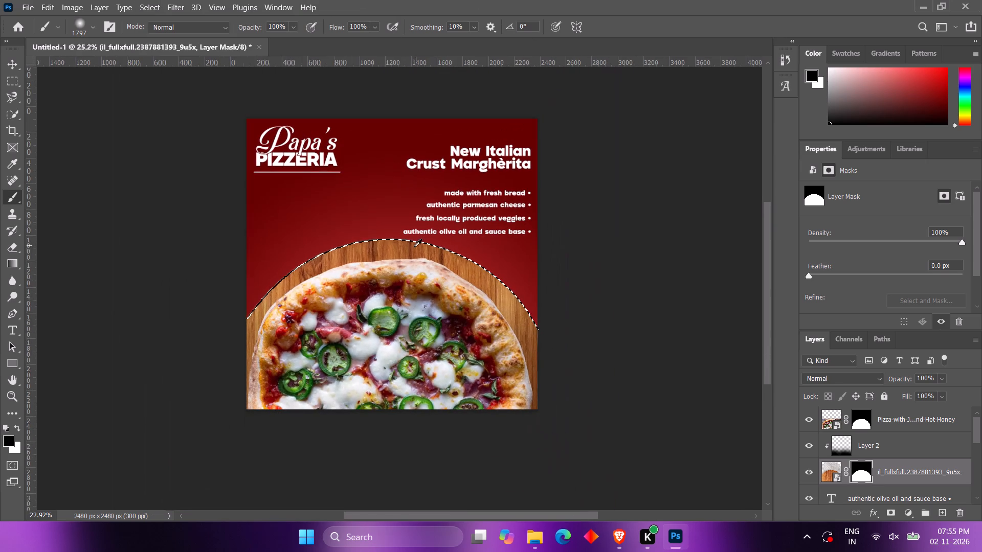
pyautogui.keyDown('alt'); pyautogui.scroll(5, 394, 228); pyautogui.keyUp('alt')
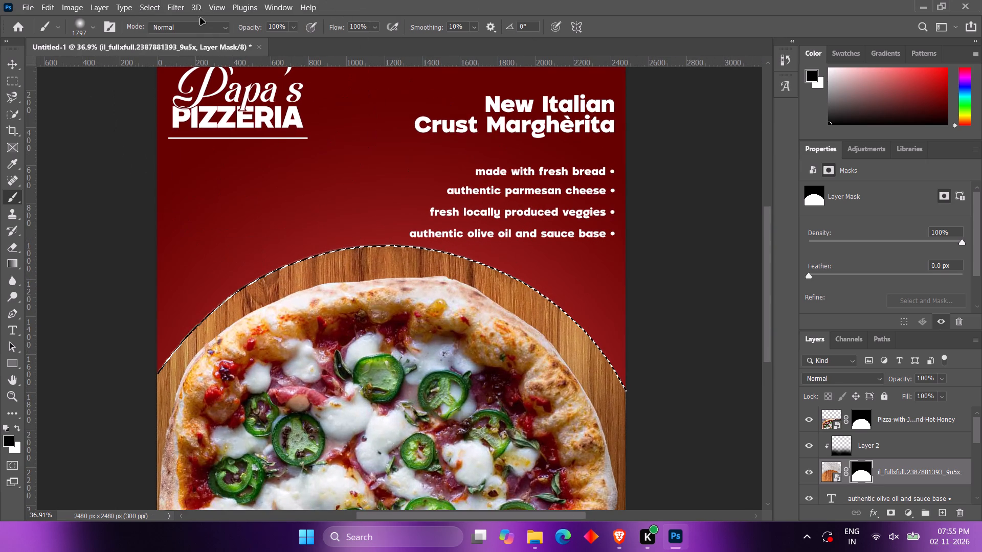
pyautogui.click(174, 6)
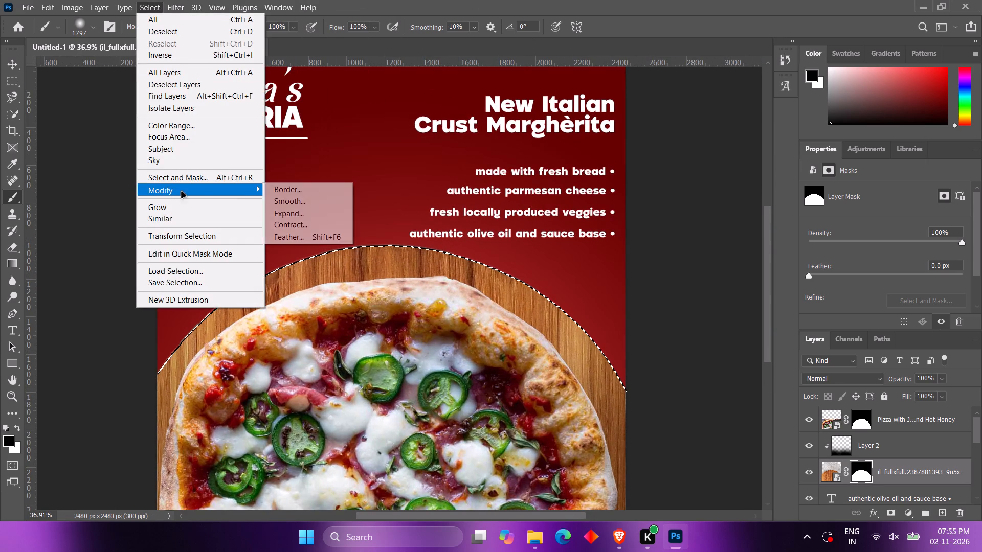
pyautogui.click(298, 222)
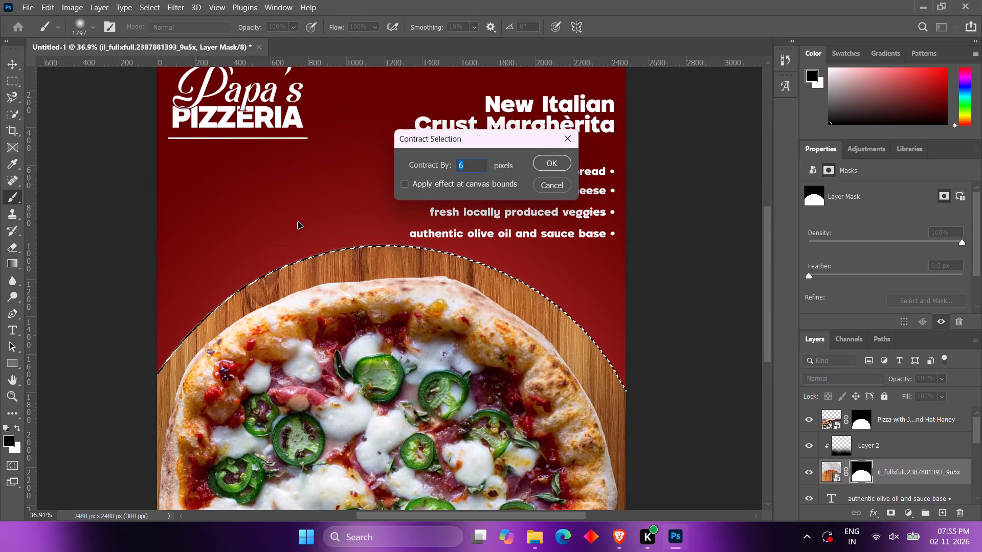
pyautogui.press('1')
pyautogui.press('Return')
pyautogui.keyDown('alt'); pyautogui.scroll(-4, 269, 257); pyautogui.keyUp('alt')
pyautogui.keyDown('alt'); pyautogui.scroll(15, 228, 280); pyautogui.keyUp('alt')
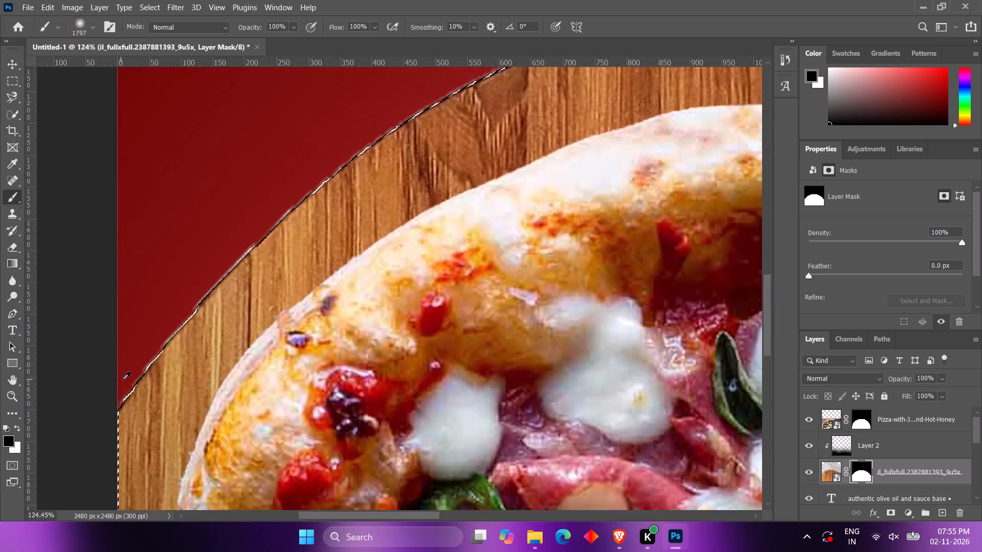
pyautogui.keyDown('alt'); pyautogui.scroll(15, 123, 379); pyautogui.keyUp('alt')
pyautogui.keyDown('alt'); pyautogui.scroll(-6, 166, 373); pyautogui.keyUp('alt')
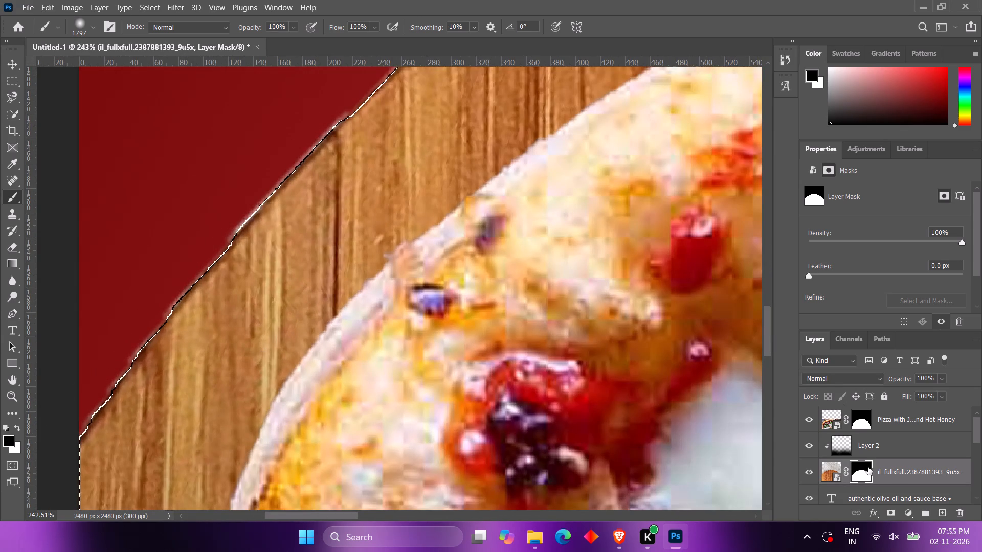
# Invert the board selection, paint black on the board layer's mask along its rim with a hard brush of about 501 px, and deselect.
pyautogui.keyDown('alt'); pyautogui.moveTo(395, 253); pyautogui.dragTo(129, 311, button='right'); pyautogui.keyUp('alt')
pyautogui.keyDown('alt'); pyautogui.moveTo(521, 237); pyautogui.dragTo(128, 320, button='right'); pyautogui.keyUp('alt')
pyautogui.keyDown('alt'); pyautogui.moveTo(507, 245); pyautogui.dragTo(162, 327, button='right'); pyautogui.keyUp('alt')
pyautogui.keyDown('alt'); pyautogui.moveTo(542, 186); pyautogui.dragTo(519, 551, button='right'); pyautogui.keyUp('alt')
pyautogui.scroll(-15, 460, 270)
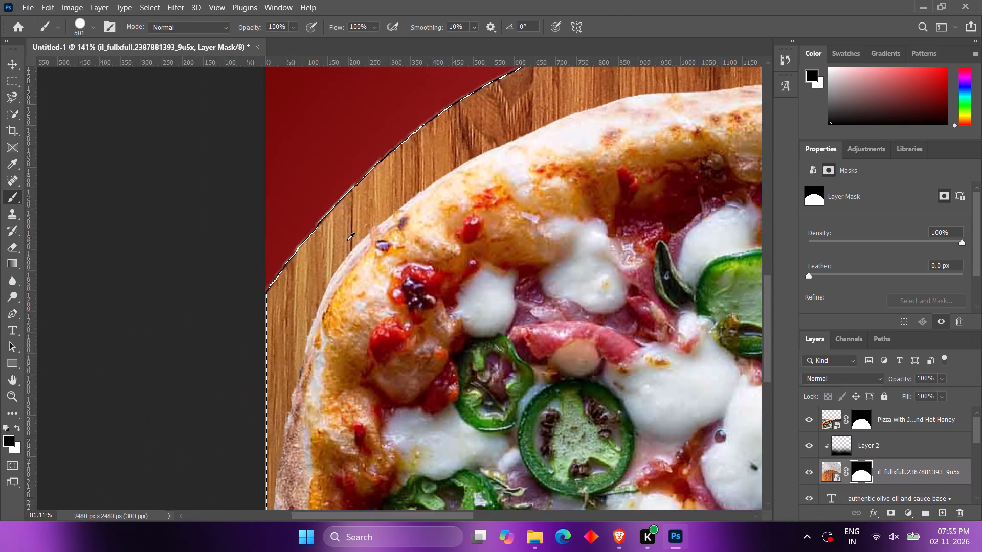
pyautogui.moveTo(315, 202); pyautogui.dragTo(363, 157)
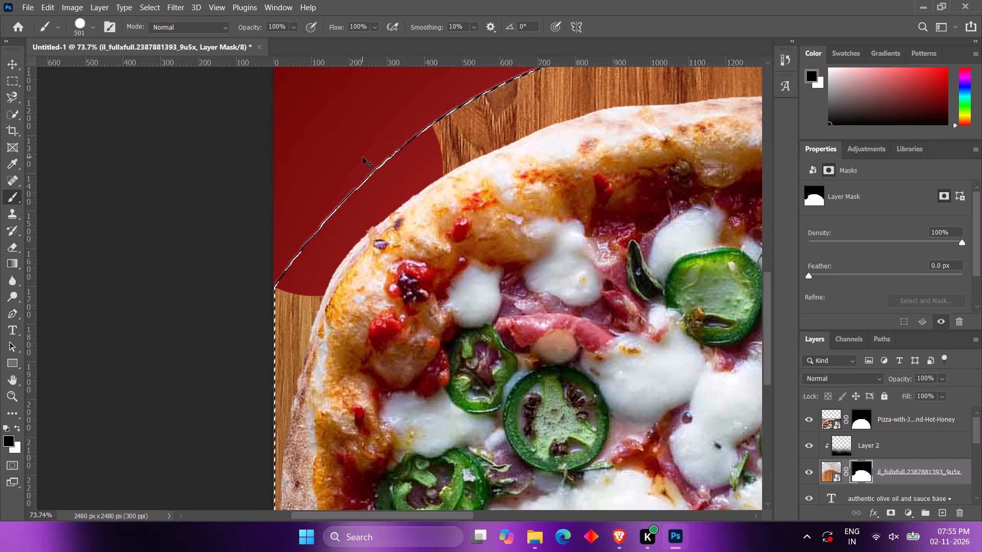
pyautogui.hotkey('ctrl', 'z')
pyautogui.hotkey('ctrl', 'shift', 'i')
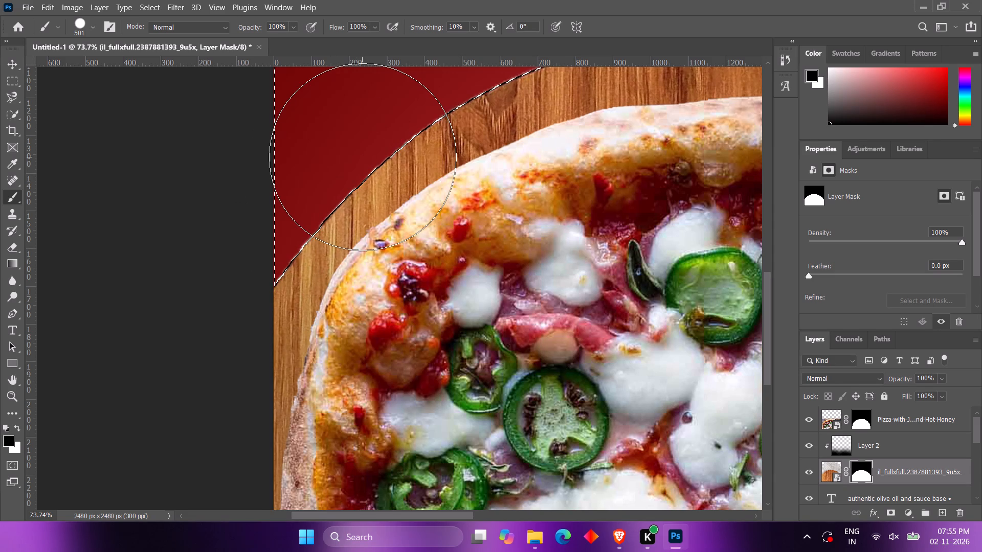
pyautogui.moveTo(336, 215); pyautogui.dragTo(516, 106)
pyautogui.keyDown('alt'); pyautogui.scroll(-11, 344, 257); pyautogui.keyUp('alt')
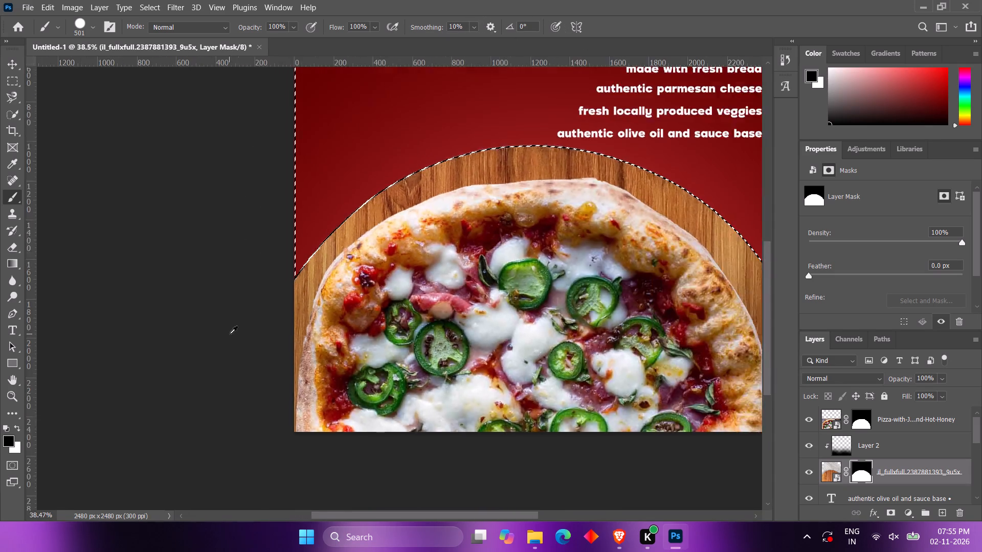
pyautogui.keyDown('alt'); pyautogui.scroll(-4, 230, 334); pyautogui.keyUp('alt')
pyautogui.moveTo(259, 284); pyautogui.dragTo(467, 276)
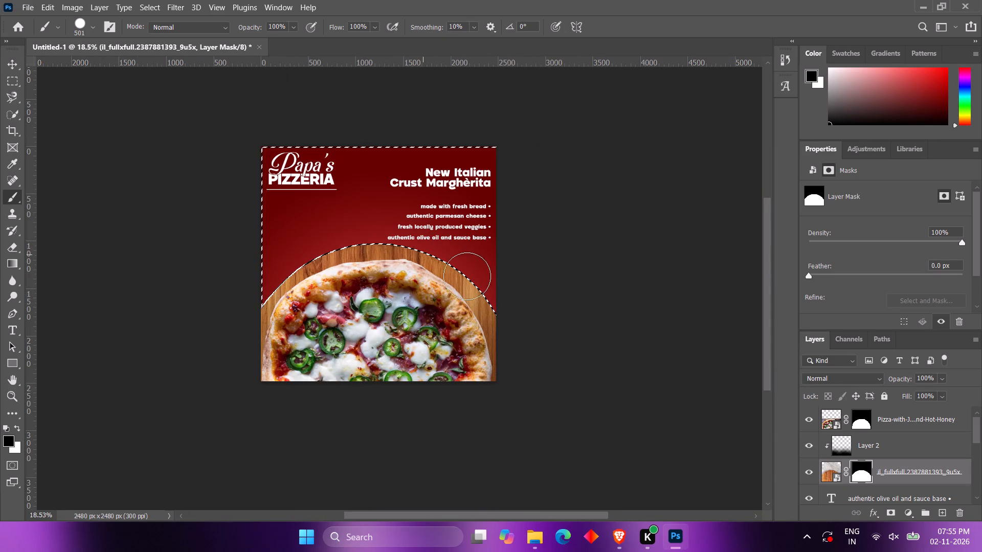
pyautogui.moveTo(467, 276); pyautogui.dragTo(526, 347)
pyautogui.keyDown('alt'); pyautogui.scroll(20, 507, 313); pyautogui.keyUp('alt')
pyautogui.keyDown('alt'); pyautogui.scroll(10, 507, 313); pyautogui.keyUp('alt')
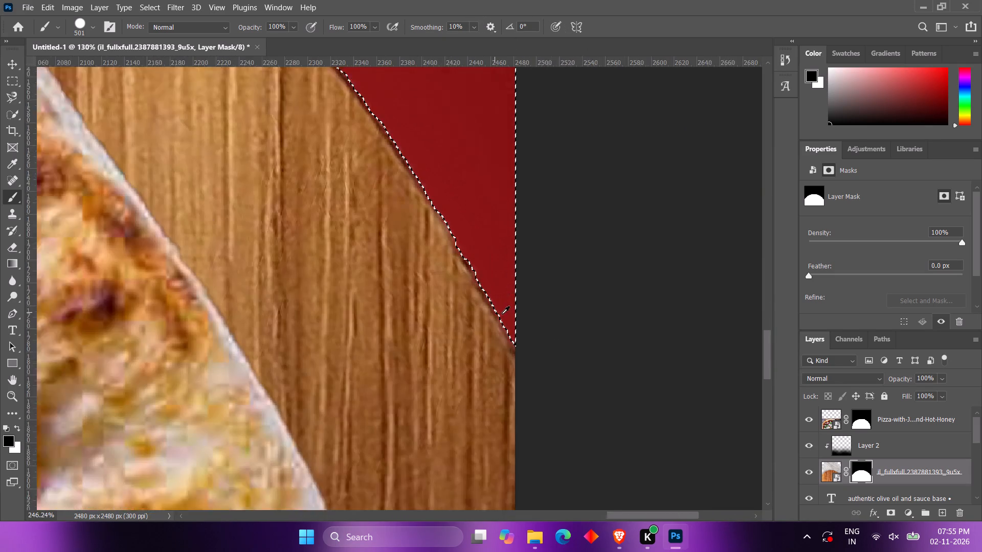
pyautogui.hotkey('ctrl', 'd')
# Inspect the trimmed board edge up close and across the whole poster.
pyautogui.keyDown('alt'); pyautogui.scroll(-18, 522, 320); pyautogui.keyUp('alt')
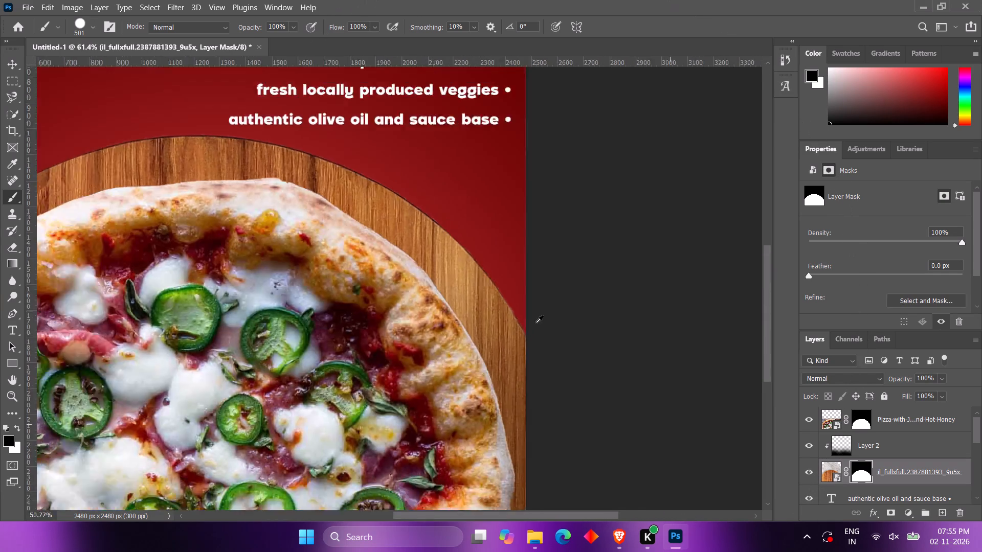
pyautogui.keyDown('alt'); pyautogui.scroll(-9, 535, 323); pyautogui.keyUp('alt')
pyautogui.keyDown('alt'); pyautogui.scroll(4, 396, 286); pyautogui.keyUp('alt')
pyautogui.keyDown('alt'); pyautogui.scroll(2, 278, 261); pyautogui.keyUp('alt')
pyautogui.scroll(4, 419, 236)
pyautogui.keyDown('alt'); pyautogui.scroll(-4, 419, 236); pyautogui.keyUp('alt')
pyautogui.scroll(1, 409, 245)
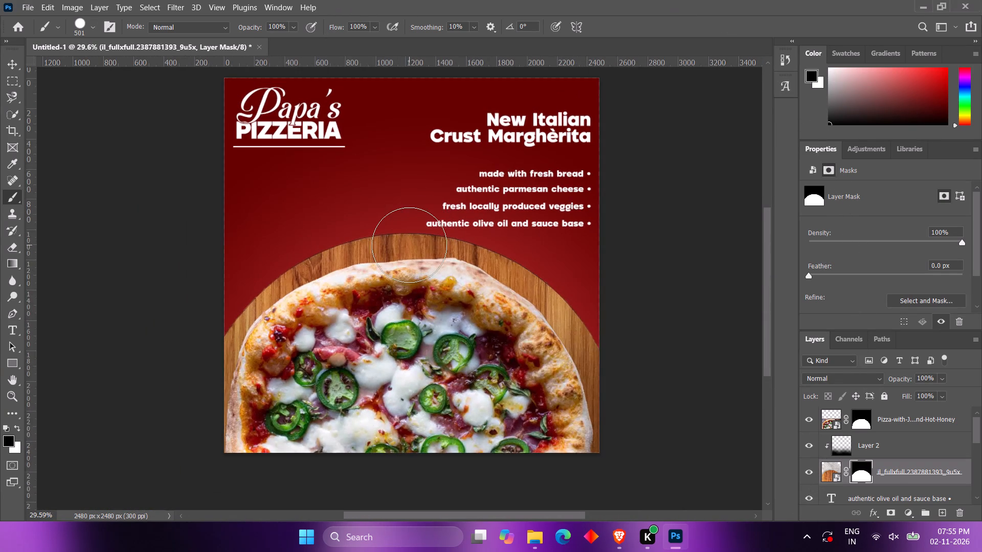
pyautogui.scroll(2, 410, 246)
pyautogui.scroll(-2, 414, 246)
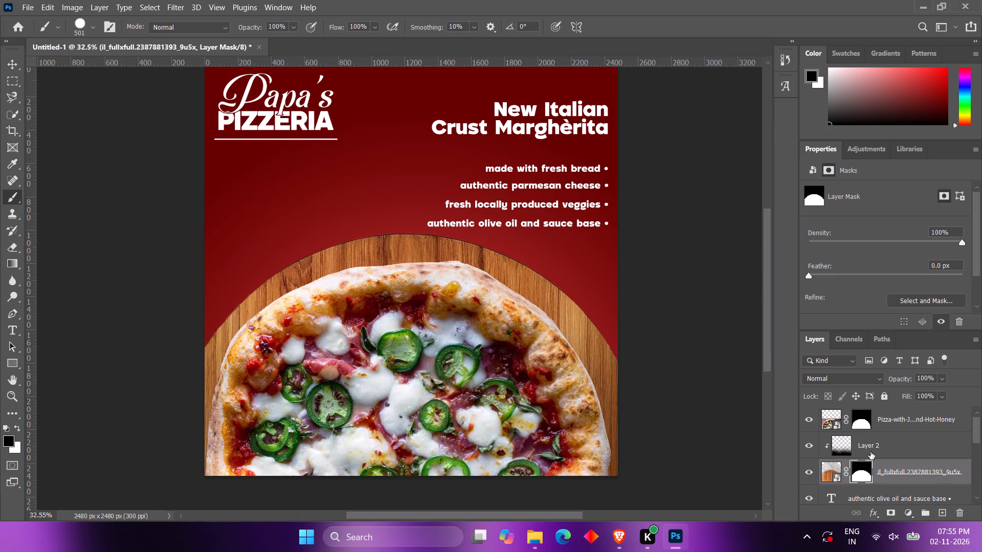
# Add a clipped layer directly above the board and cover the whole board in black with a hard brush of about 3214 px.
pyautogui.click(944, 515)
pyautogui.keyDown('alt'); pyautogui.moveTo(390, 270); pyautogui.dragTo(669, 283, button='right'); pyautogui.keyUp('alt')
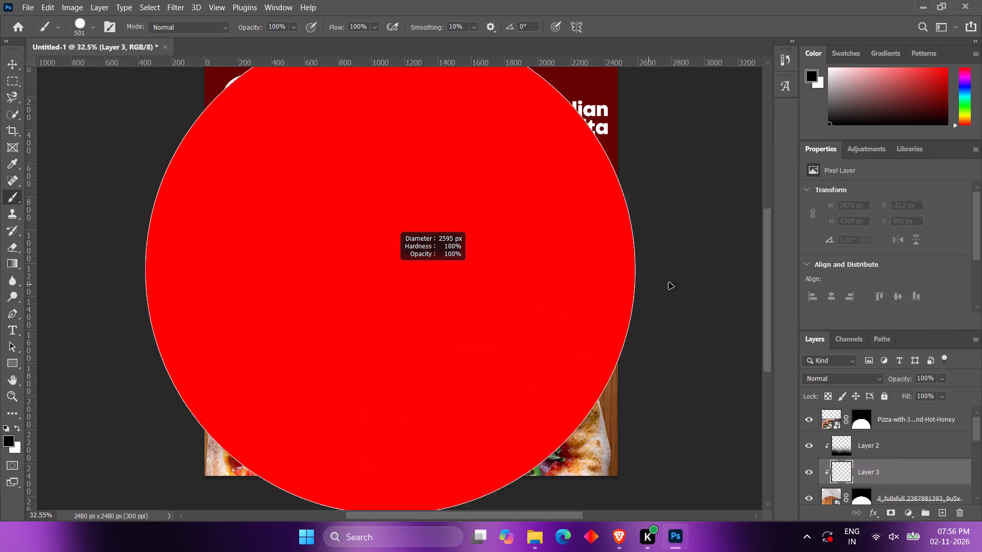
pyautogui.keyDown('alt'); pyautogui.moveTo(669, 283); pyautogui.dragTo(678, 281, button='right'); pyautogui.keyUp('alt')
pyautogui.keyDown('alt'); pyautogui.scroll(-7, 433, 291); pyautogui.keyUp('alt')
pyautogui.click(388, 330)
pyautogui.click(451, 333)
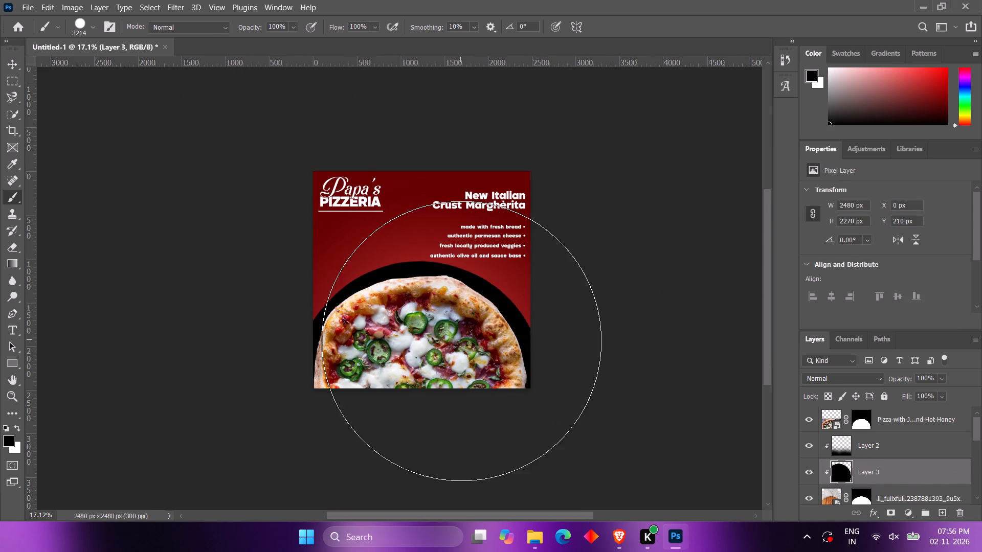
pyautogui.click(461, 340)
pyautogui.click(327, 374)
pyautogui.keyDown('alt'); pyautogui.scroll(6, 432, 285); pyautogui.keyUp('alt')
# Lower the opacity of the black layer over the board to 13%.
pyautogui.click(940, 383)
pyautogui.click(924, 394)
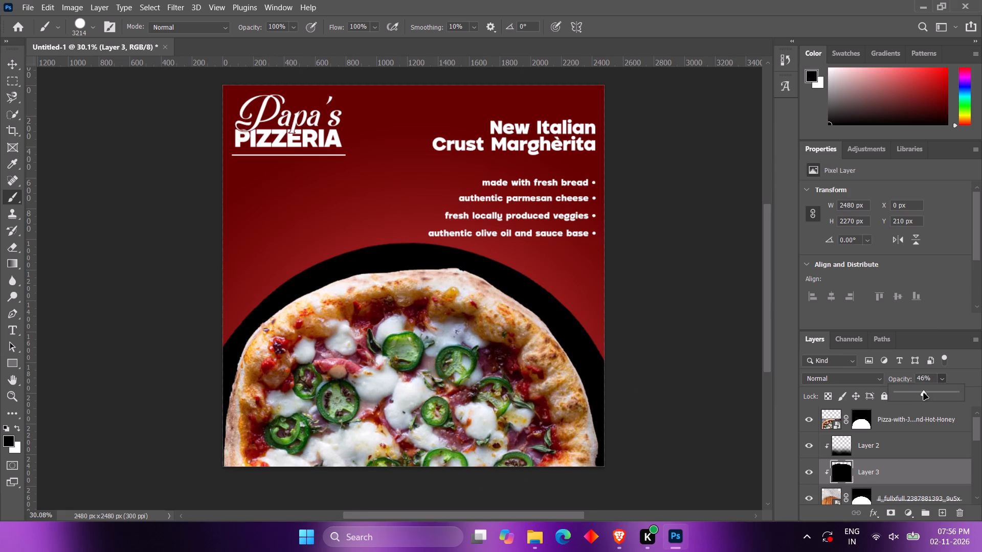
pyautogui.click(913, 393)
pyautogui.click(901, 391)
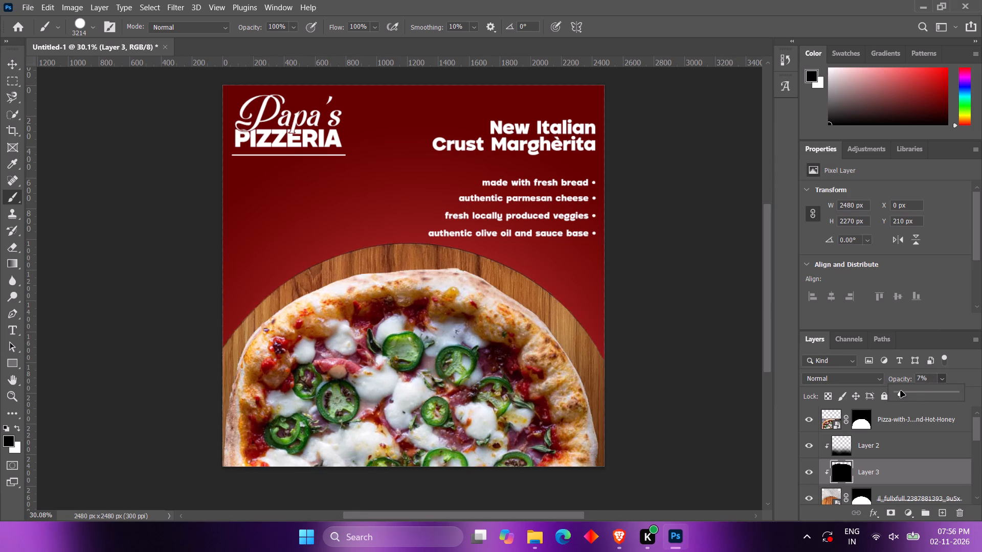
pyautogui.click(905, 391)
pyautogui.click(736, 0)
# Add a clipped Brightness/Contrast adjustment above the board's darkening layer with contrast set to 70.
pyautogui.keyDown('alt'); pyautogui.scroll(2, 405, 333); pyautogui.keyUp('alt')
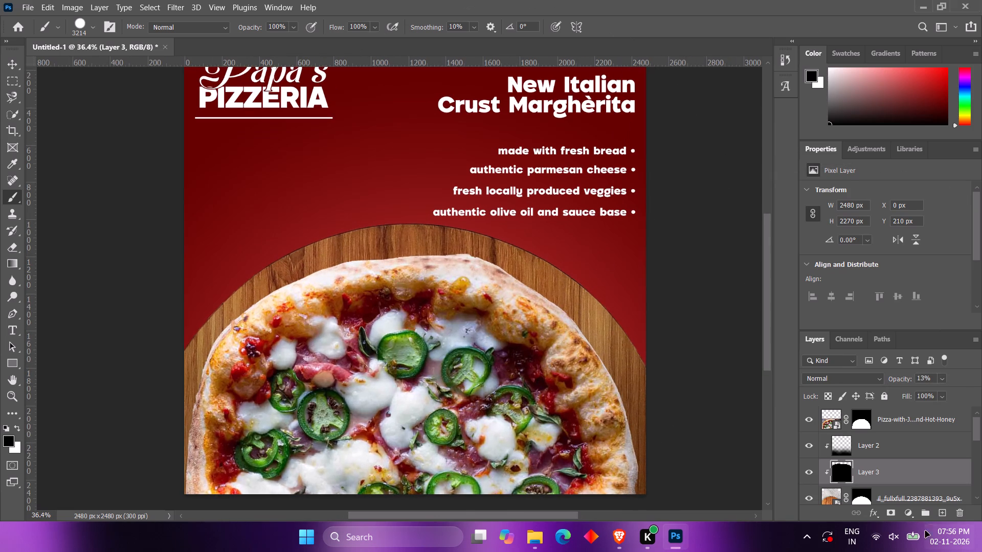
pyautogui.click(910, 513)
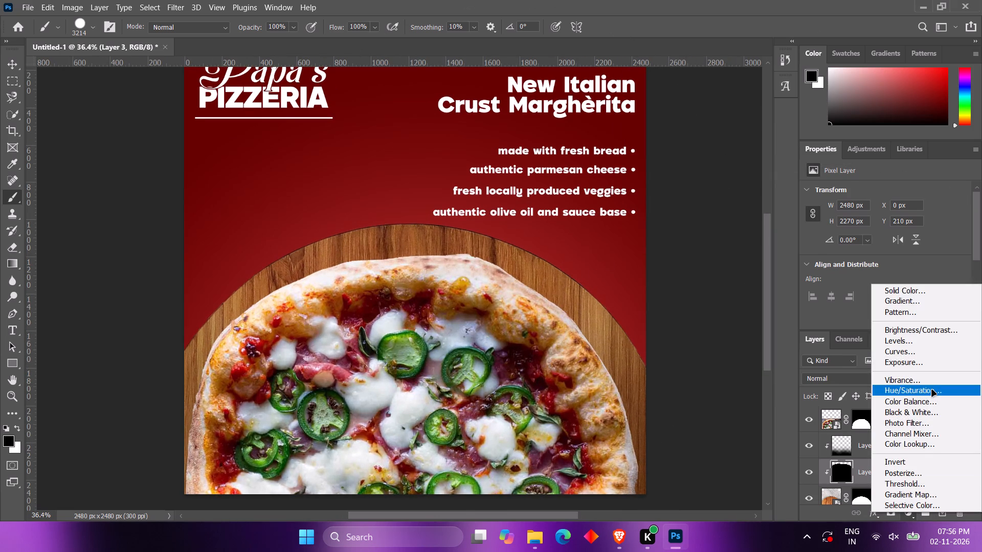
pyautogui.click(913, 329)
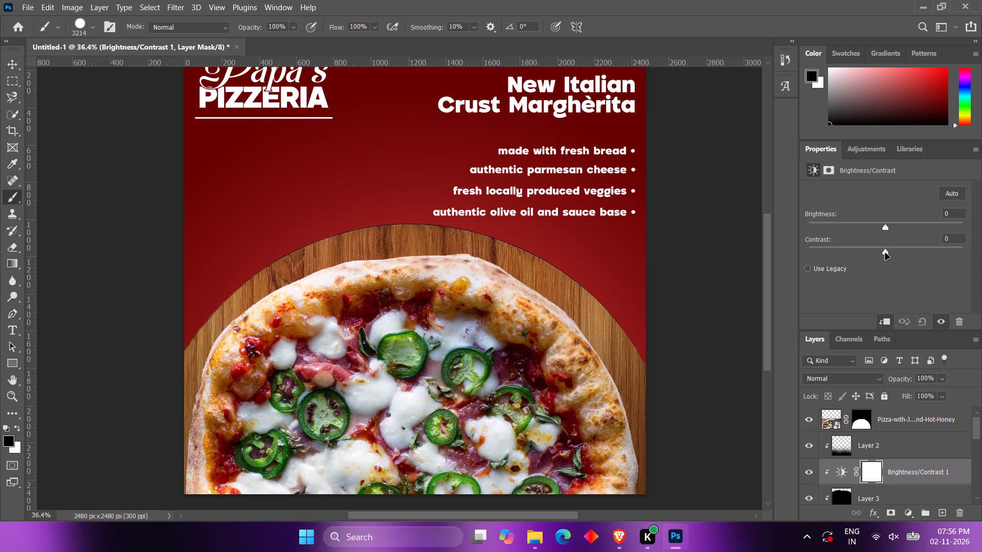
pyautogui.moveTo(885, 254); pyautogui.dragTo(939, 248)
# Add a clipped Hue/Saturation adjustment for the board with saturation set to -27.
pyautogui.click(911, 516)
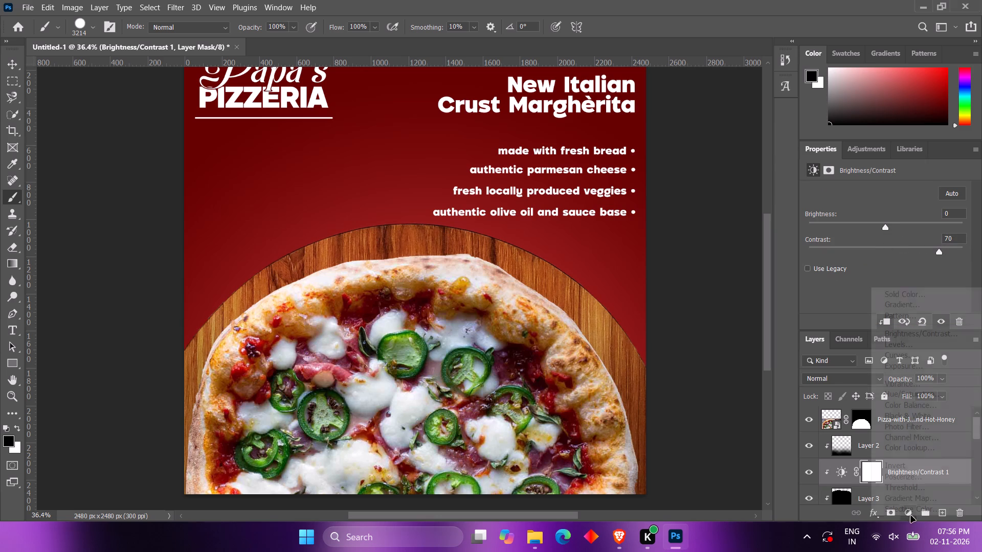
pyautogui.click(944, 396)
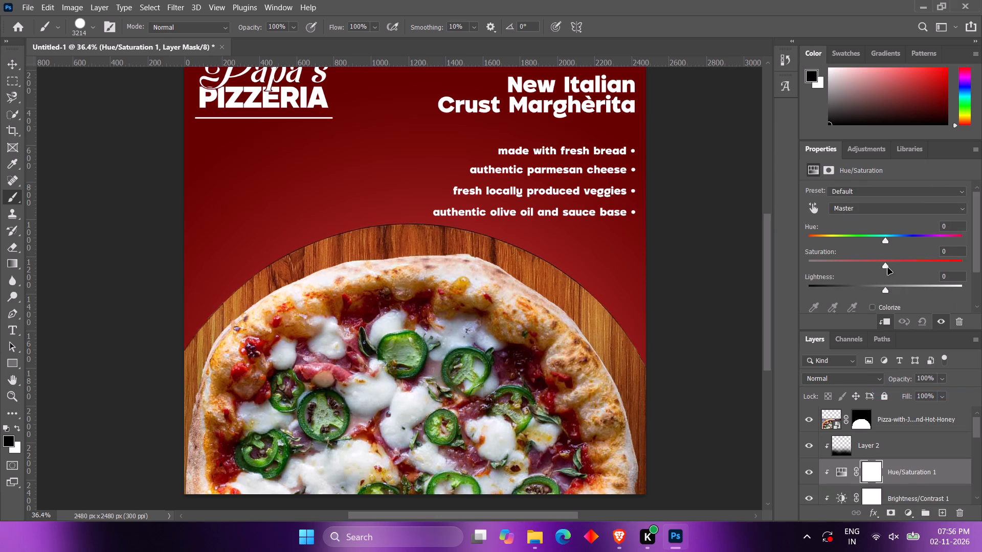
pyautogui.moveTo(886, 267); pyautogui.dragTo(865, 263)
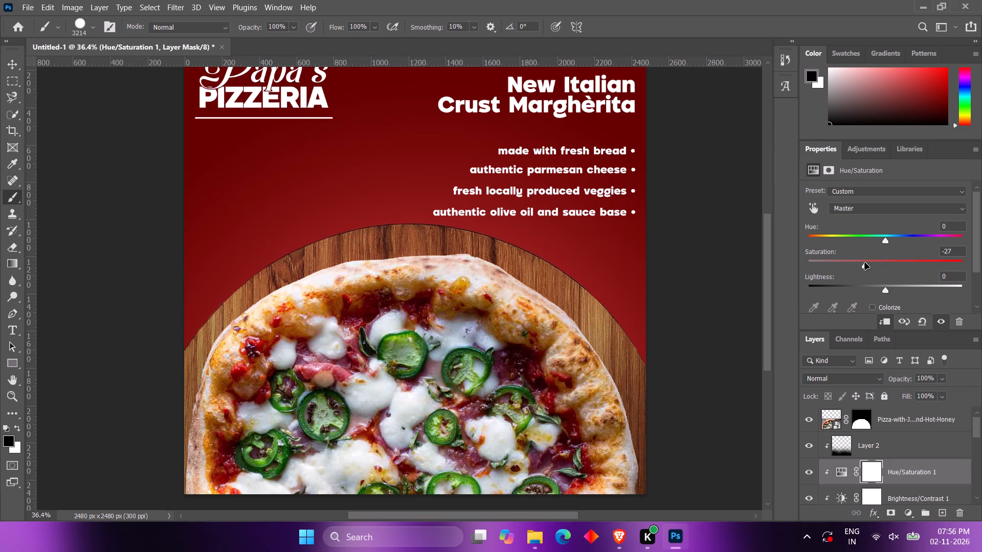
pyautogui.click(738, 316)
pyautogui.hotkey('ctrl', 'z')
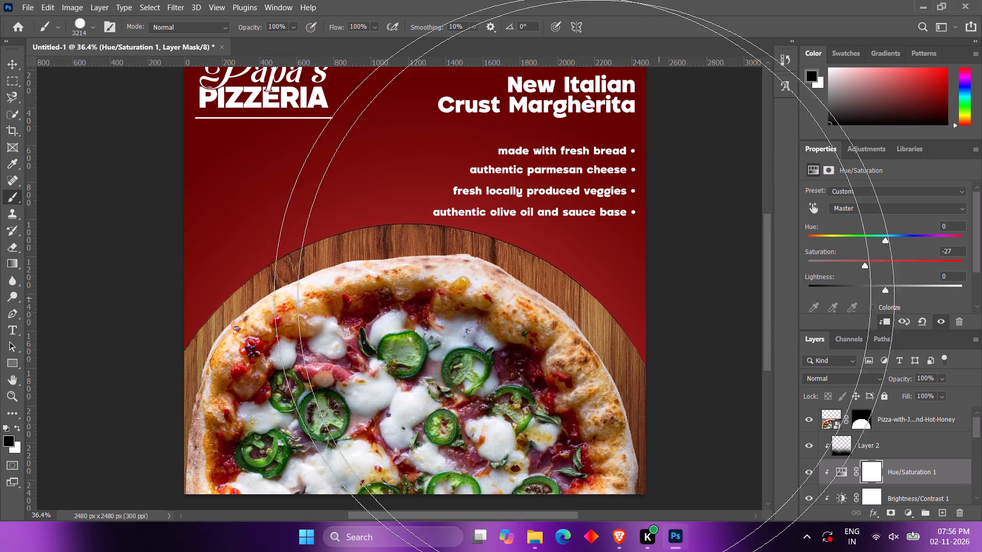
# Examine the toned board against the pizza and the red background at different magnifications.
pyautogui.click(12, 71)
pyautogui.keyDown('alt'); pyautogui.scroll(-6, 414, 194); pyautogui.keyUp('alt')
pyautogui.keyDown('alt'); pyautogui.scroll(11, 417, 231); pyautogui.keyUp('alt')
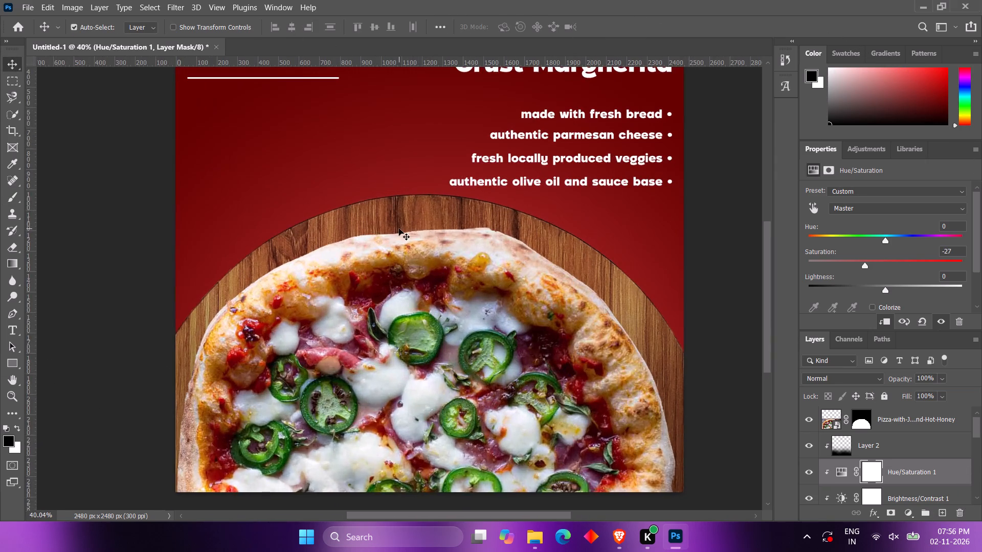
pyautogui.keyDown('alt'); pyautogui.scroll(2, 399, 228); pyautogui.keyUp('alt')
pyautogui.keyDown('alt'); pyautogui.scroll(-2, 416, 228); pyautogui.keyUp('alt')
pyautogui.scroll(-2, 470, 255)
pyautogui.keyDown('alt'); pyautogui.scroll(2, 471, 256); pyautogui.keyUp('alt')
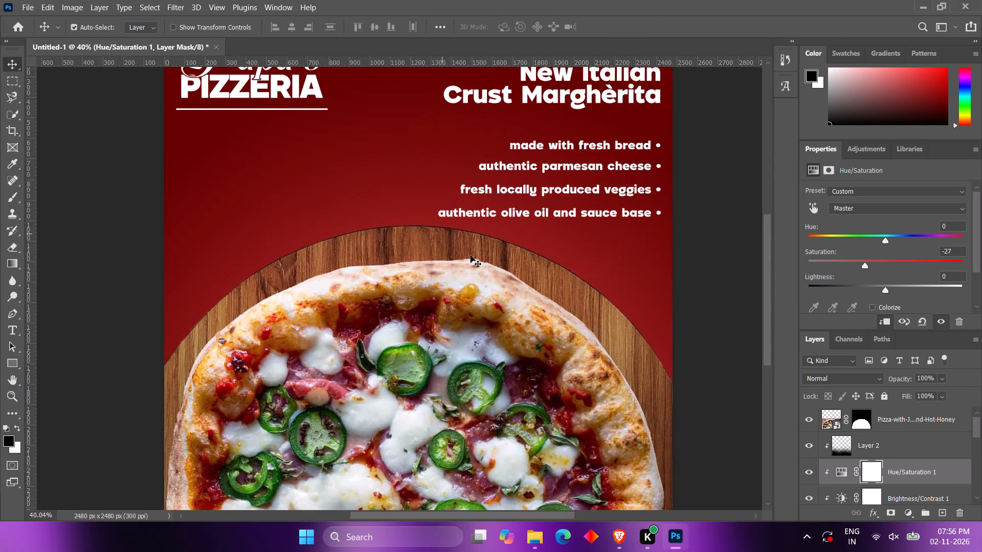
pyautogui.keyDown('alt'); pyautogui.scroll(-2, 471, 256); pyautogui.keyUp('alt')
pyautogui.keyDown('alt'); pyautogui.scroll(1, 471, 256); pyautogui.keyUp('alt')
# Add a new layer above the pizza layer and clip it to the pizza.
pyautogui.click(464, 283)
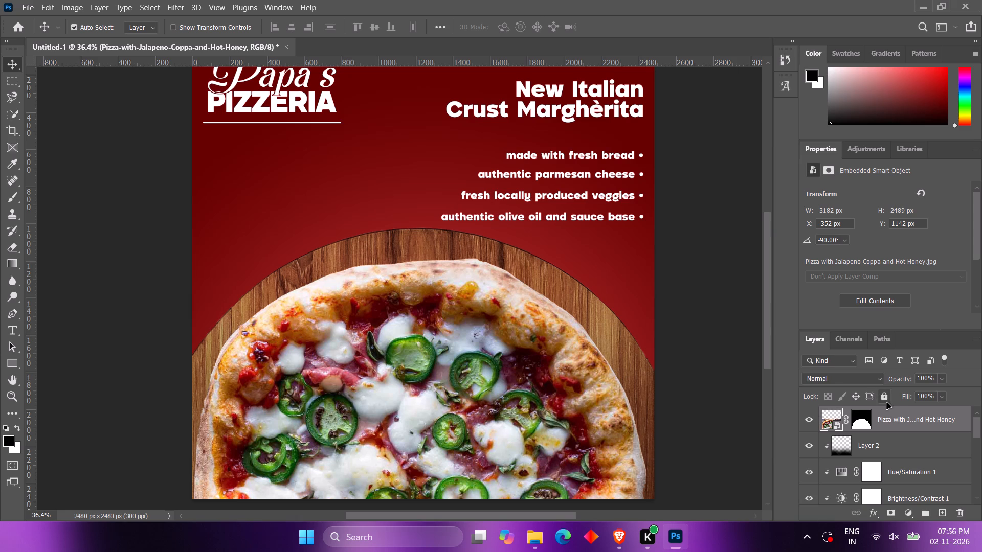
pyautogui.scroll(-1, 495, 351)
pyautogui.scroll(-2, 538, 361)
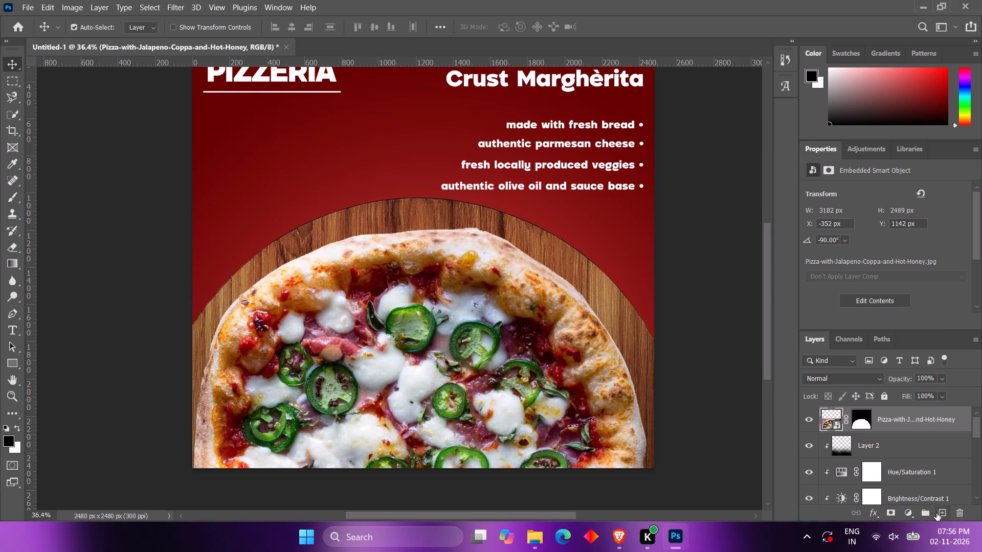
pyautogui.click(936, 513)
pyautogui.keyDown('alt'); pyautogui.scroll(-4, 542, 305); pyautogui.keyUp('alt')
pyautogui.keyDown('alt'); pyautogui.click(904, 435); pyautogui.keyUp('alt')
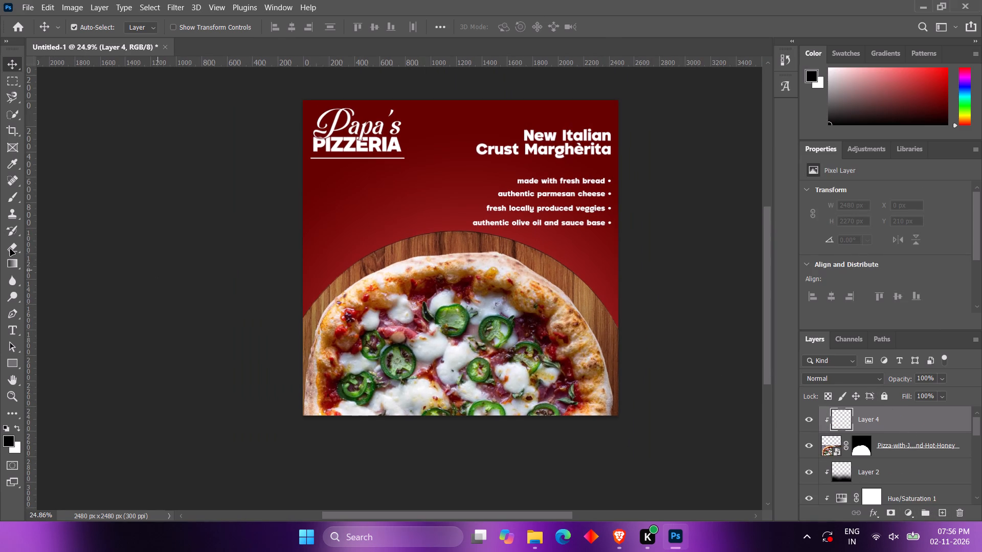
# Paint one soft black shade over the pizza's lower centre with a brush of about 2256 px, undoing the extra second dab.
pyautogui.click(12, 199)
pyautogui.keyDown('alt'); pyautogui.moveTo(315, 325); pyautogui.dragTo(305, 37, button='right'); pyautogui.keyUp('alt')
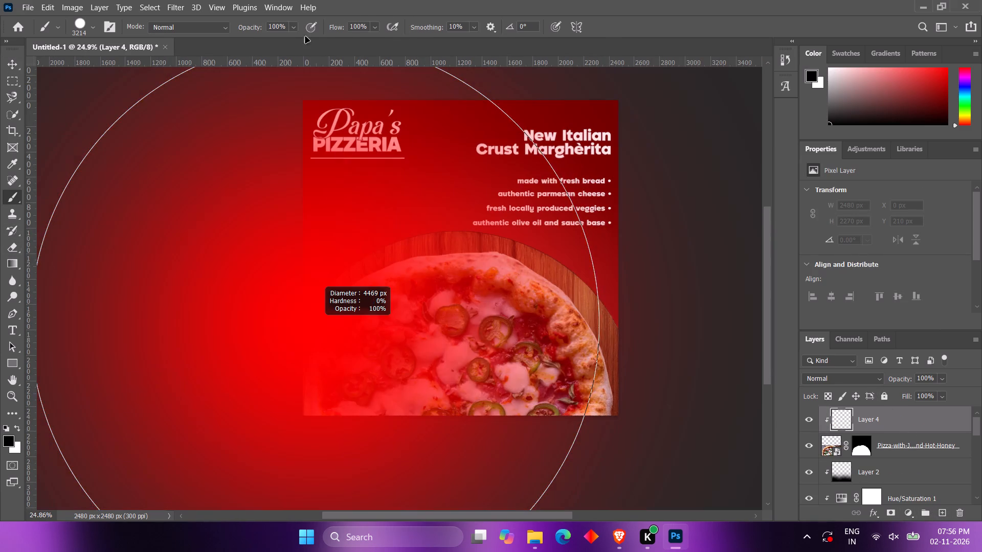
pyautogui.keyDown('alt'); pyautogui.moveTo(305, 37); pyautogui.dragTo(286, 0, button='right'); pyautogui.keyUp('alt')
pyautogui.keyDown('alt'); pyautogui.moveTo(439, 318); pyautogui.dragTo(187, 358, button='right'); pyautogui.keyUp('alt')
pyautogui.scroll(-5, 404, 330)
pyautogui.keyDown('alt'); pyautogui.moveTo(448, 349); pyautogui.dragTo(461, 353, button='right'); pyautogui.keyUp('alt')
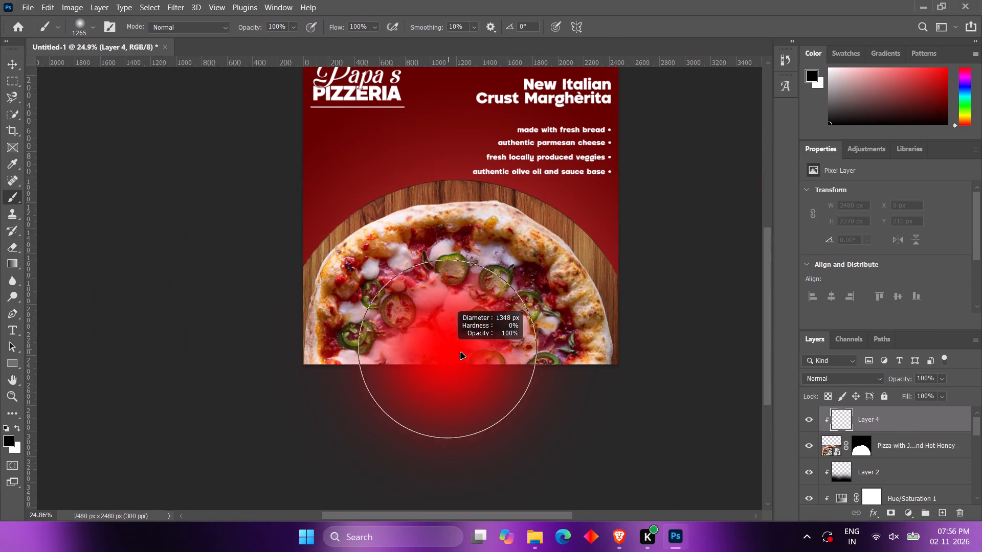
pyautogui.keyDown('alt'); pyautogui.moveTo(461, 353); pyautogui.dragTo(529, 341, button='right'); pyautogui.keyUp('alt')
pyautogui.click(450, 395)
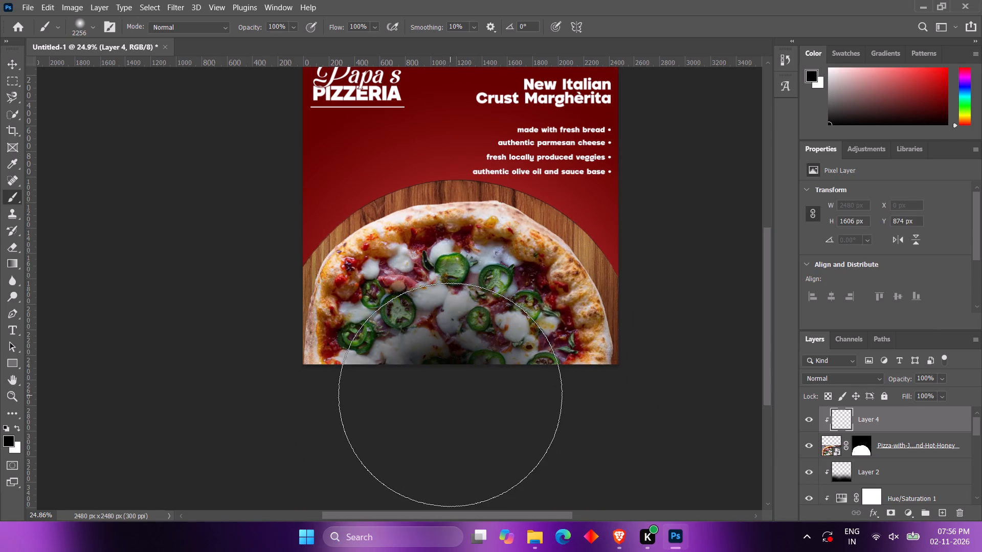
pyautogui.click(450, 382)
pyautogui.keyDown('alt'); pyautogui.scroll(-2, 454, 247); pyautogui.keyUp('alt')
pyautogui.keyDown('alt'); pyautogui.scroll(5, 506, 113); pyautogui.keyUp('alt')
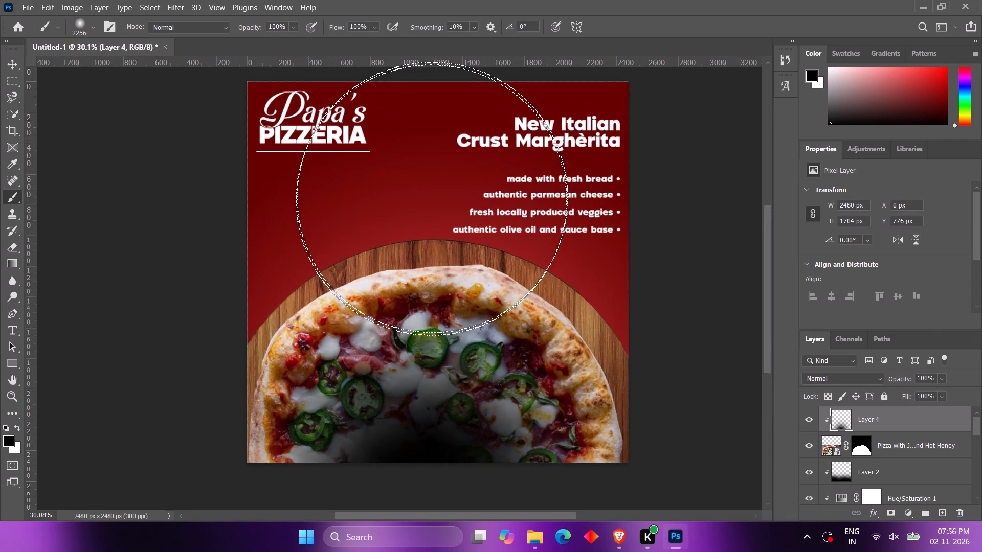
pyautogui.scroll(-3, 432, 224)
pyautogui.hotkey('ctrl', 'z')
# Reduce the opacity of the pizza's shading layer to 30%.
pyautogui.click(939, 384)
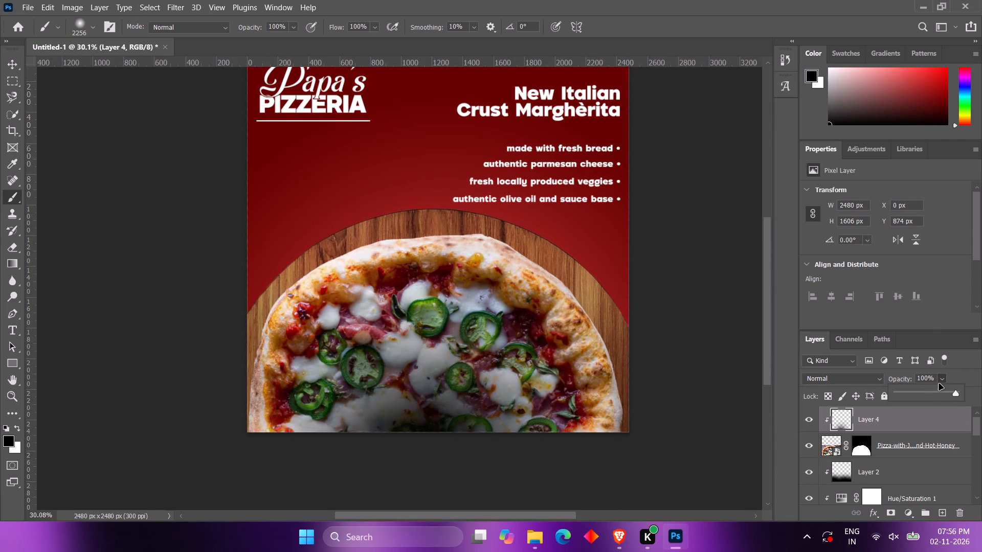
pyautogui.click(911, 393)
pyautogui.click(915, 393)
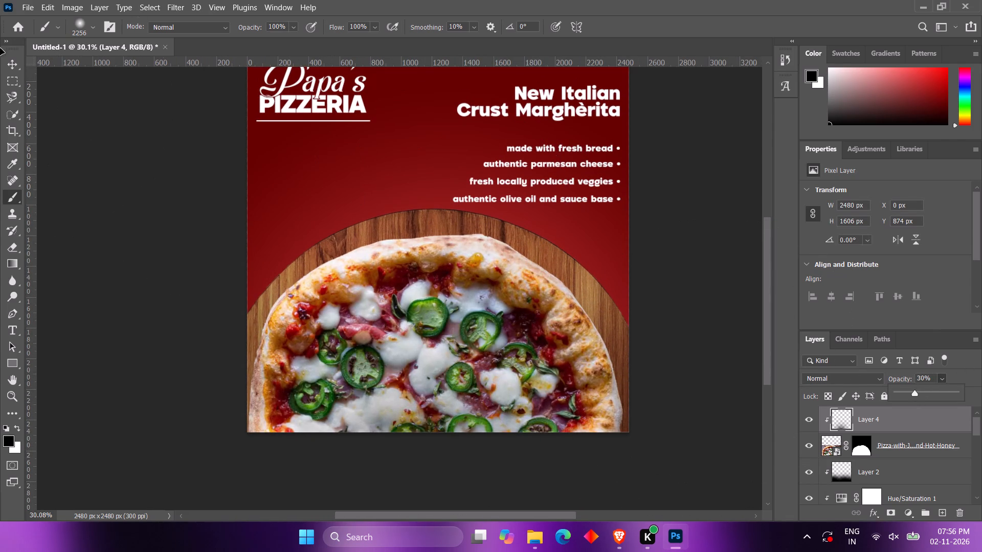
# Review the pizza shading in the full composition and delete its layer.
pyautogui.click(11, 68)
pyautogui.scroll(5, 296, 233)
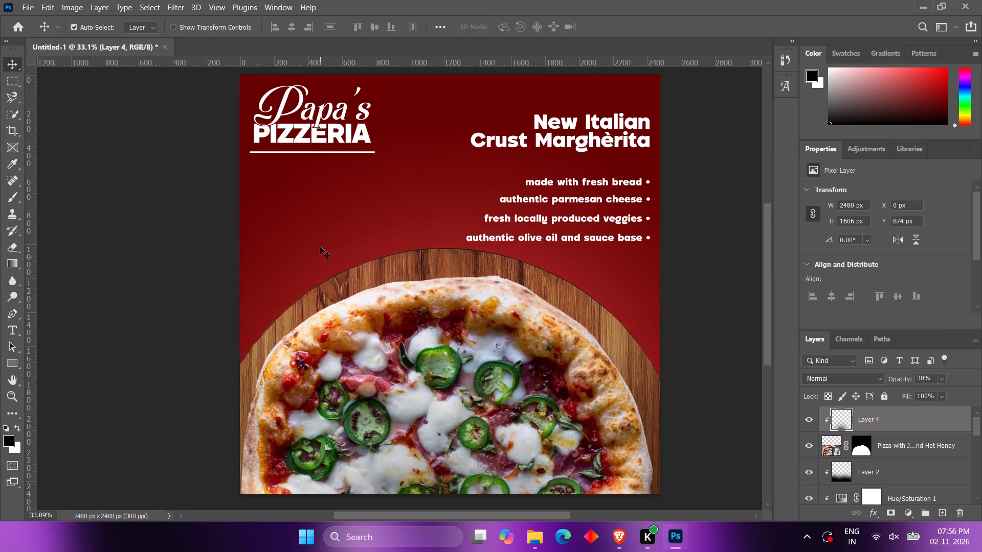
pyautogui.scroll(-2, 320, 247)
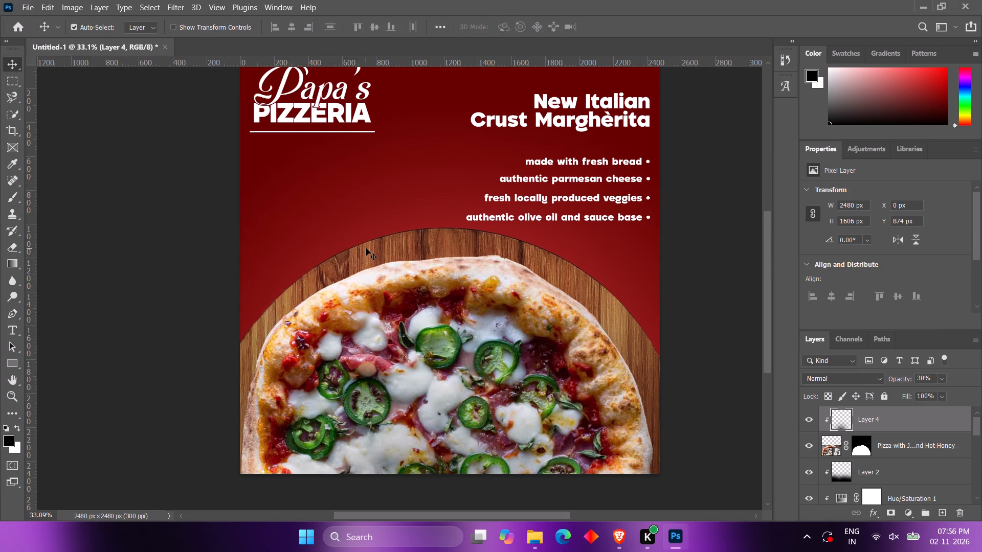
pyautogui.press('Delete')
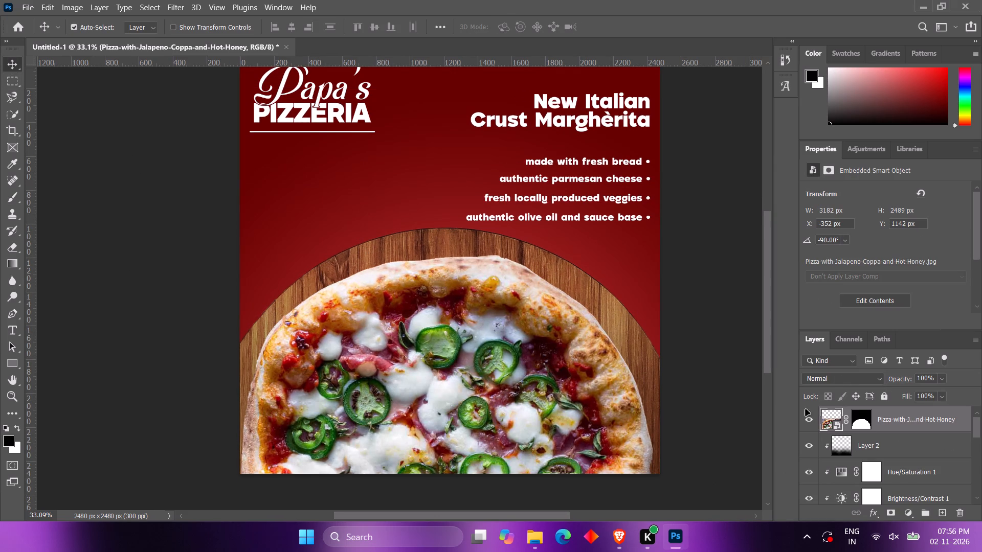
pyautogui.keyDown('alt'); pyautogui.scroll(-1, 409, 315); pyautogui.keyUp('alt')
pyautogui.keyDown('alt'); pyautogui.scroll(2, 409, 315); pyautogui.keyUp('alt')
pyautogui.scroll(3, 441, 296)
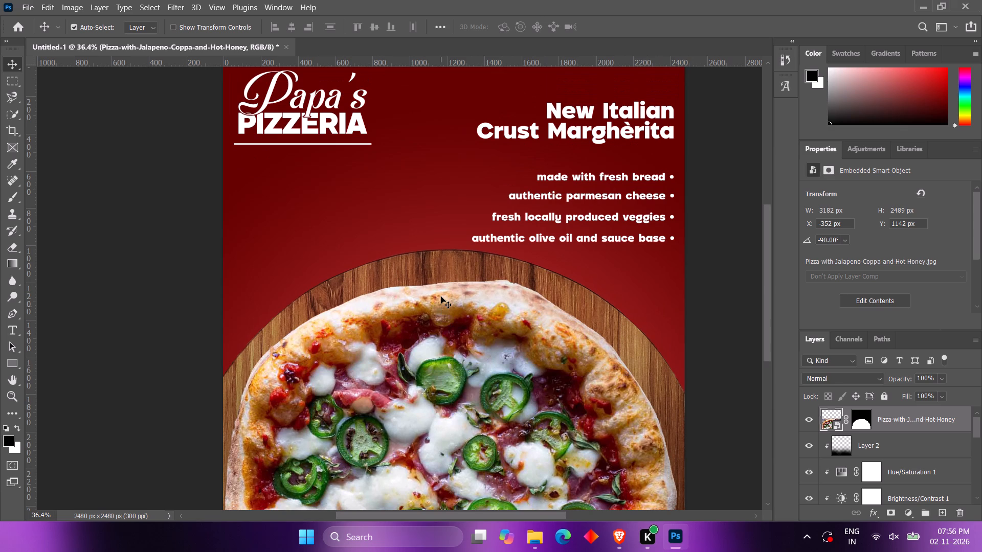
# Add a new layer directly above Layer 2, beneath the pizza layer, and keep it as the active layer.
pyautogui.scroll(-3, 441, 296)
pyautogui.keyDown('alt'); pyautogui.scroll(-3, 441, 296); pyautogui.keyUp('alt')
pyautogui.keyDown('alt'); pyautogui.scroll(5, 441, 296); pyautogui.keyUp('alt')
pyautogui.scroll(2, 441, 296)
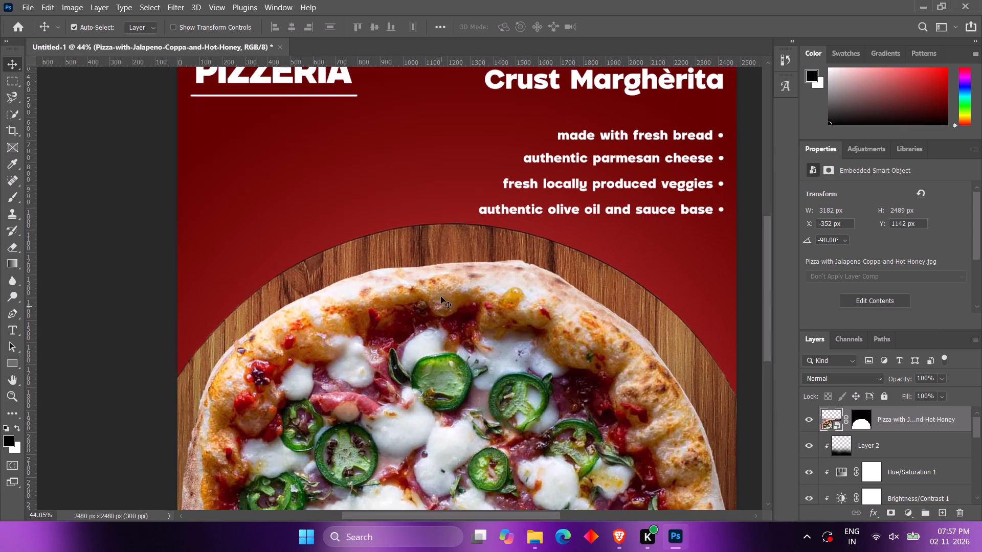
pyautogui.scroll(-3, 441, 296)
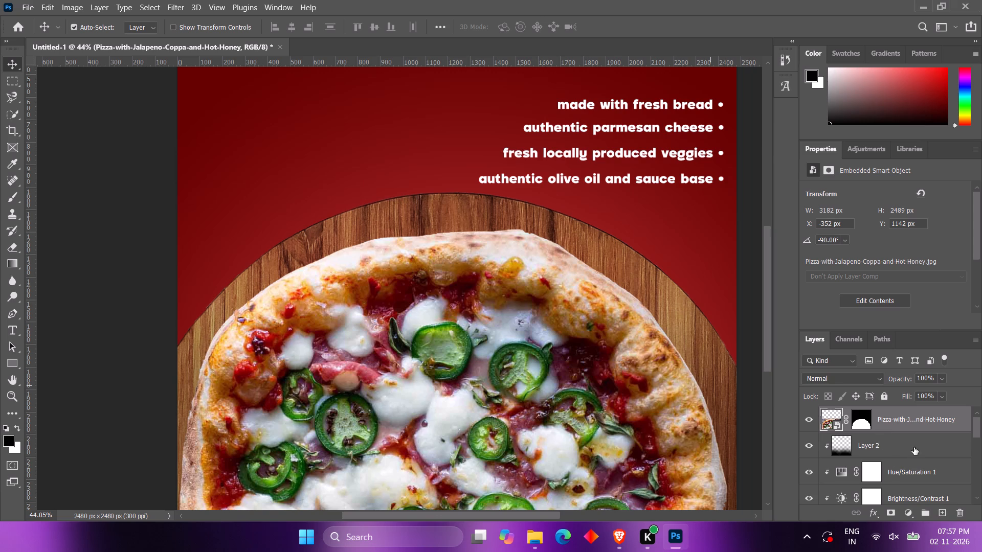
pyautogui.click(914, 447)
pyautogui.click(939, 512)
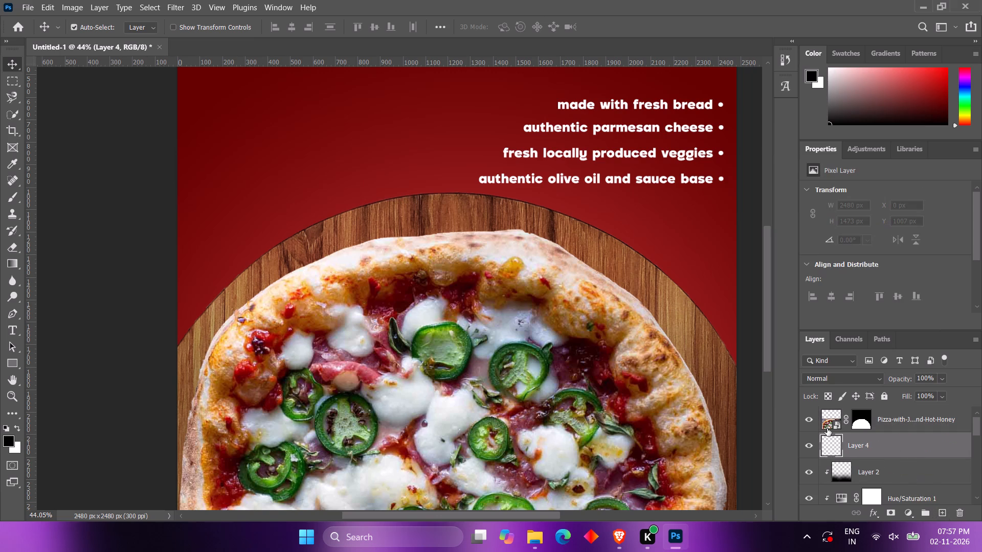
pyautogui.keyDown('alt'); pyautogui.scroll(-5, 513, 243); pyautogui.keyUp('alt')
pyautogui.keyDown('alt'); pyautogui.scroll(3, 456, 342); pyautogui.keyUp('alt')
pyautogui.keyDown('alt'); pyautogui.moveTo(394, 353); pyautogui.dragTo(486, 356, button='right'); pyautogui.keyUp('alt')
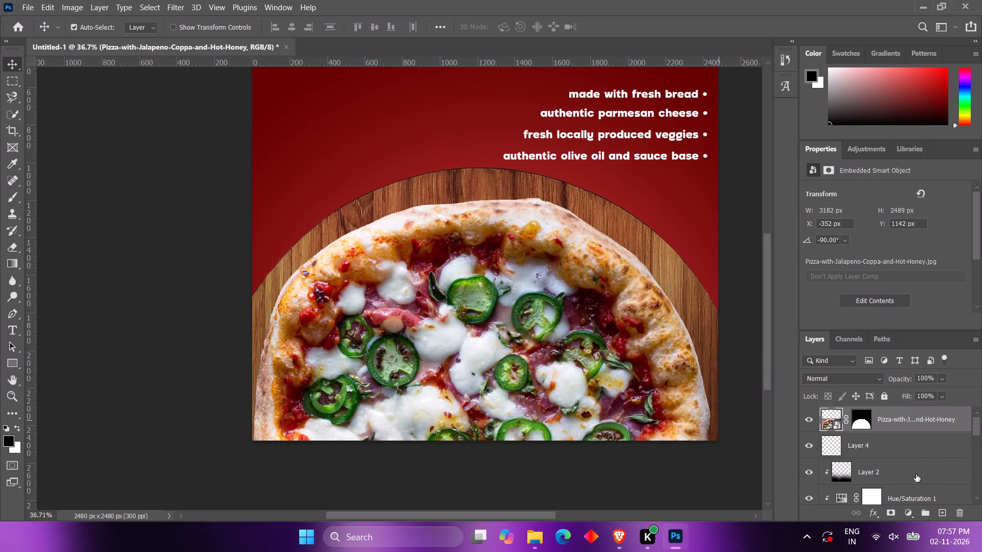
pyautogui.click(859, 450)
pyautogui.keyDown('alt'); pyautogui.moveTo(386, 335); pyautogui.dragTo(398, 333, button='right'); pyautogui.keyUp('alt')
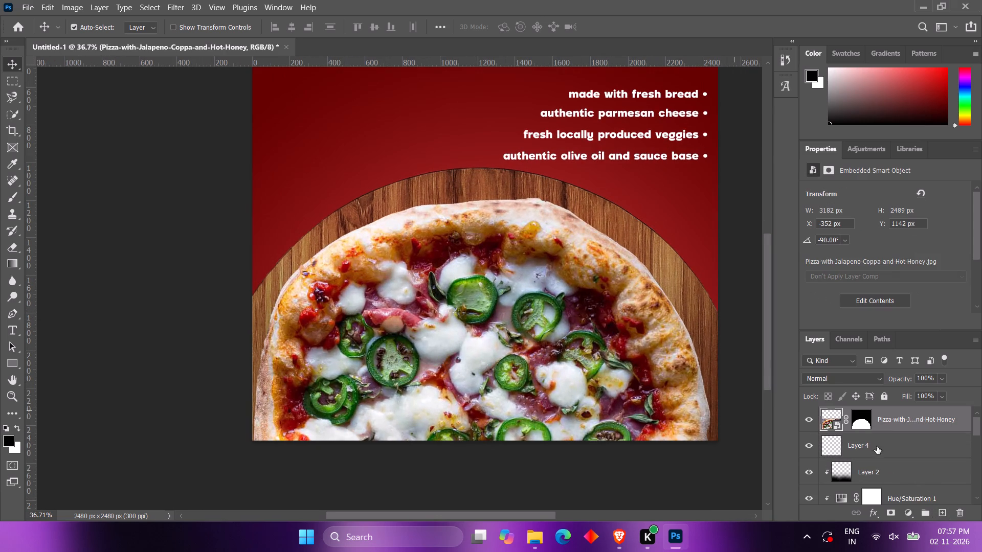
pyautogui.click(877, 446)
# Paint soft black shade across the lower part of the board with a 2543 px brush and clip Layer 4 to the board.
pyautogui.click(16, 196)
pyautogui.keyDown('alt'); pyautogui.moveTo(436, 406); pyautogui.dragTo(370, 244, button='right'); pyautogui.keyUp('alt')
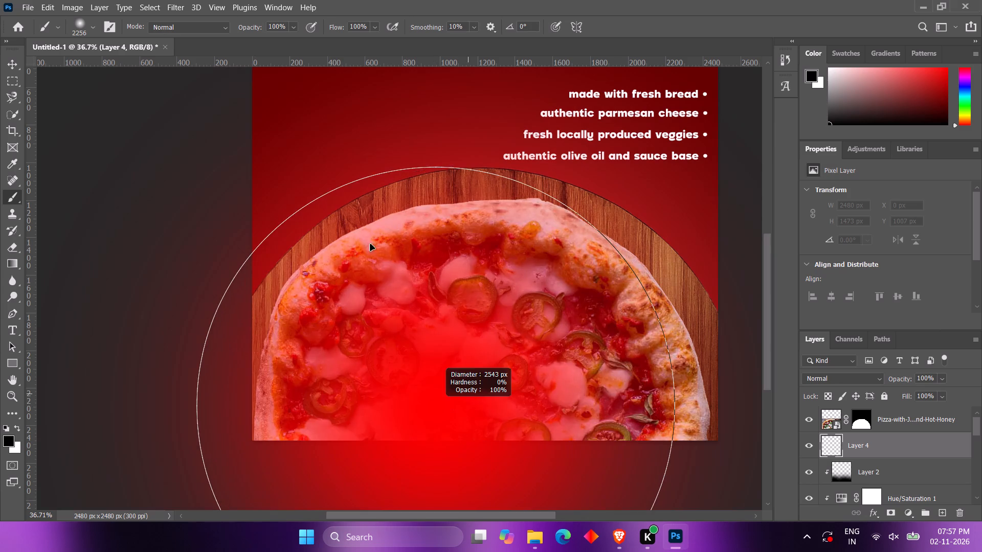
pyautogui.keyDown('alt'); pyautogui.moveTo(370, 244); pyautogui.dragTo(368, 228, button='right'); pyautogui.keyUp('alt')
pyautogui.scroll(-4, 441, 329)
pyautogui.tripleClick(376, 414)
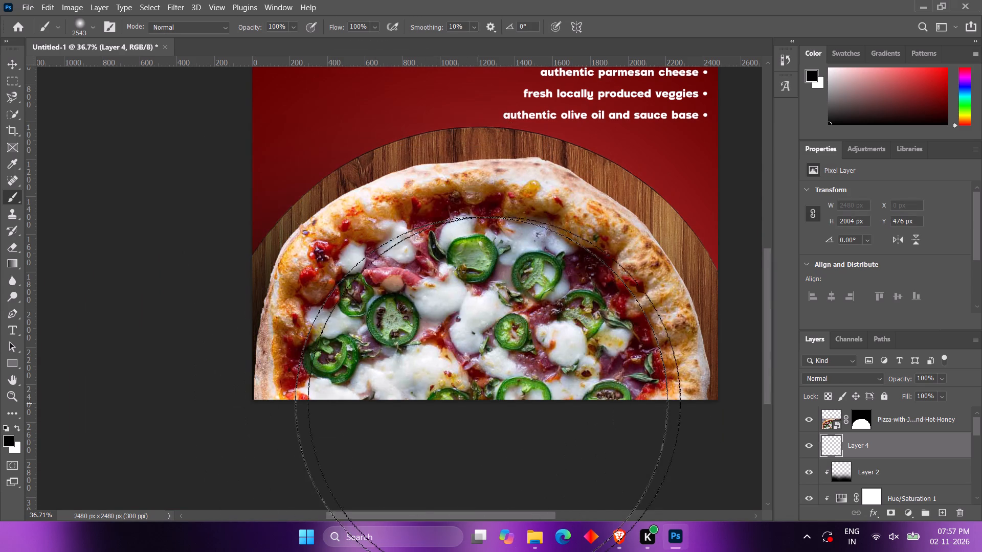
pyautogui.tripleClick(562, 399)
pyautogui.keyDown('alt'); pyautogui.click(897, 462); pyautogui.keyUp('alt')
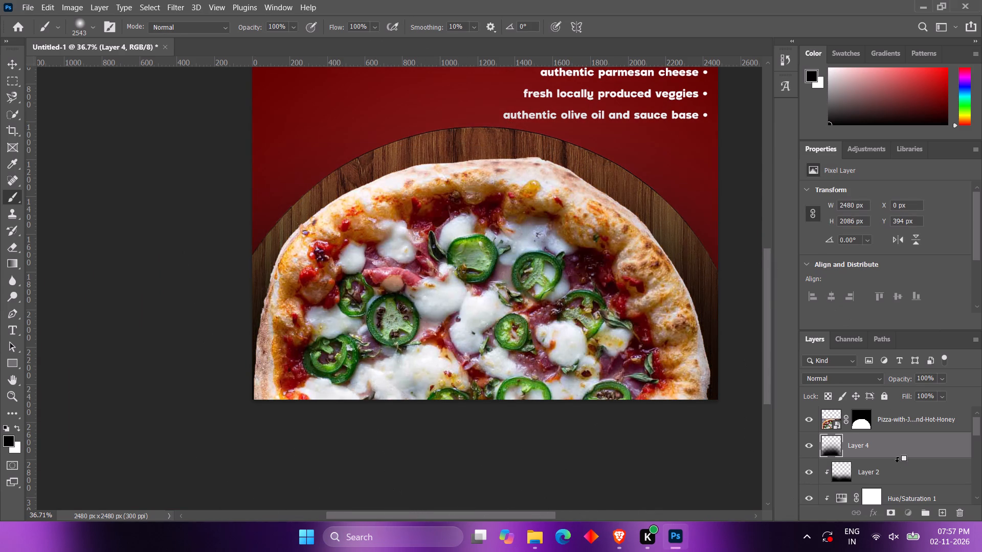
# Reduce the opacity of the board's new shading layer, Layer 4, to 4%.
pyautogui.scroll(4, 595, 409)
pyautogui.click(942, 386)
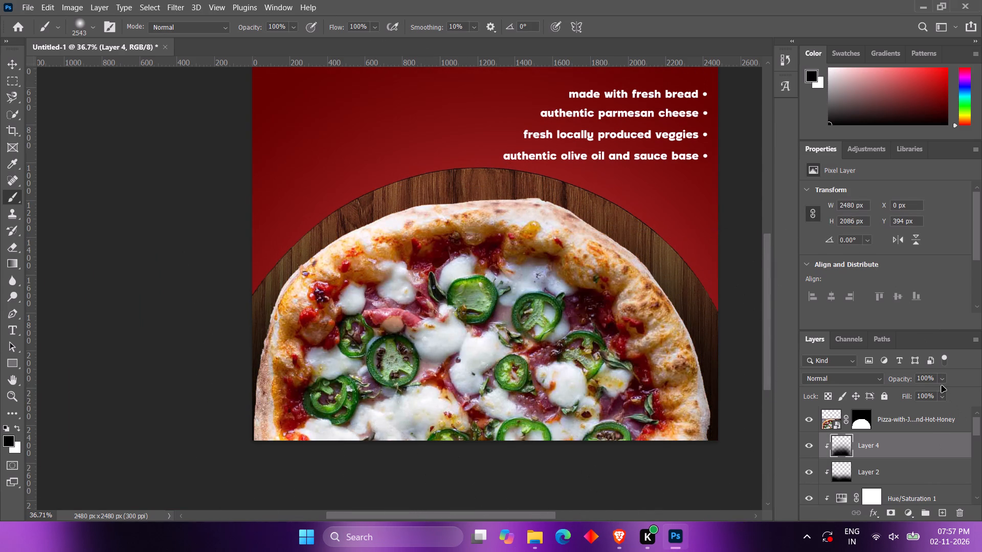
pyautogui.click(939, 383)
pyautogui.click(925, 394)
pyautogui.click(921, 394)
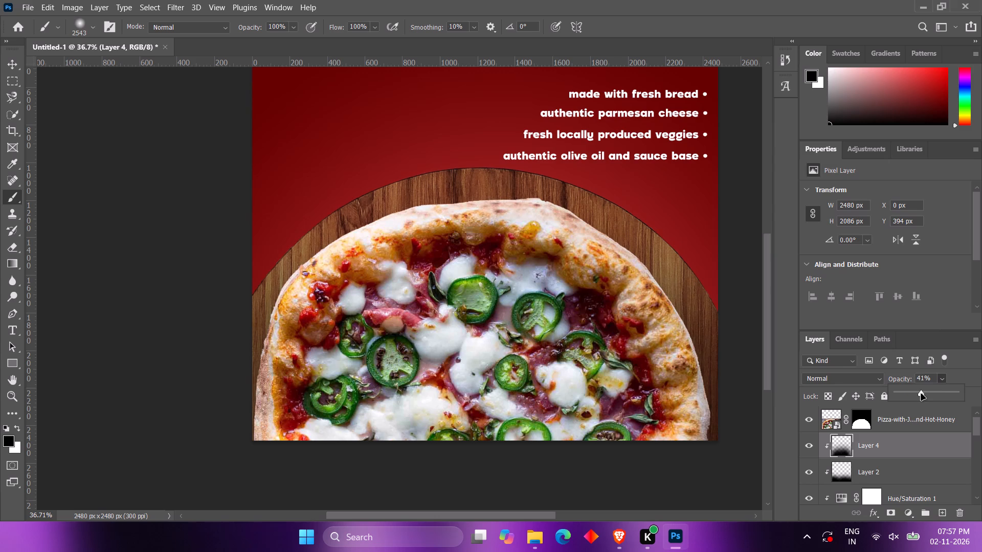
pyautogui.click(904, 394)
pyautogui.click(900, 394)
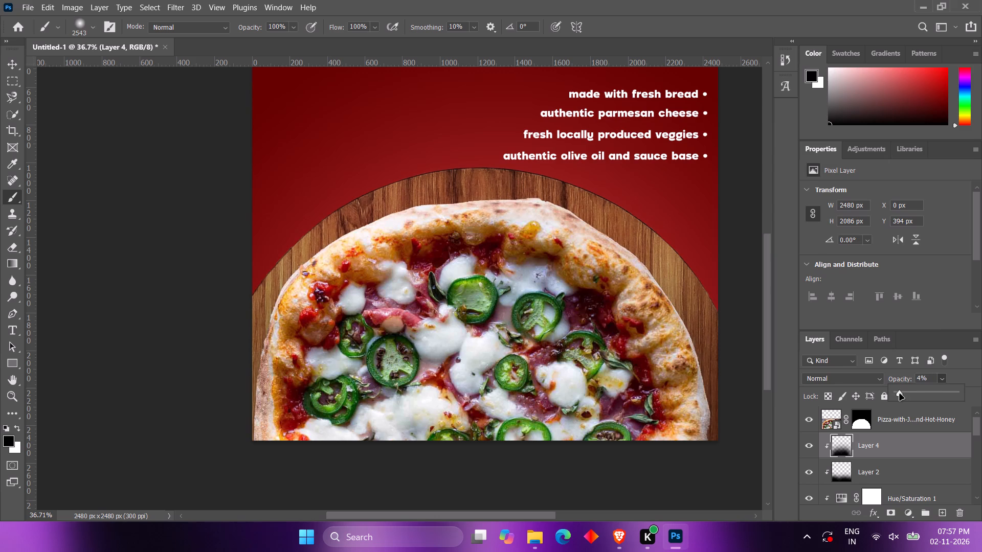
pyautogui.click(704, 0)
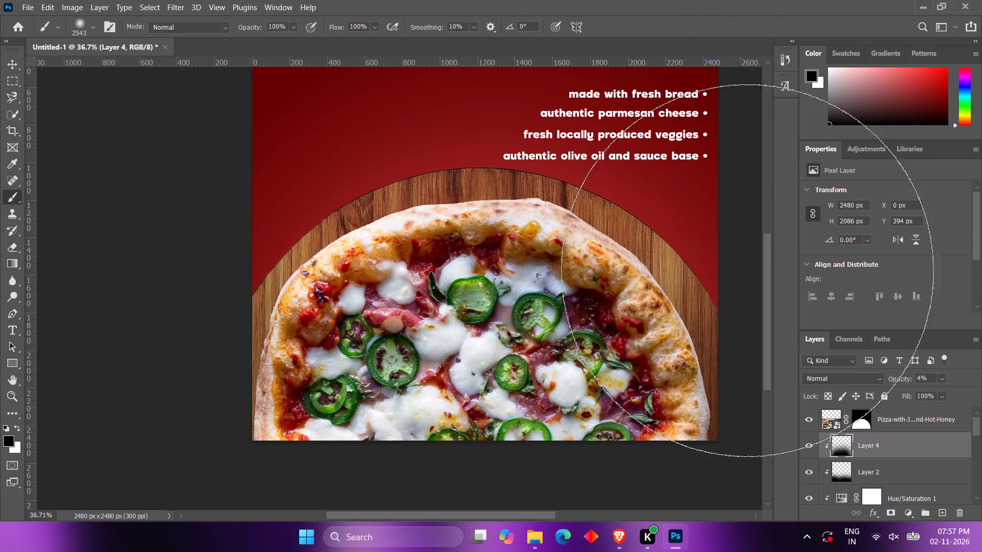
# Compare the board with Layer 2 hidden and shown, and examine the shading around the pizza.
pyautogui.scroll(2, 639, 339)
pyautogui.click(814, 469)
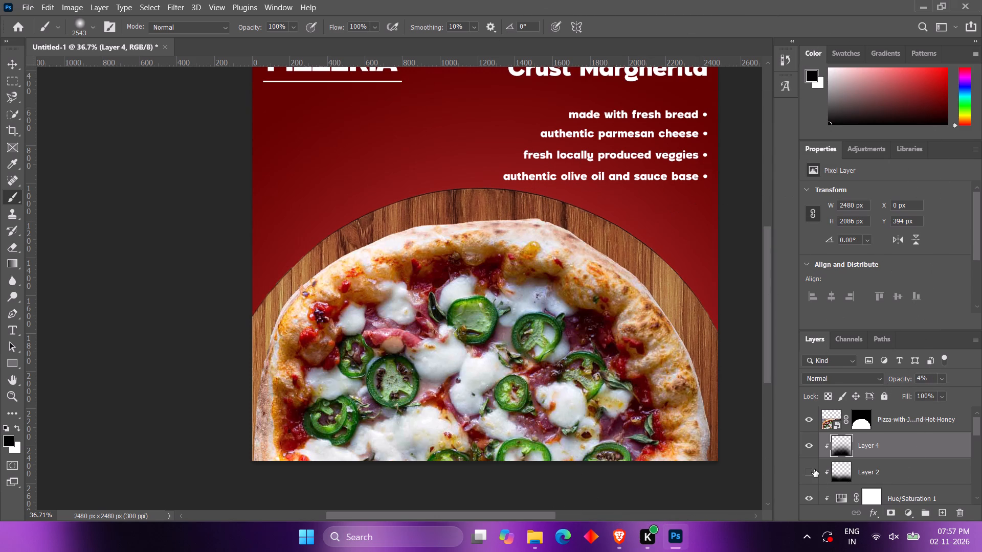
pyautogui.scroll(-2, 882, 467)
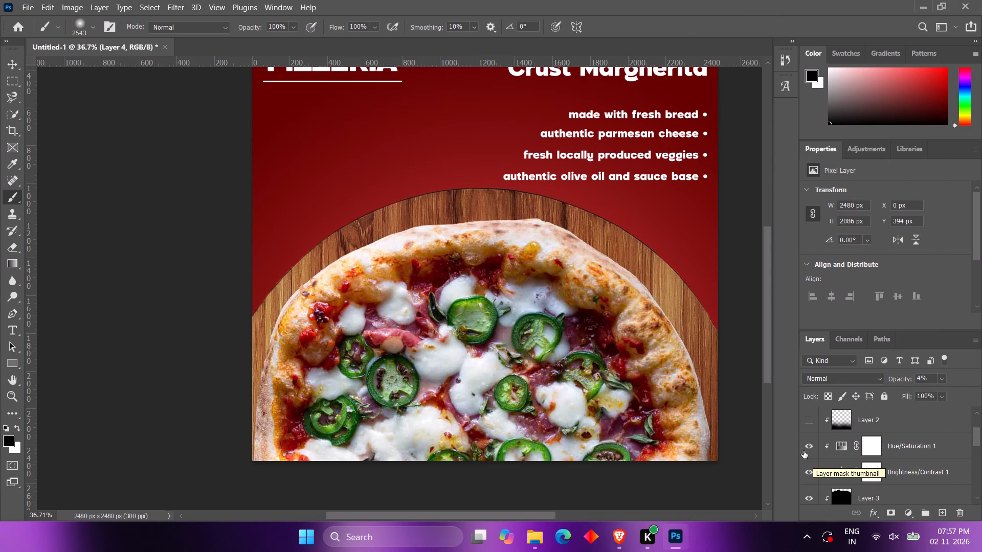
pyautogui.scroll(1, 829, 457)
pyautogui.click(804, 445)
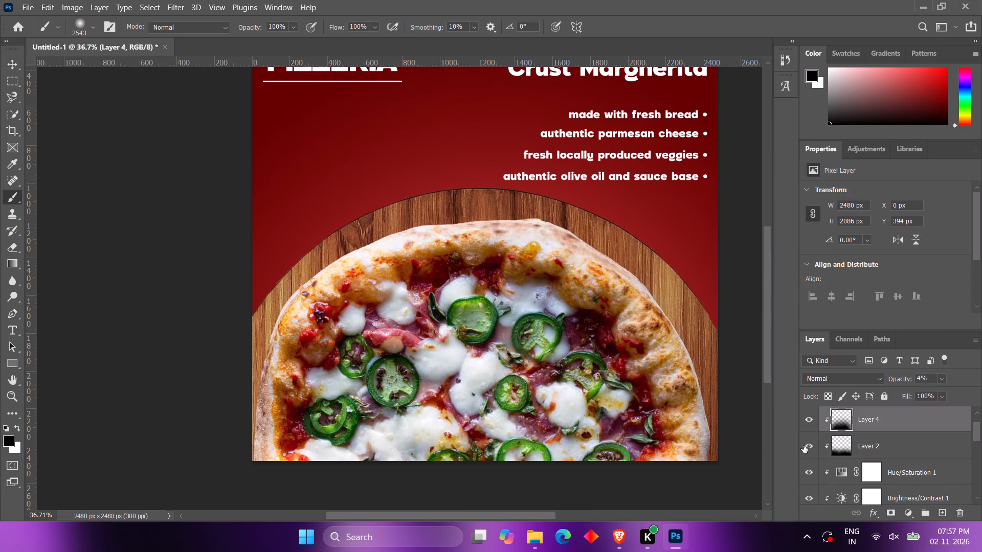
pyautogui.scroll(1, 653, 376)
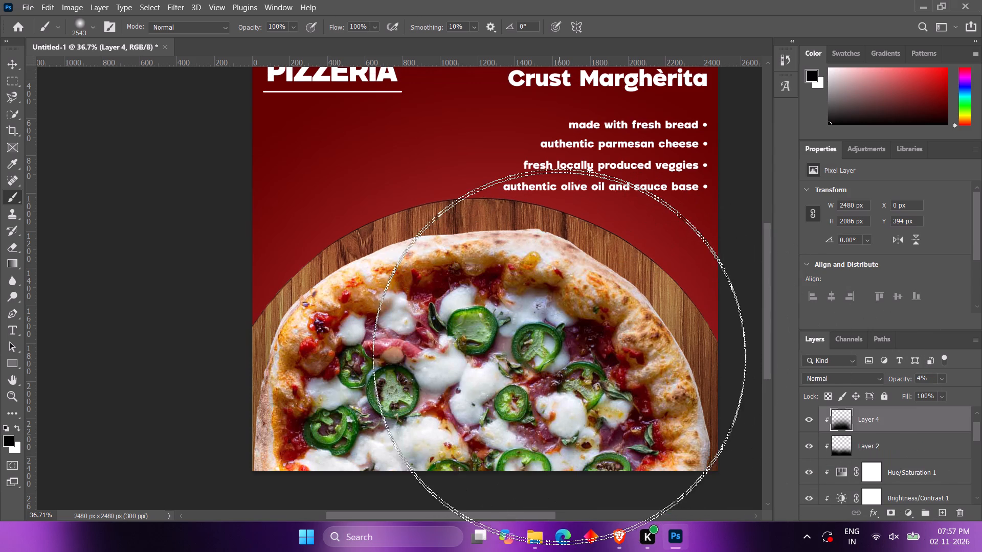
pyautogui.scroll(5, 557, 356)
pyautogui.keyDown('alt'); pyautogui.scroll(2, 476, 338); pyautogui.keyUp('alt')
pyautogui.scroll(4, 961, 439)
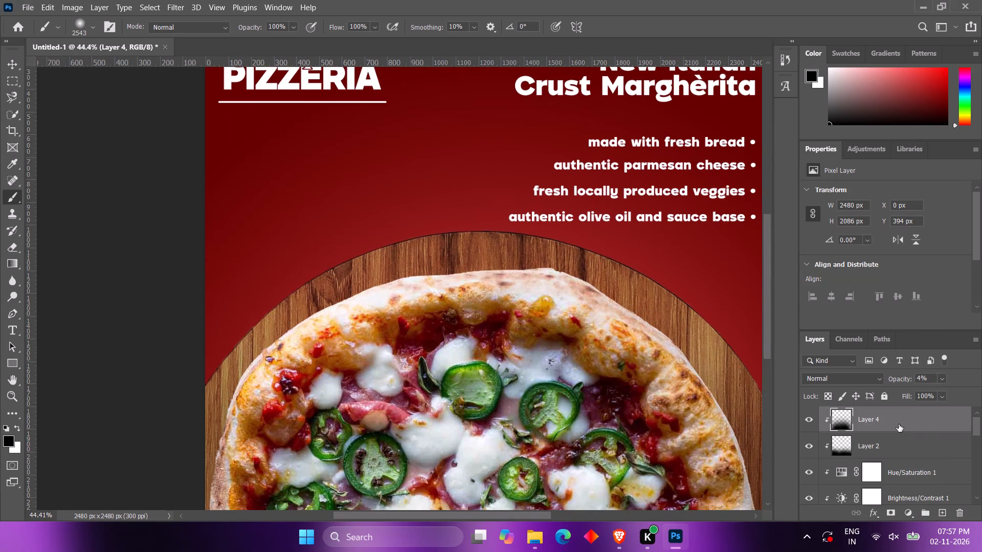
pyautogui.click(899, 424)
pyautogui.keyDown('alt'); pyautogui.scroll(-3, 552, 273); pyautogui.keyUp('alt')
pyautogui.keyDown('alt'); pyautogui.scroll(3, 552, 273); pyautogui.keyUp('alt')
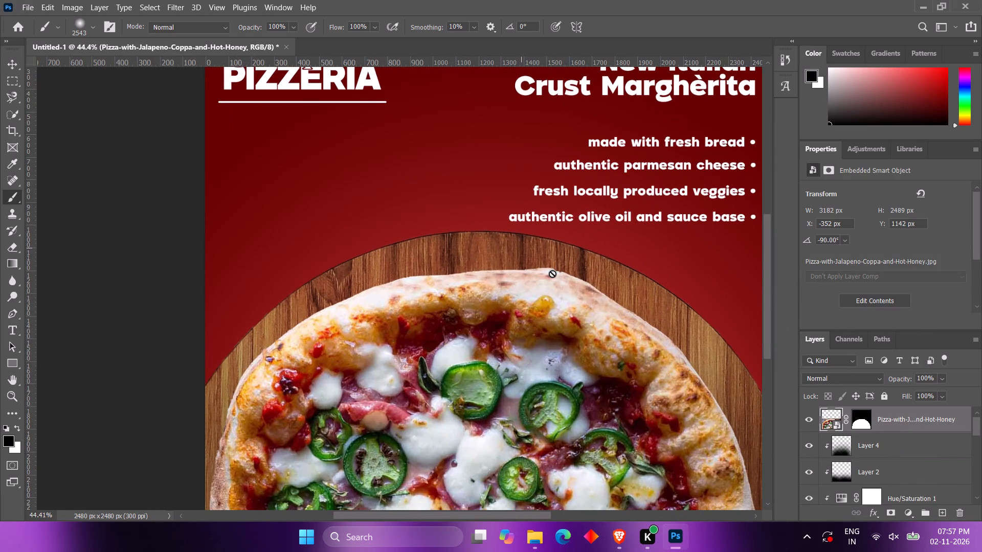
pyautogui.scroll(-9, 652, 374)
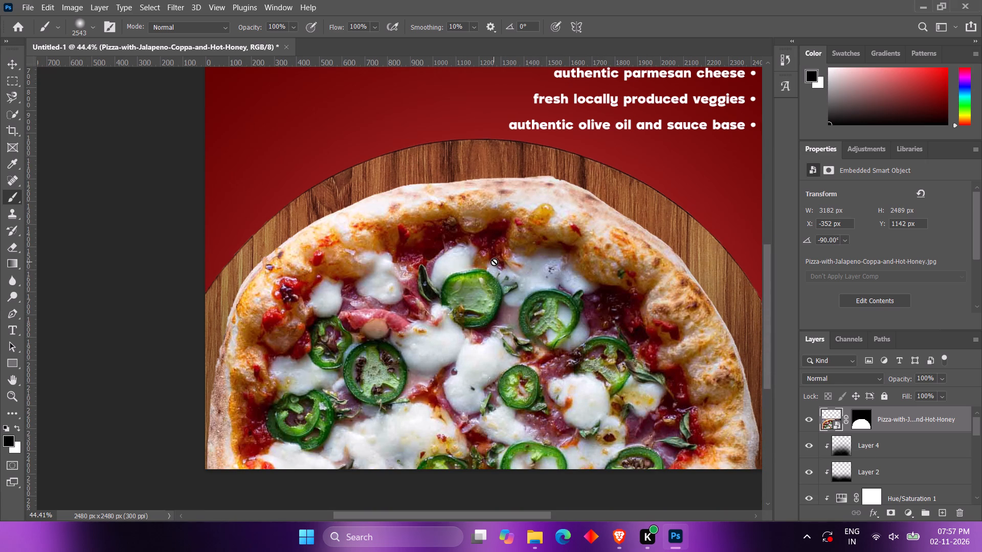
pyautogui.keyDown('alt'); pyautogui.scroll(-5, 497, 248); pyautogui.keyUp('alt')
# Delete both of the board's clipped shading layers, Layer 4 and Layer 2.
pyautogui.click(845, 446)
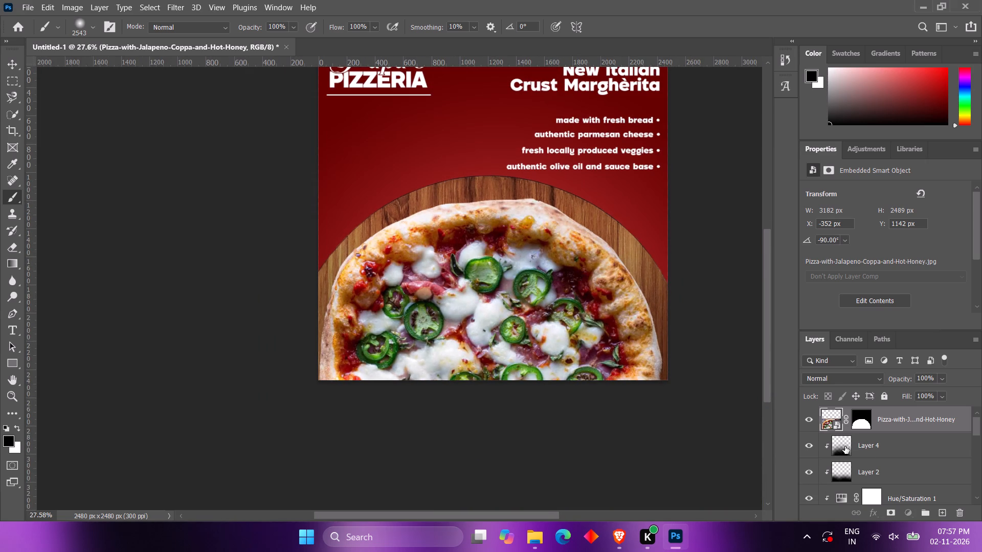
pyautogui.press('Delete')
pyautogui.press('Delete')
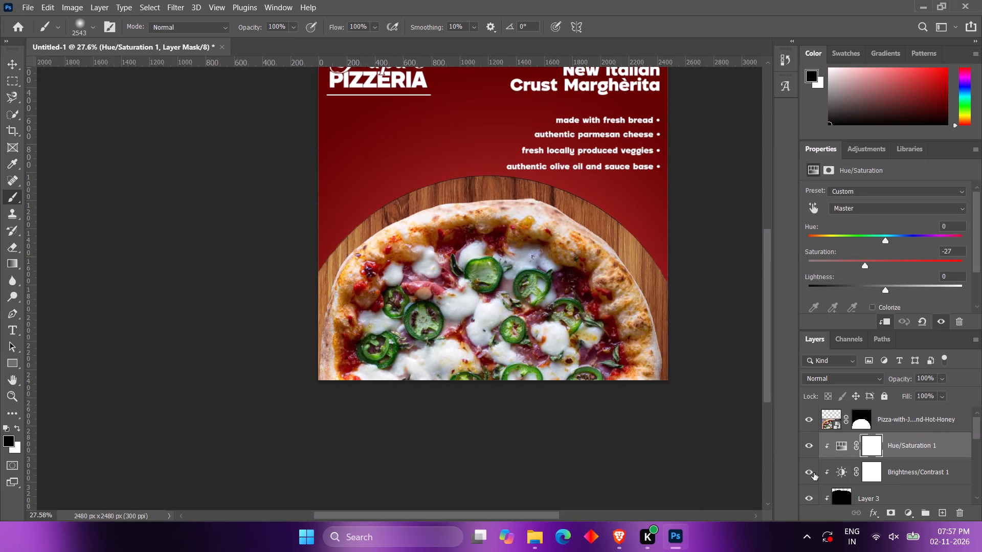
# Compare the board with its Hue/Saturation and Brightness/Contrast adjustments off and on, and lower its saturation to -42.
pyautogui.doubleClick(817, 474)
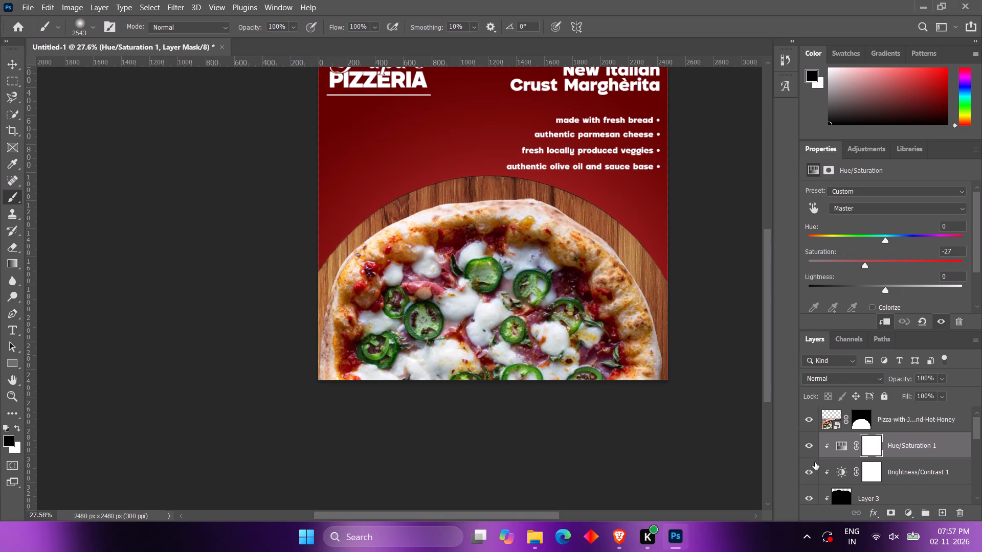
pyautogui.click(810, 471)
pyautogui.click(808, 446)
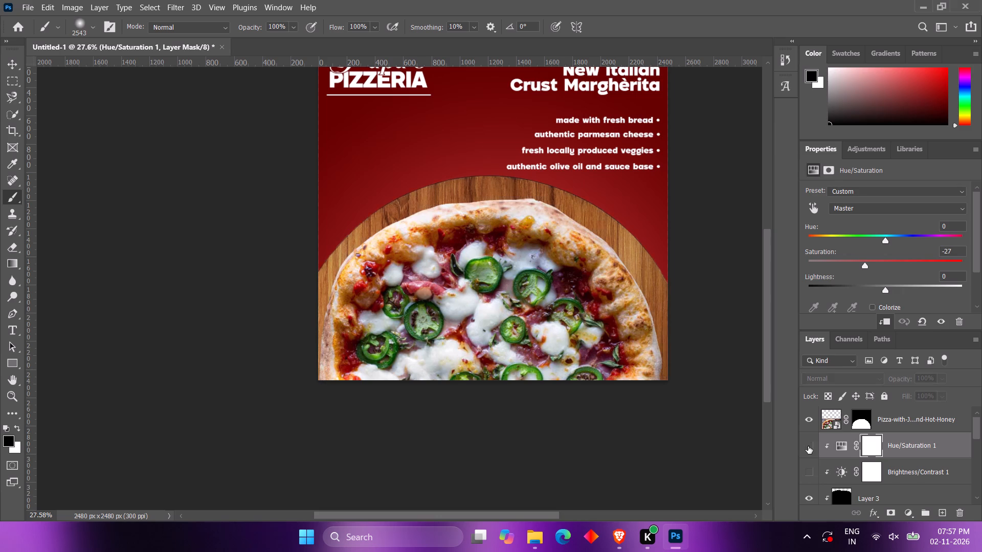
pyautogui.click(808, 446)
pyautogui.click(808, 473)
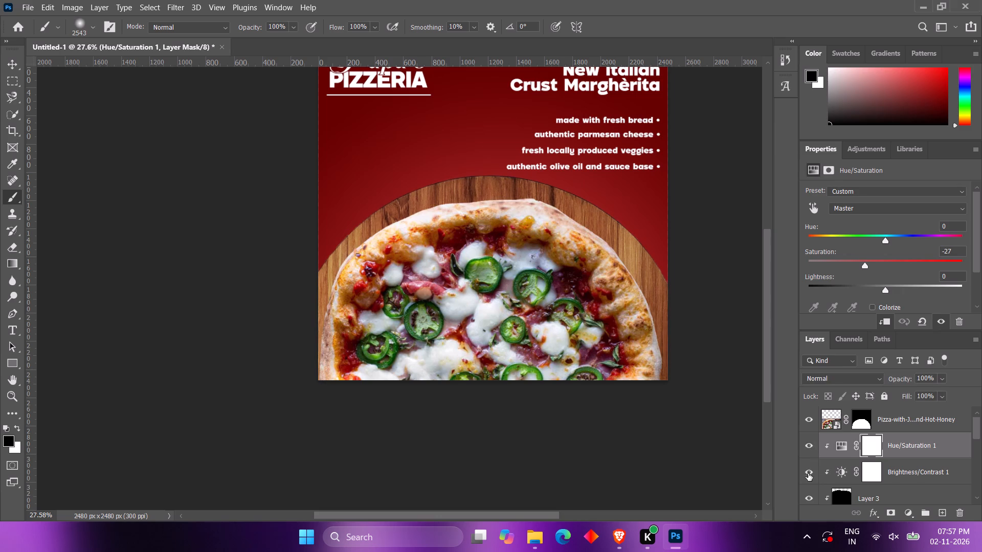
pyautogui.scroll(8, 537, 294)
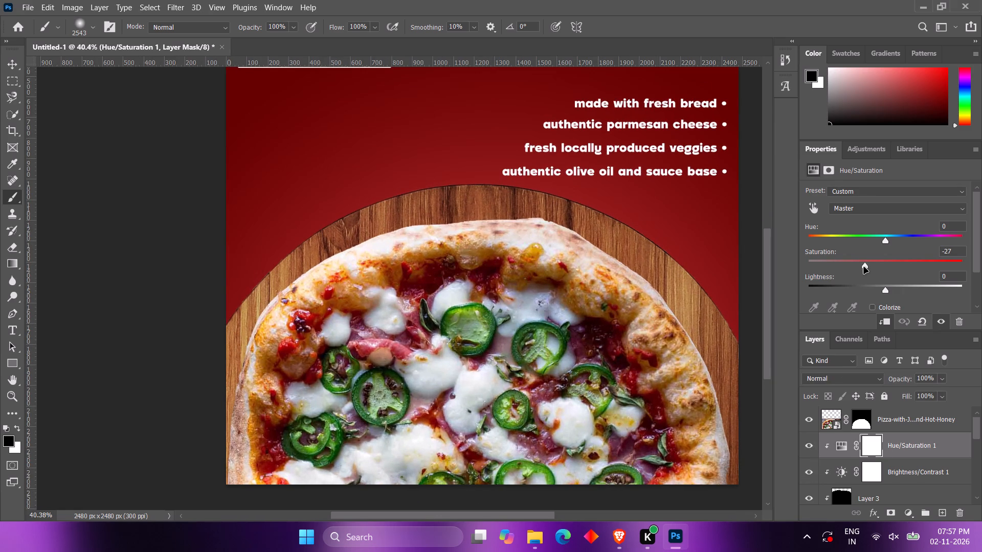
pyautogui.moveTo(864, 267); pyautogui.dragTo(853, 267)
# Raise the contrast of the board's Brightness/Contrast adjustment to its maximum.
pyautogui.click(845, 476)
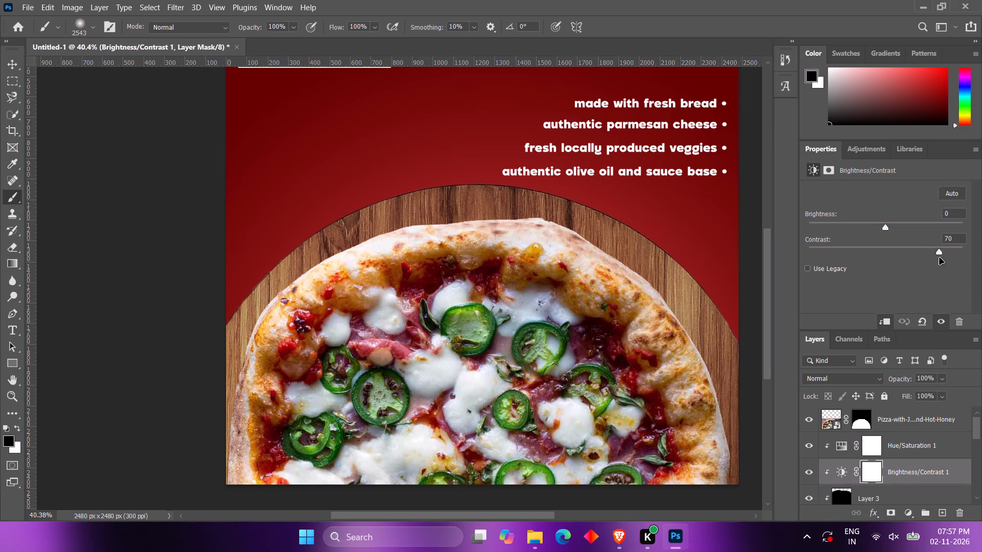
pyautogui.moveTo(940, 254); pyautogui.dragTo(981, 248)
# Set the board's Hue/Saturation adjustment to saturation -24 and lightness -20.
pyautogui.click(835, 440)
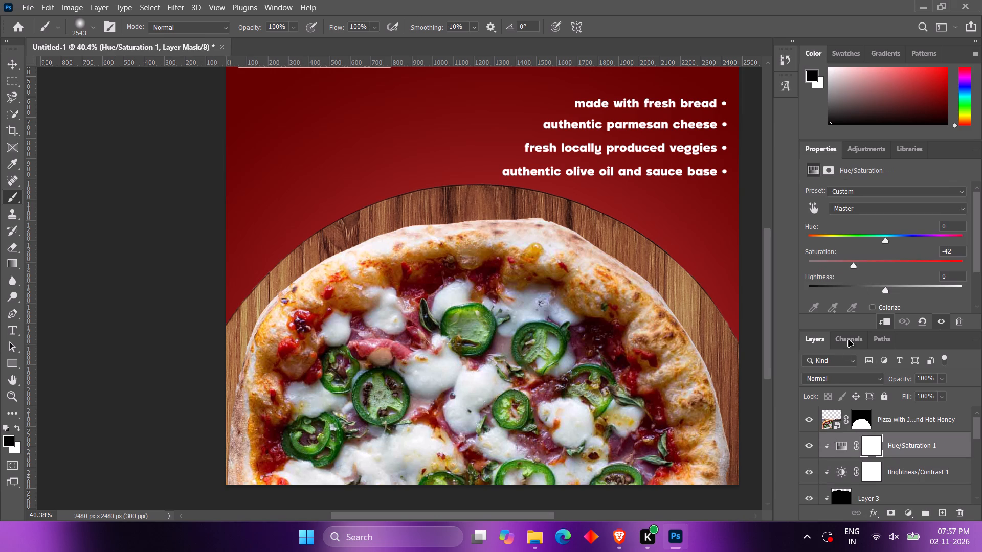
pyautogui.moveTo(885, 292); pyautogui.dragTo(871, 291)
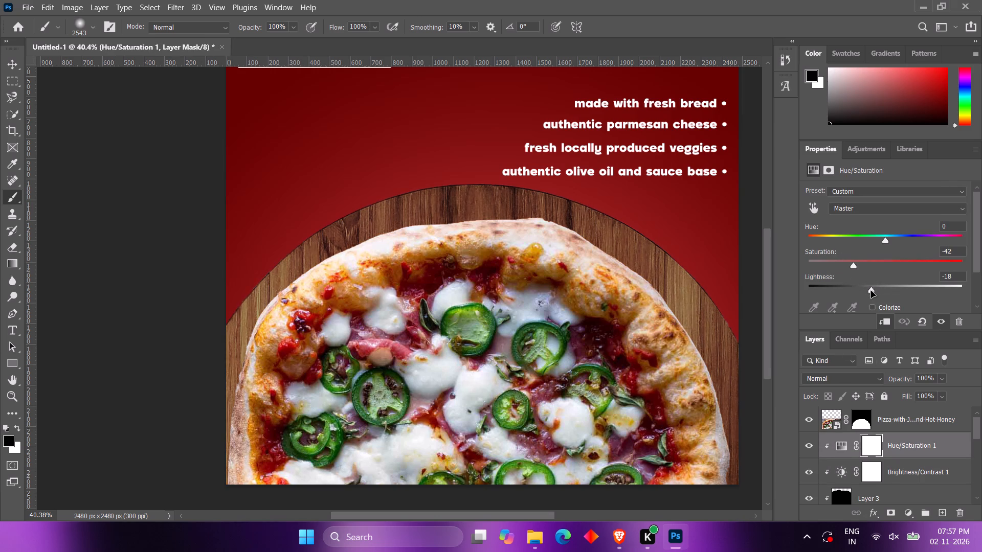
pyautogui.moveTo(871, 291); pyautogui.dragTo(875, 291)
pyautogui.moveTo(854, 267); pyautogui.dragTo(867, 267)
pyautogui.click(874, 289)
# Paint soft black dabs over the centre of the Hue/Saturation adjustment's mask, around the board's upper area, with a 1704 px brush.
pyautogui.keyDown('alt'); pyautogui.scroll(-6, 516, 300); pyautogui.keyUp('alt')
pyautogui.keyDown('alt'); pyautogui.scroll(9, 509, 301); pyautogui.keyUp('alt')
pyautogui.keyDown('alt'); pyautogui.scroll(-2, 539, 265); pyautogui.keyUp('alt')
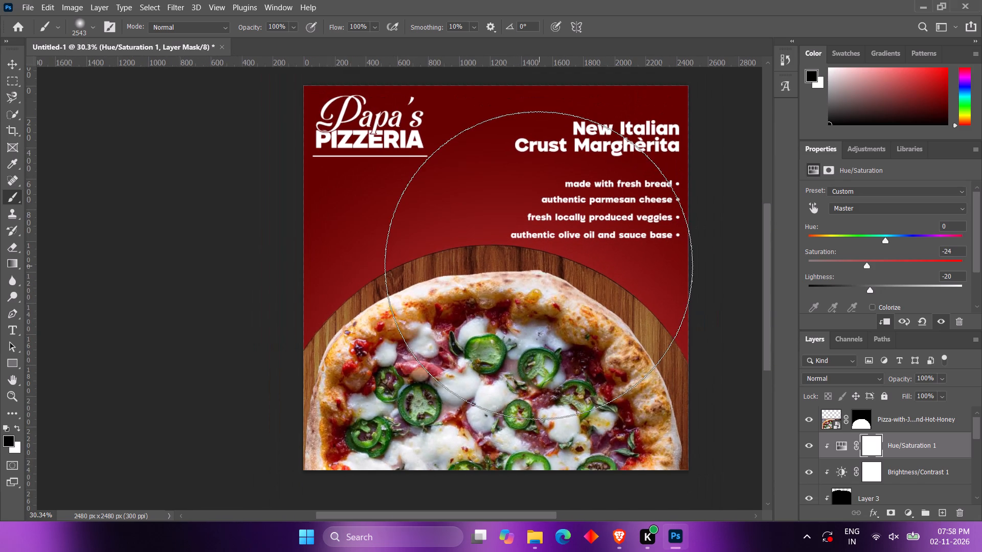
pyautogui.scroll(-3, 539, 265)
pyautogui.keyDown('alt'); pyautogui.scroll(11, 521, 266); pyautogui.keyUp('alt')
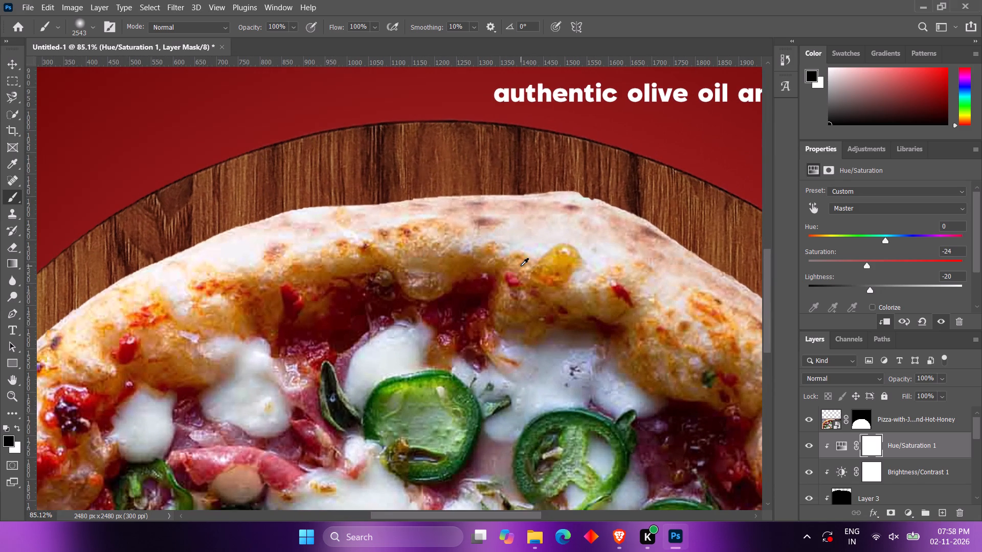
pyautogui.keyDown('alt'); pyautogui.scroll(-8, 521, 266); pyautogui.keyUp('alt')
pyautogui.scroll(1, 521, 266)
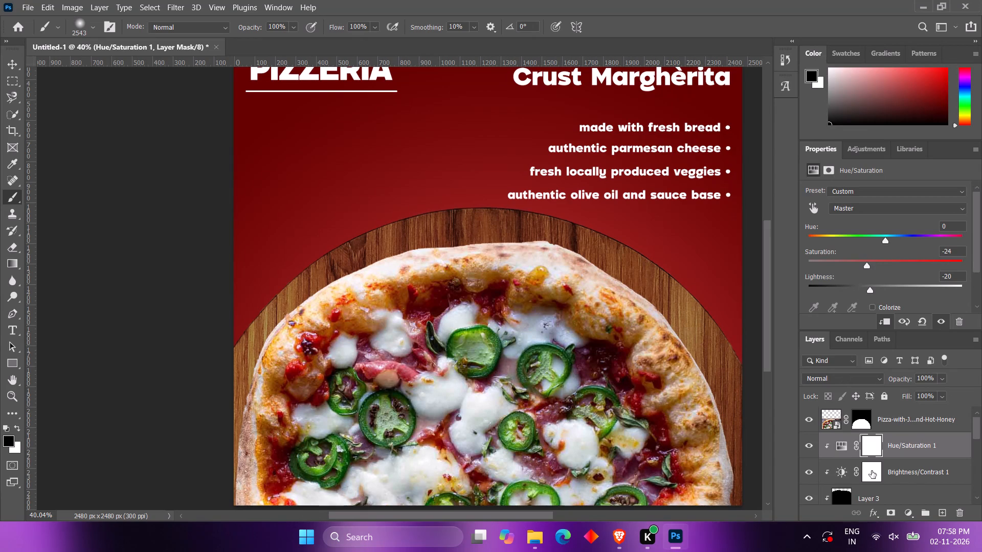
pyautogui.keyDown('alt'); pyautogui.moveTo(566, 341); pyautogui.dragTo(437, 349, button='right'); pyautogui.keyUp('alt')
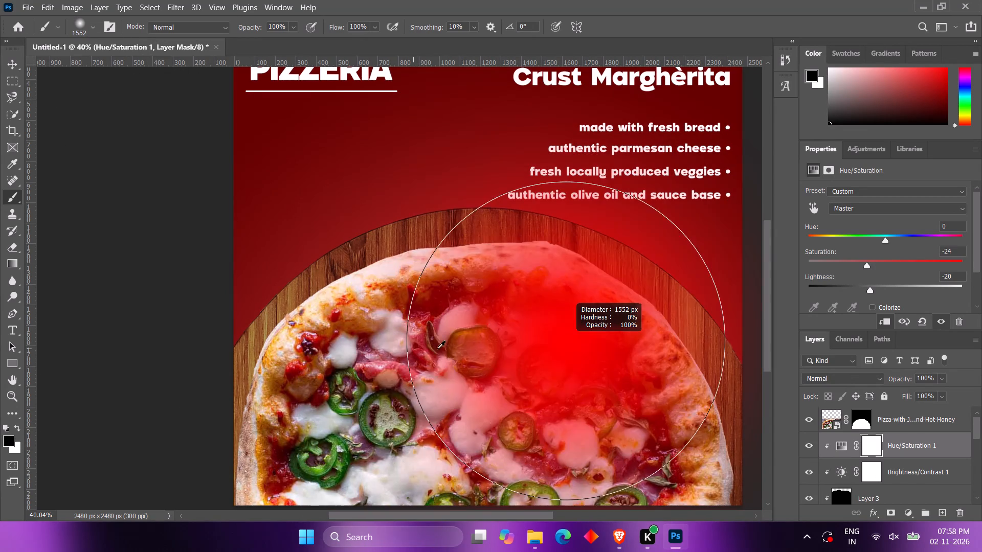
pyautogui.keyDown('alt'); pyautogui.moveTo(452, 294); pyautogui.dragTo(473, 298, button='right'); pyautogui.keyUp('alt')
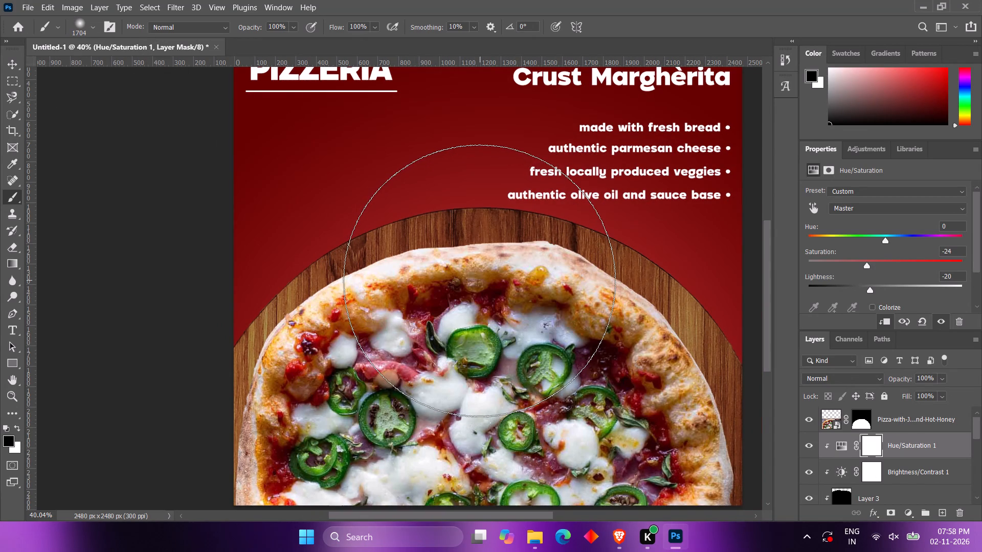
pyautogui.click(432, 289)
pyautogui.click(509, 264)
# Reduce the opacity of the board's Hue/Saturation adjustment layer to 51%.
pyautogui.click(944, 385)
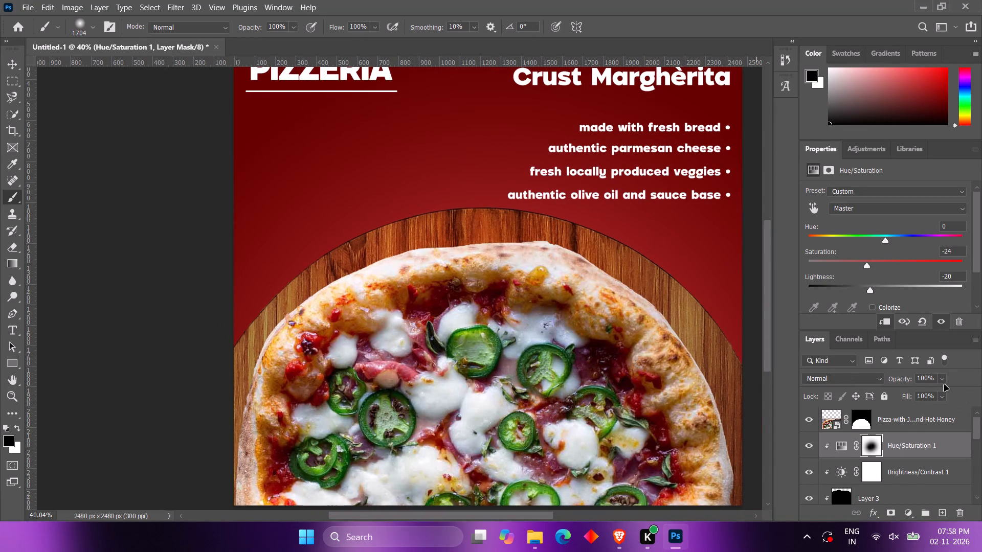
pyautogui.click(941, 381)
pyautogui.click(927, 393)
pyautogui.click(954, 377)
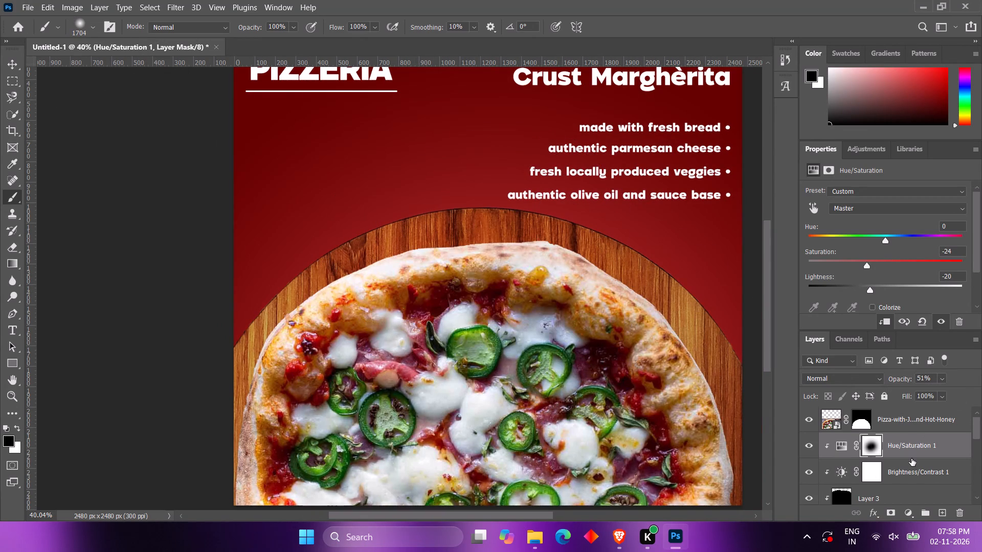
# Undo the opacity reduction and the black dabs on the board's Hue/Saturation mask.
pyautogui.hotkey('ctrl', 'z')
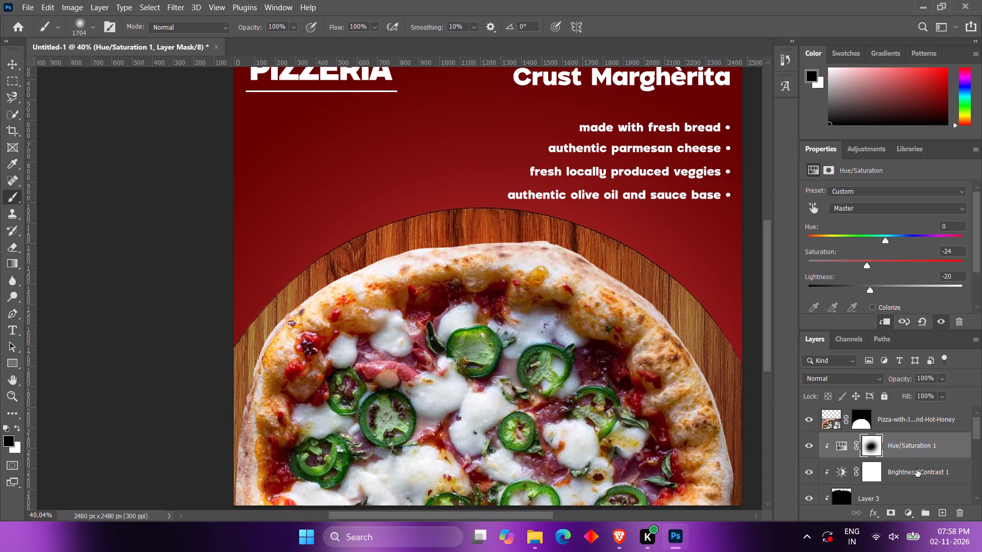
pyautogui.hotkey('ctrl', 'z')
pyautogui.hotkey('ctrl', 'z')
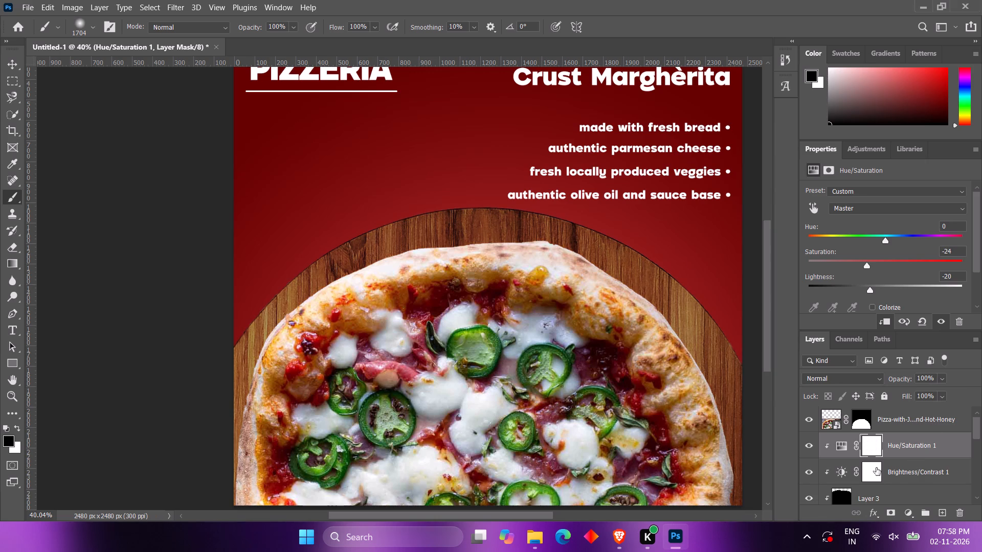
# Dab soft black at 41% brush opacity, size 1924 px, over the board's upper area on the Hue/Saturation mask.
pyautogui.click(339, 0)
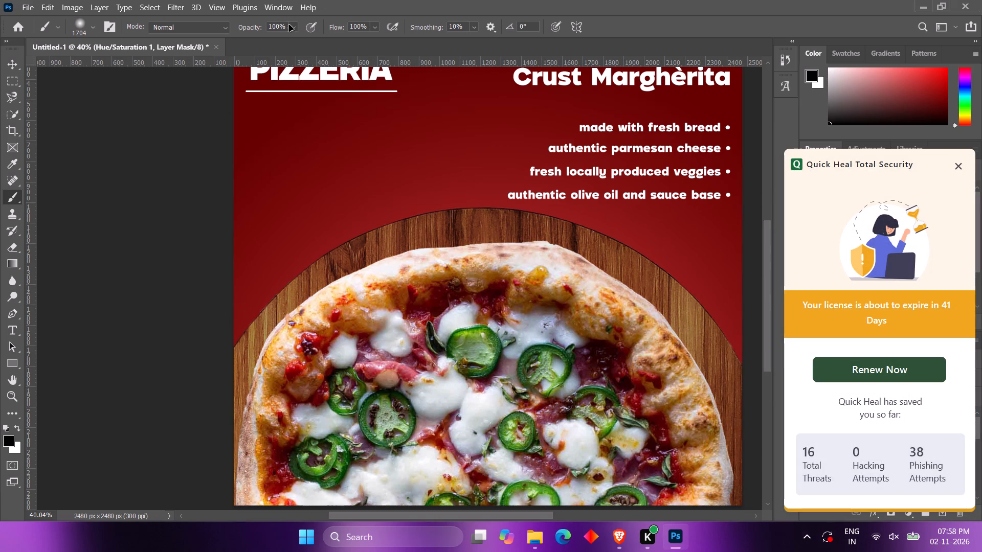
pyautogui.click(293, 28)
pyautogui.click(273, 43)
pyautogui.click(957, 168)
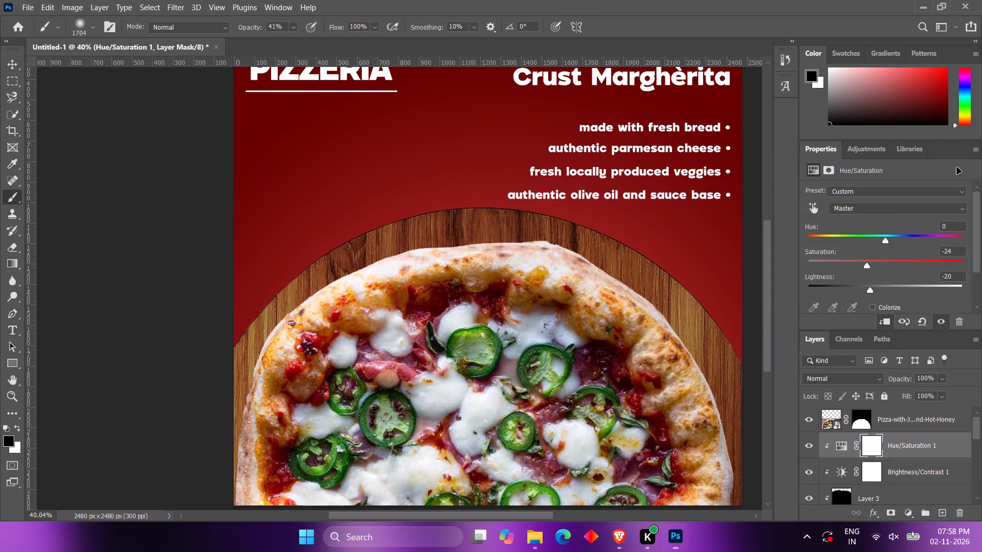
pyautogui.keyDown('alt'); pyautogui.moveTo(475, 295); pyautogui.dragTo(504, 299, button='right'); pyautogui.keyUp('alt')
pyautogui.click(477, 292)
# Dab the same soft black brush twice over the board's upper area on the Brightness/Contrast mask.
pyautogui.click(879, 468)
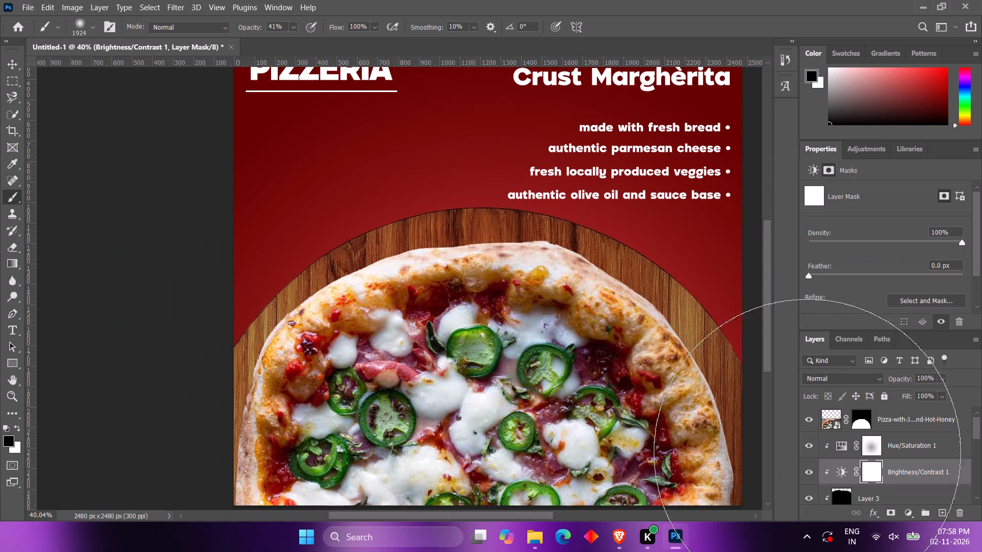
pyautogui.click(468, 290)
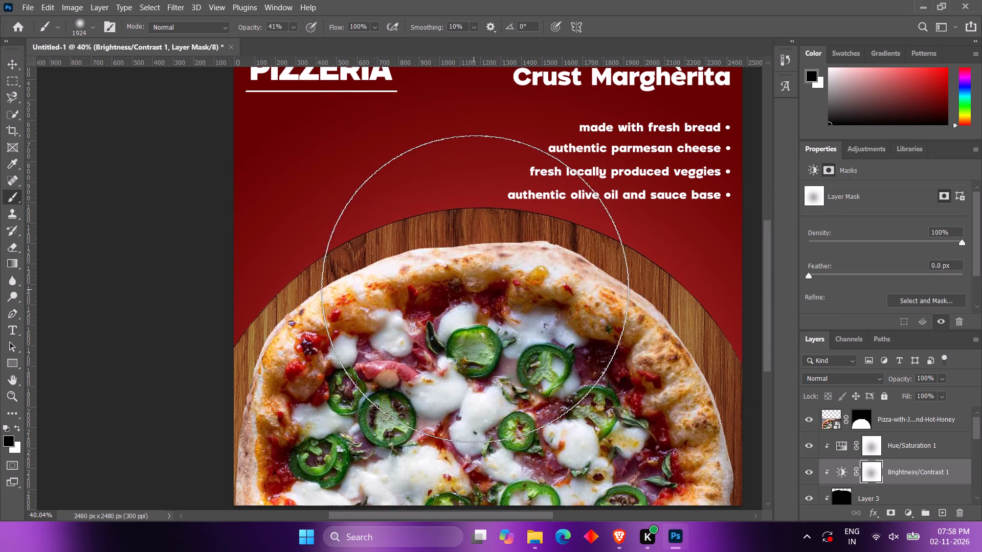
pyautogui.click(479, 288)
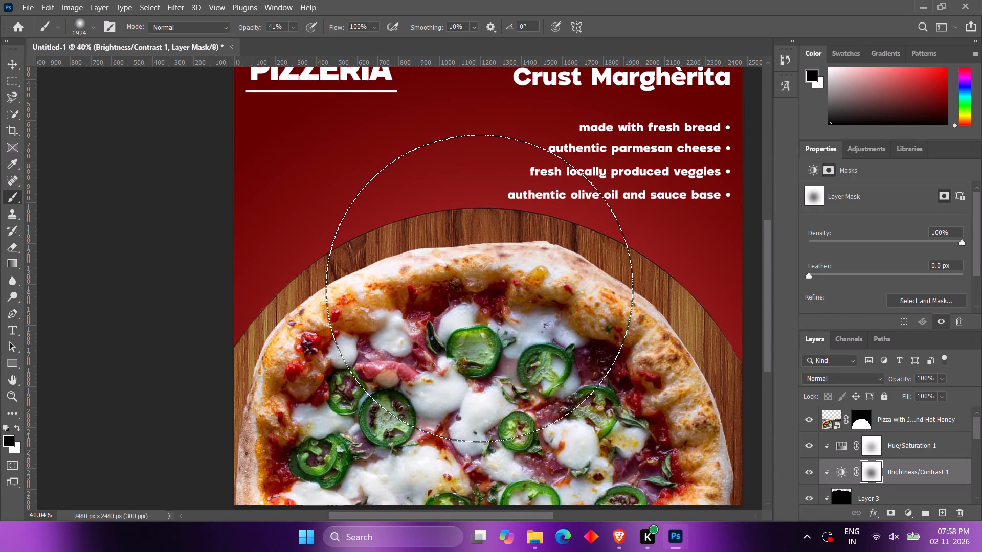
# Add another soft black dab near the board's top on the Hue/Saturation mask.
pyautogui.click(867, 449)
pyautogui.click(476, 263)
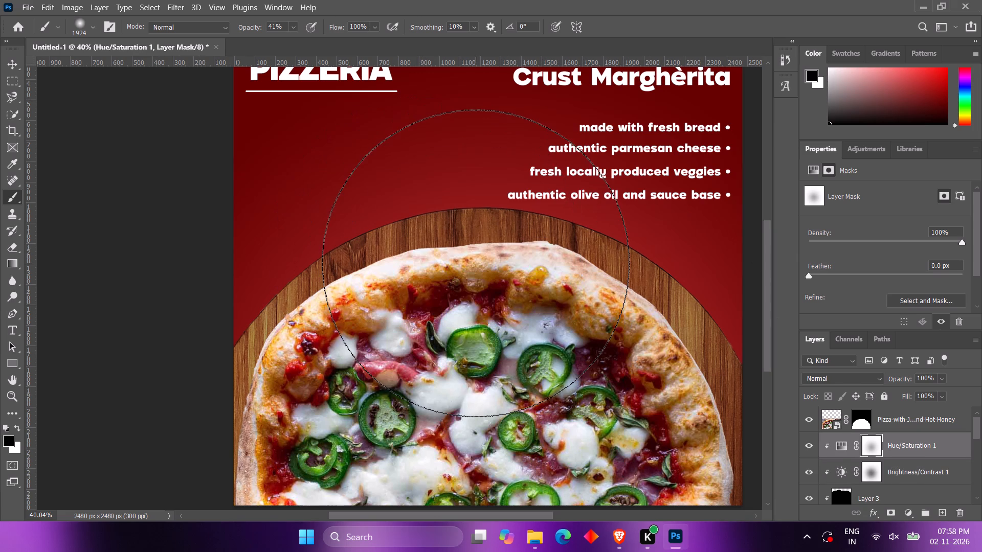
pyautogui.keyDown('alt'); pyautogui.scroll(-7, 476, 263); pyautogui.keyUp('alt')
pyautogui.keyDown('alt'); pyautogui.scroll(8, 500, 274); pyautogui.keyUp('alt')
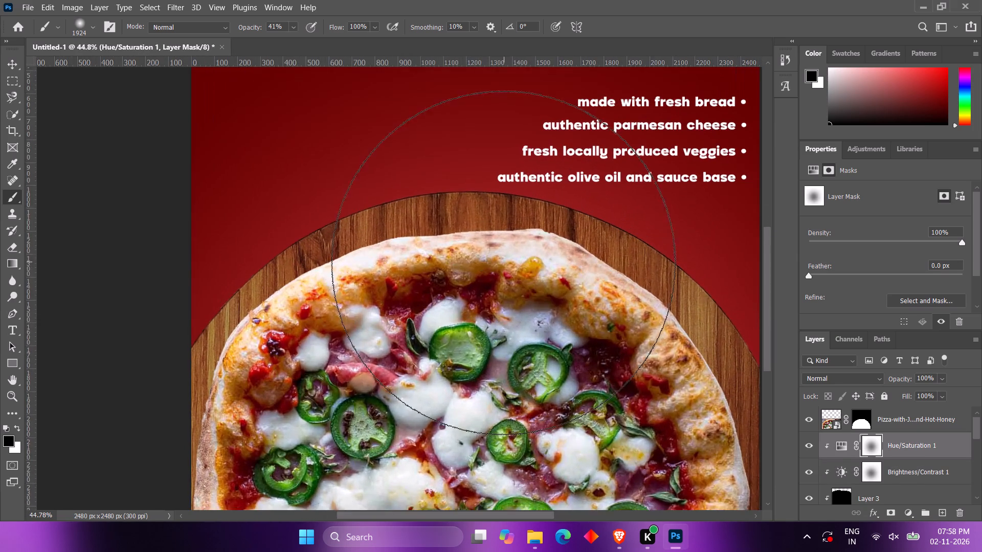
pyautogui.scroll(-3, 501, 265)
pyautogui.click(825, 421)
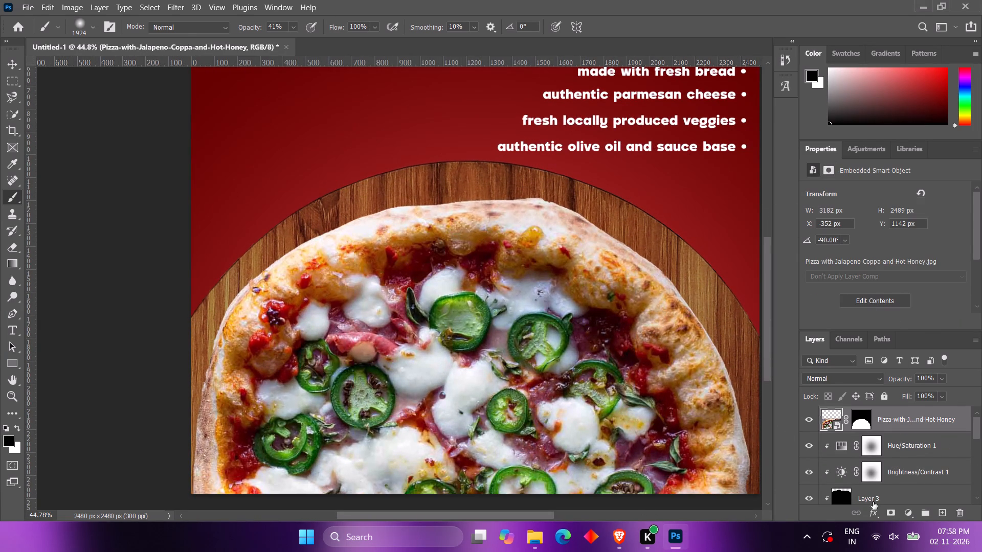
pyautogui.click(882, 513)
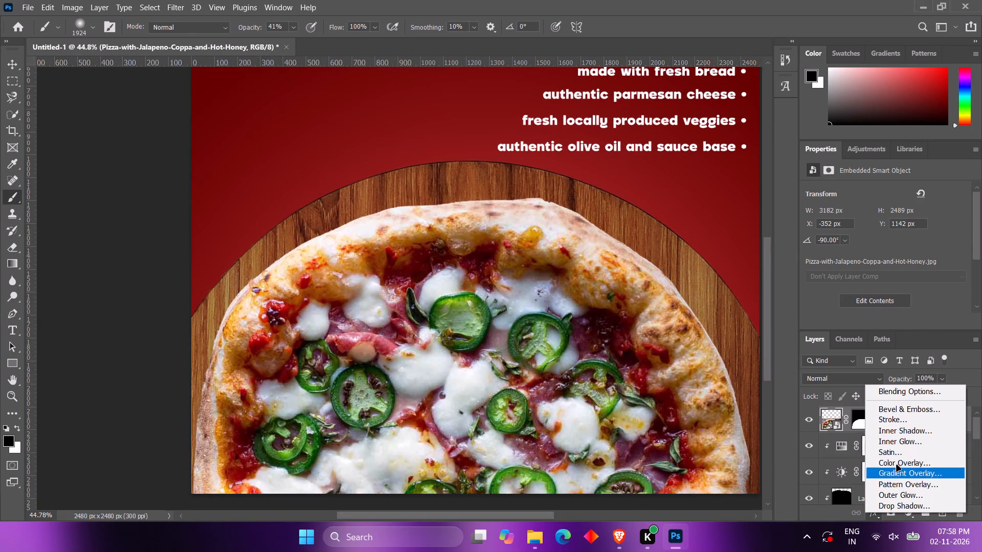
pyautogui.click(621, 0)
# Group the pizza layer with the board layer, its shading layer and both clipped adjustments.
pyautogui.keyDown('alt'); pyautogui.scroll(-5, 449, 294); pyautogui.keyUp('alt')
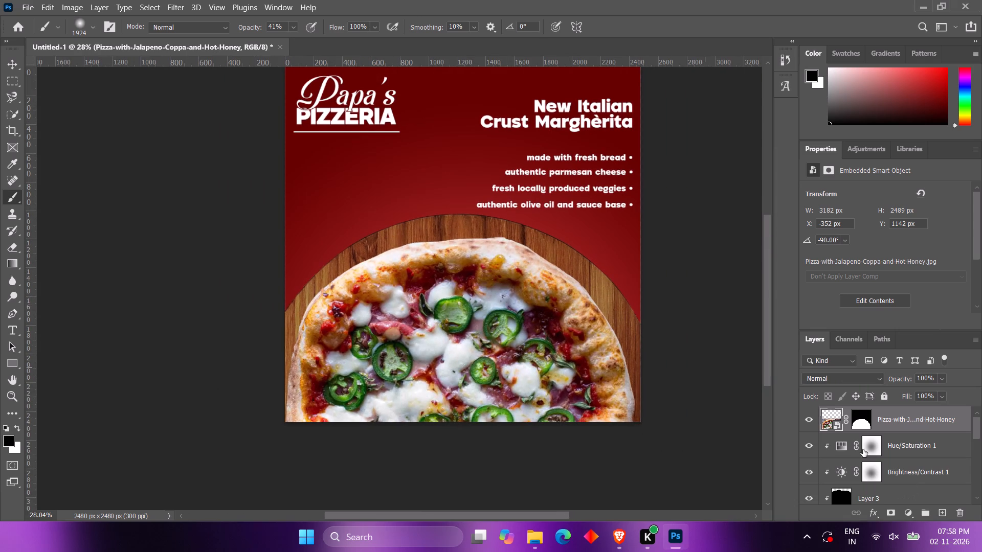
pyautogui.scroll(-2, 881, 476)
pyautogui.keyDown('shift'); pyautogui.click(902, 469); pyautogui.keyUp('shift')
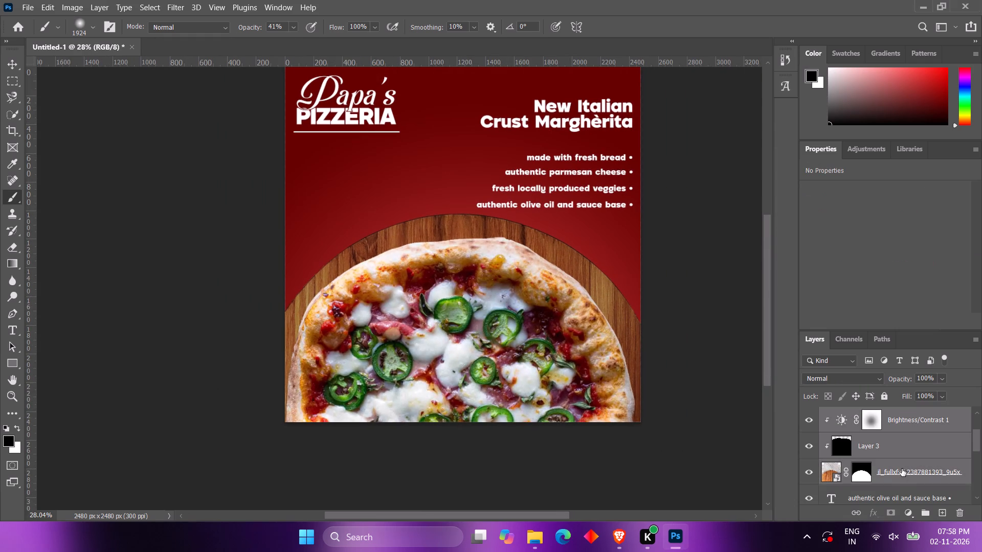
pyautogui.hotkey('ctrl', 'g')
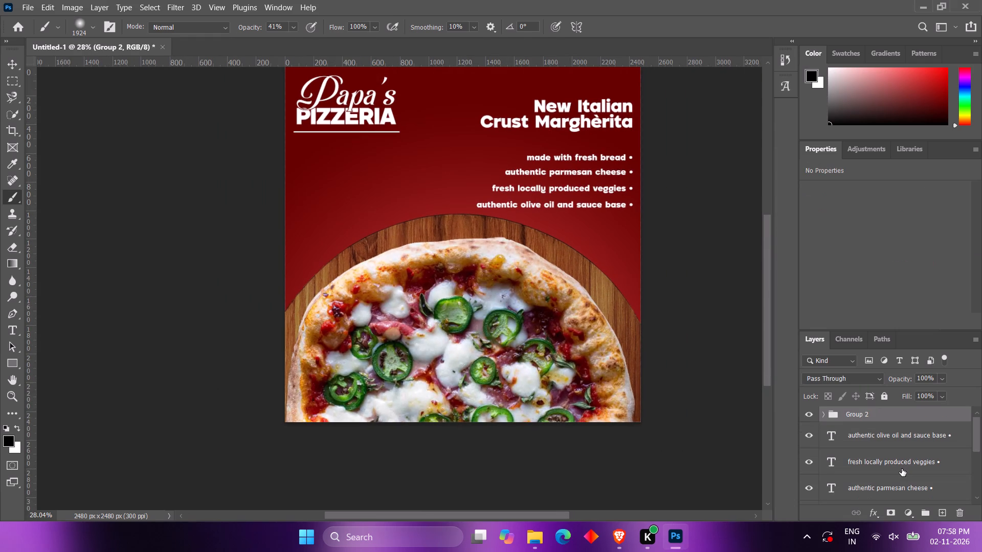
# Rotate the pizza-and-board group 25.45° clockwise around a pivot near the middle of the poster's bottom edge.
pyautogui.hotkey('ctrl', 't')
pyautogui.scroll(2, 564, 309)
pyautogui.keyDown('alt'); pyautogui.scroll(-9, 563, 310); pyautogui.keyUp('alt')
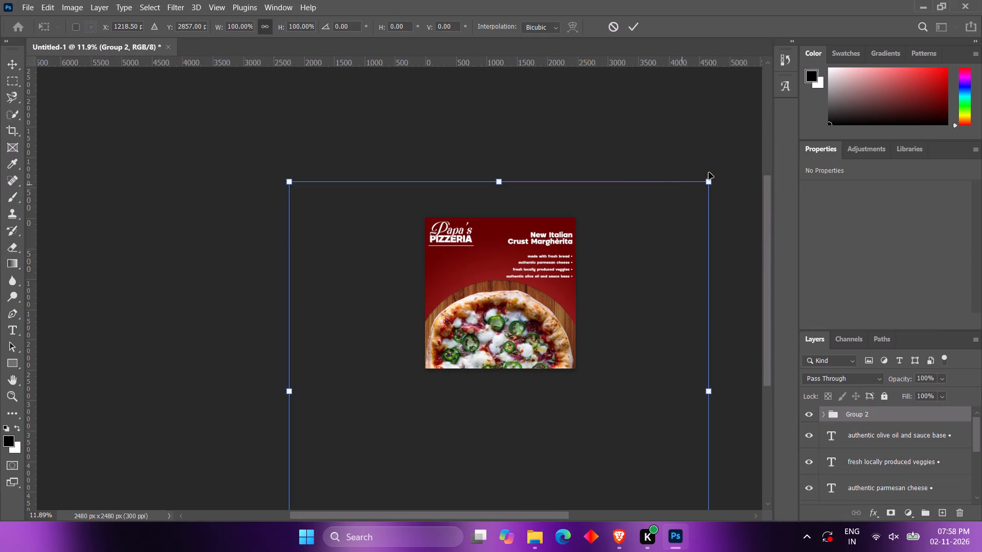
pyautogui.click(712, 171)
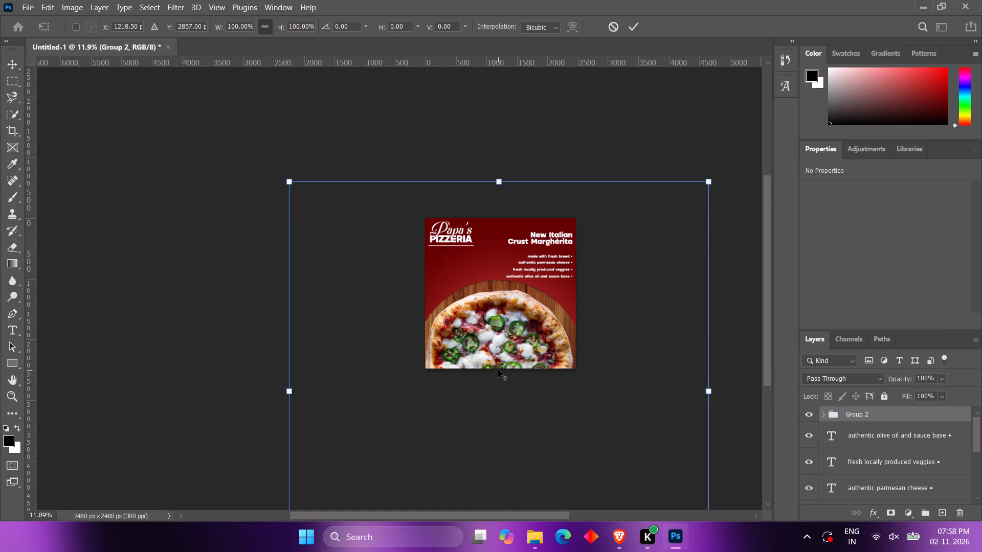
pyautogui.keyDown('alt'); pyautogui.click(498, 370); pyautogui.keyUp('alt')
pyautogui.moveTo(712, 157); pyautogui.dragTo(756, 212)
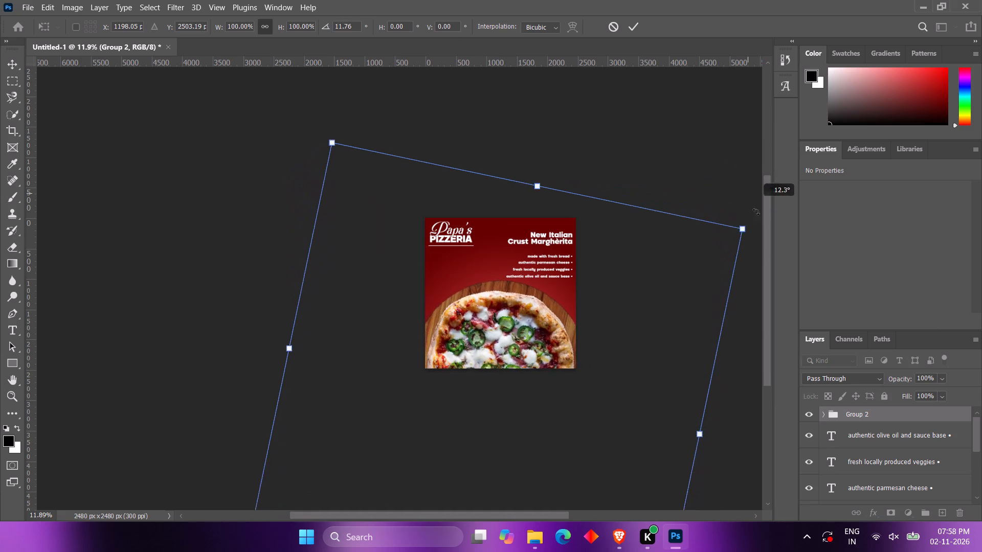
pyautogui.moveTo(756, 212); pyautogui.dragTo(752, 258)
pyautogui.click(460, 321)
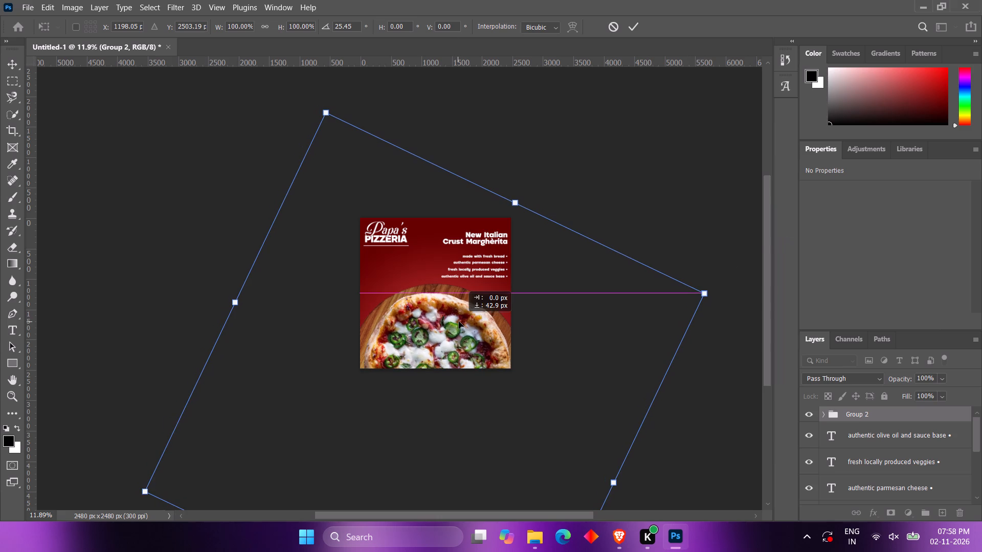
pyautogui.click(633, 34)
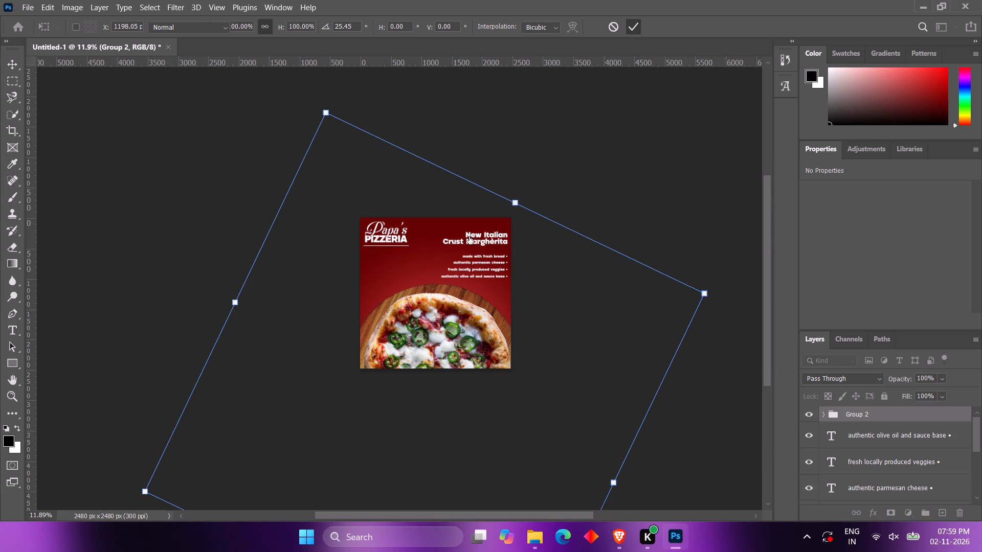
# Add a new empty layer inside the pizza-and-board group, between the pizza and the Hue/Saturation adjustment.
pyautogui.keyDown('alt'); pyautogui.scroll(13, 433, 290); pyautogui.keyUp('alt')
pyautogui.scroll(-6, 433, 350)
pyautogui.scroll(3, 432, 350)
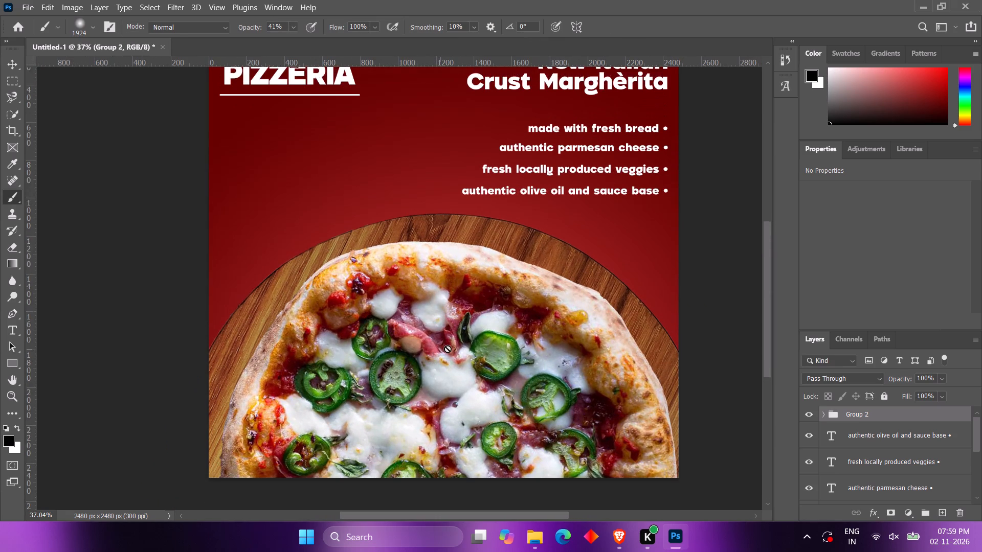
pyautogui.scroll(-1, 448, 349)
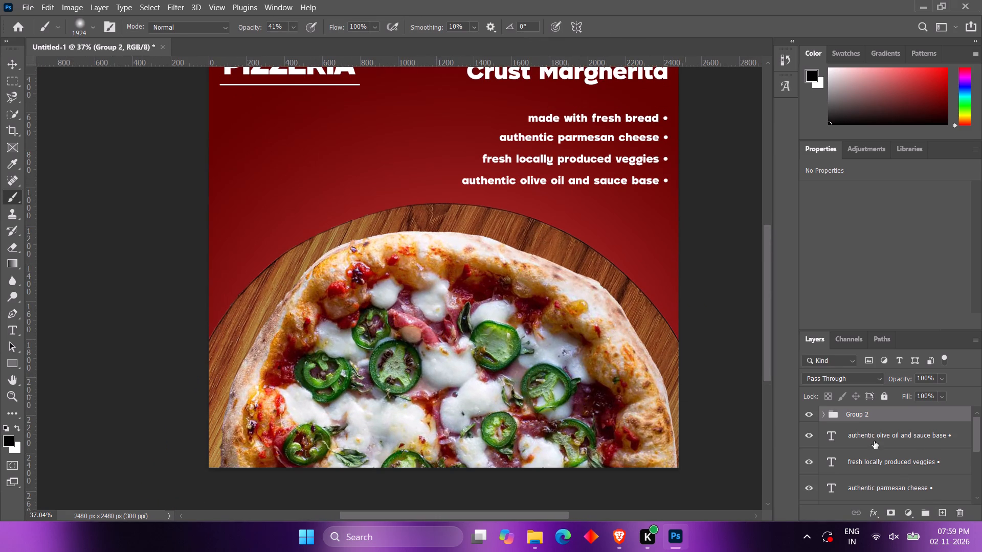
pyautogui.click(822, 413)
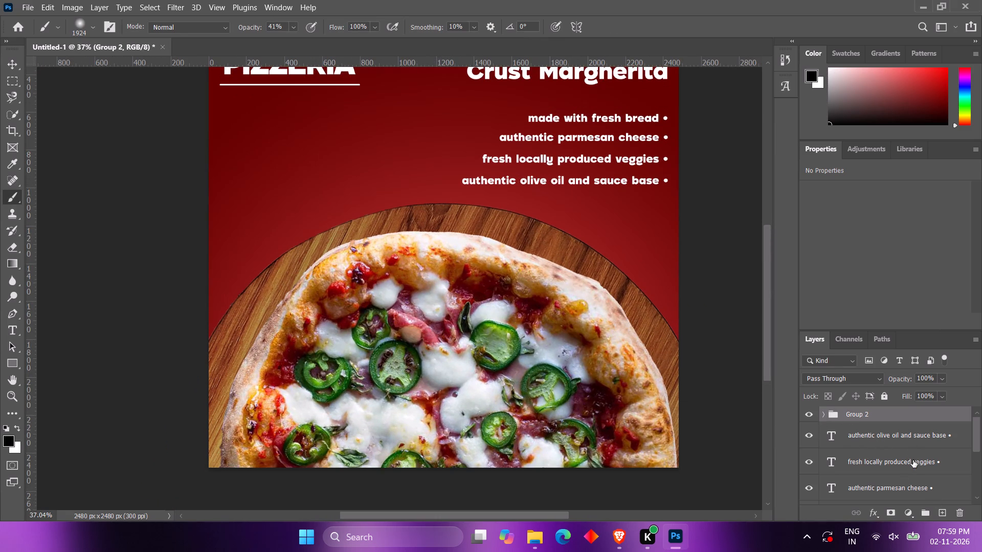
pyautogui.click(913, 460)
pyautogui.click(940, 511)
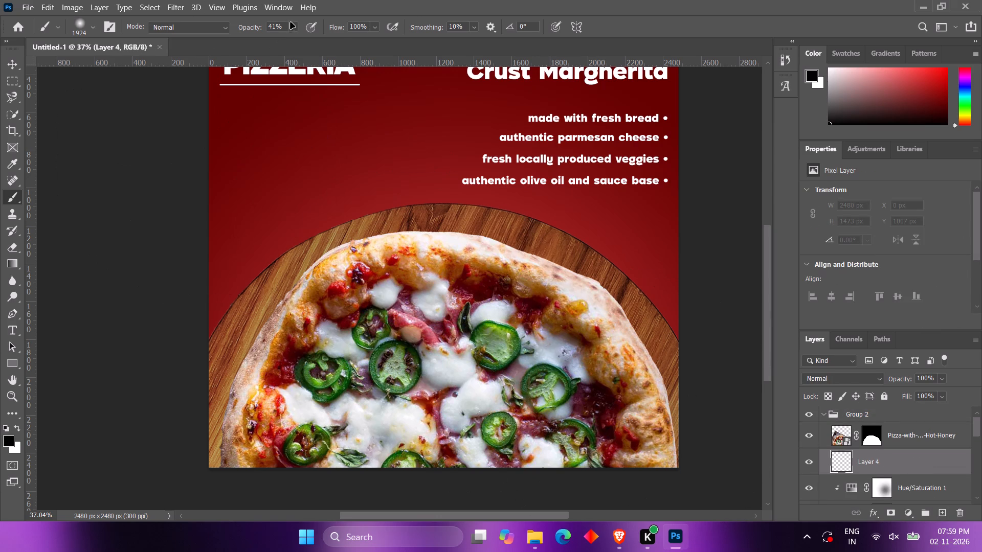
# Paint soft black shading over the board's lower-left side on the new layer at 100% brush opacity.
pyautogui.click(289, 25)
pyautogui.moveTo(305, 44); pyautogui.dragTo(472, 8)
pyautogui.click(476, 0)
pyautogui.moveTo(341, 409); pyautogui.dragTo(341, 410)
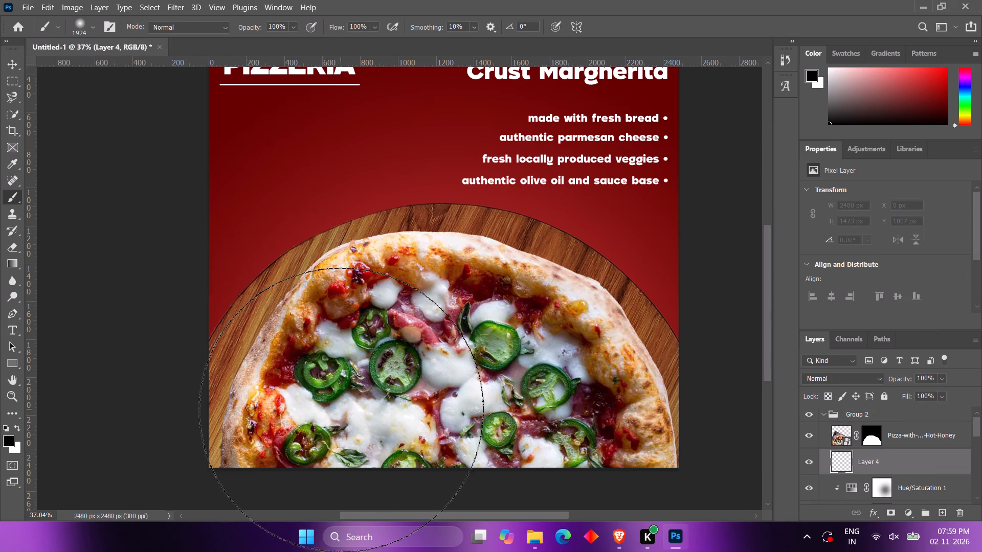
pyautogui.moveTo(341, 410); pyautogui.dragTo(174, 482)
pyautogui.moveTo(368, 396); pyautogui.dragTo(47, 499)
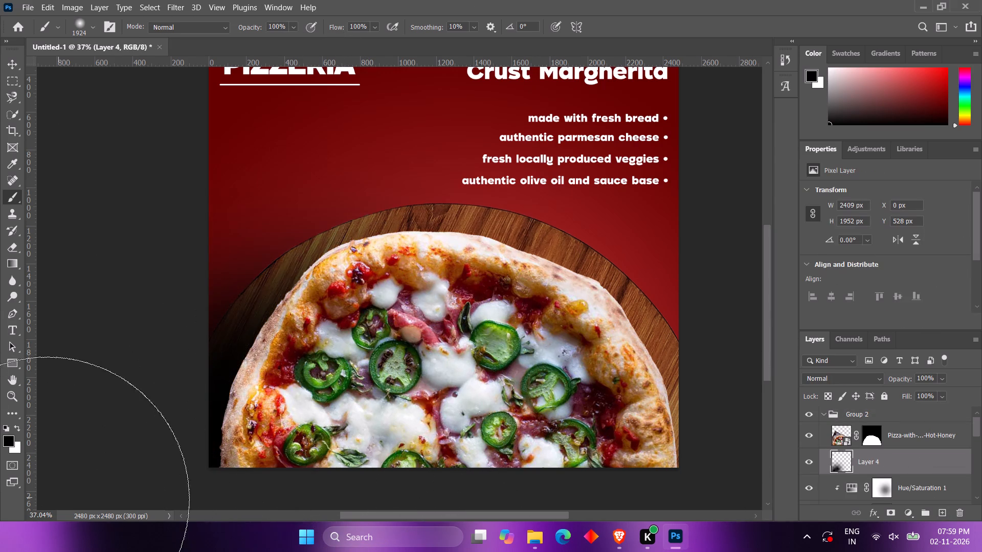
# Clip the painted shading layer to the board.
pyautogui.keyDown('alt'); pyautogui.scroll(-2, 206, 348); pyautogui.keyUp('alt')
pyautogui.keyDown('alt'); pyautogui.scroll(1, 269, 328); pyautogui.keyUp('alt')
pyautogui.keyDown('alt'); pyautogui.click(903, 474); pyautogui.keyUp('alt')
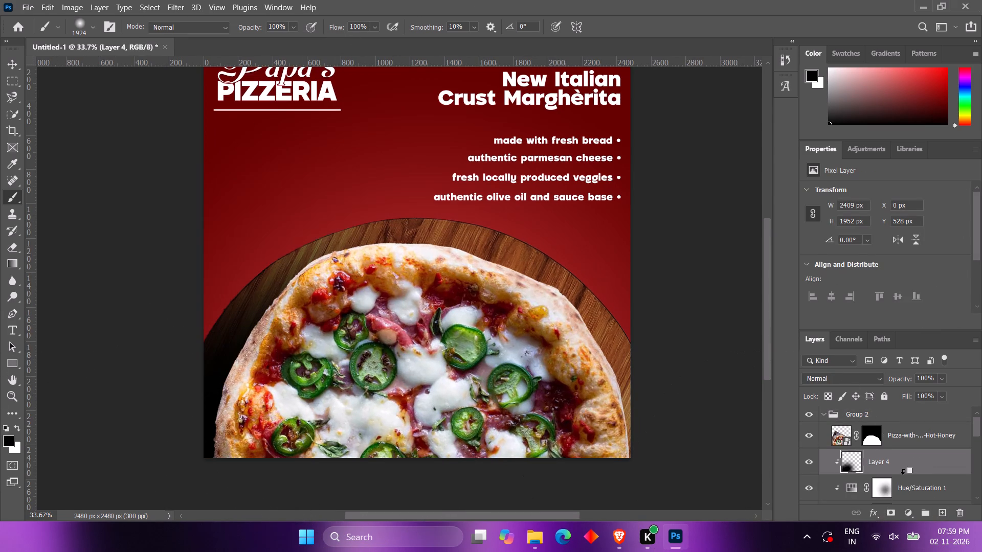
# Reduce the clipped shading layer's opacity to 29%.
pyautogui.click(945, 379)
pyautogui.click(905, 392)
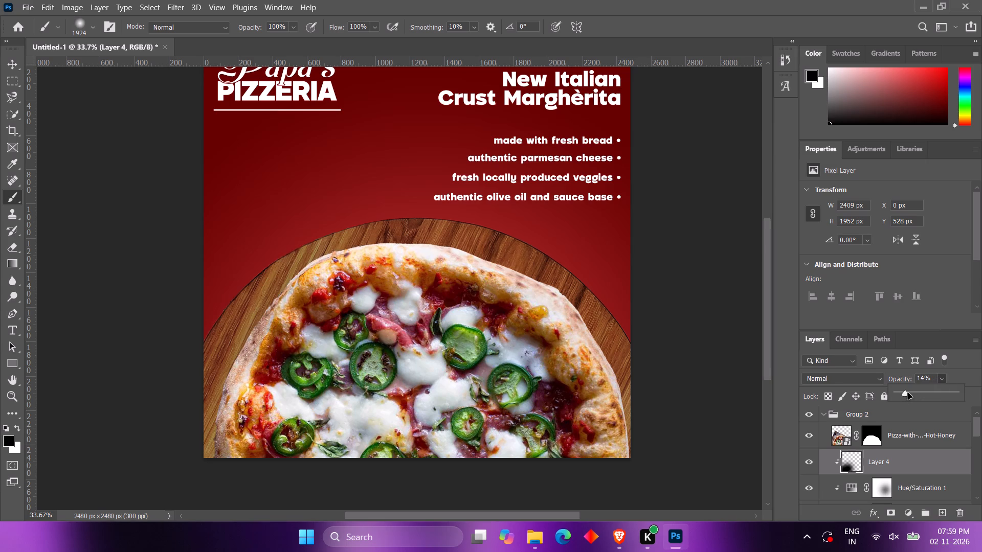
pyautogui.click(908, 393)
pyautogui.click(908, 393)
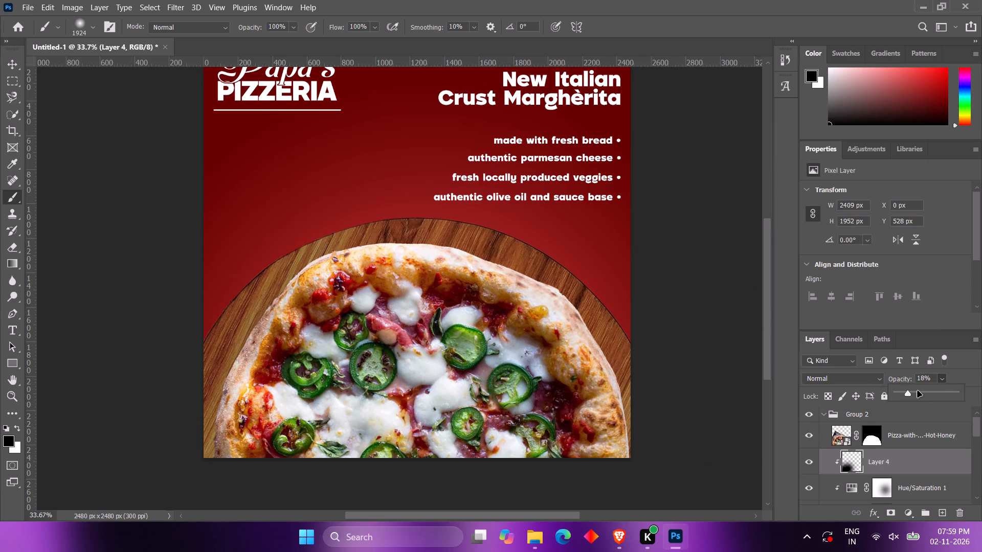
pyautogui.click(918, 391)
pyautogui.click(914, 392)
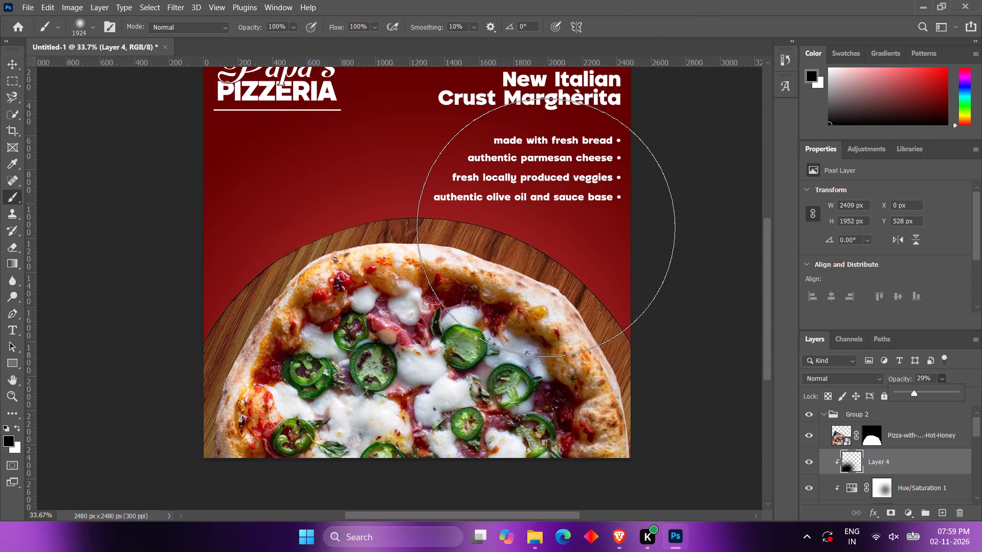
# Examine the shading on the board around the pizza against the whole poster and up close.
pyautogui.keyDown('alt'); pyautogui.scroll(-3, 546, 227); pyautogui.keyUp('alt')
pyautogui.keyDown('alt'); pyautogui.scroll(1, 529, 227); pyautogui.keyUp('alt')
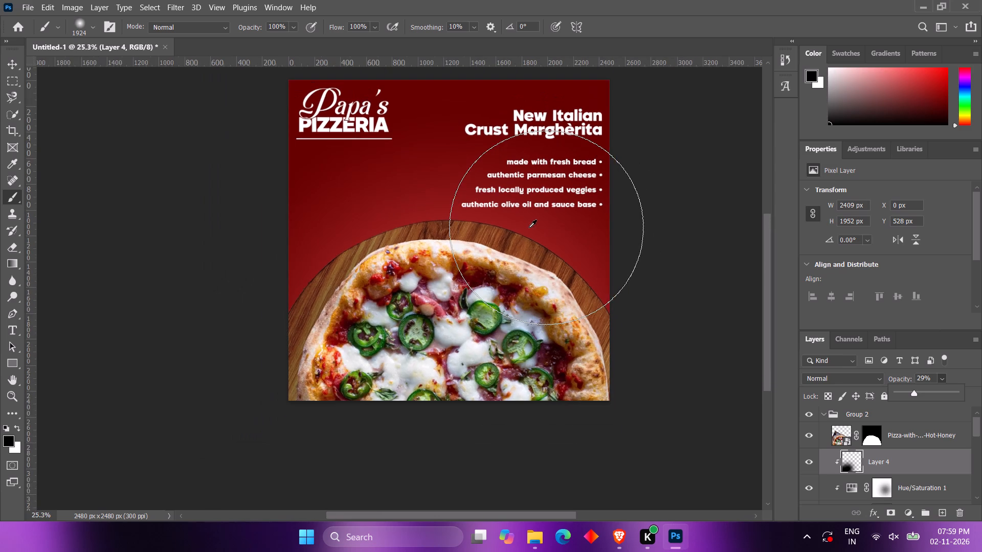
pyautogui.keyDown('alt'); pyautogui.scroll(1, 529, 227); pyautogui.keyUp('alt')
pyautogui.scroll(-6, 537, 229)
pyautogui.keyDown('alt'); pyautogui.scroll(2, 486, 284); pyautogui.keyUp('alt')
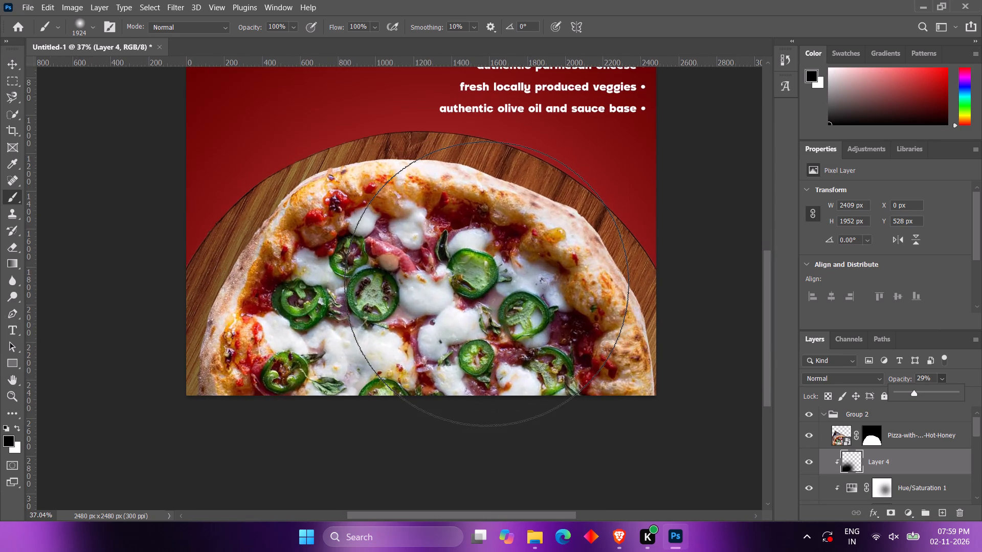
pyautogui.scroll(4, 486, 284)
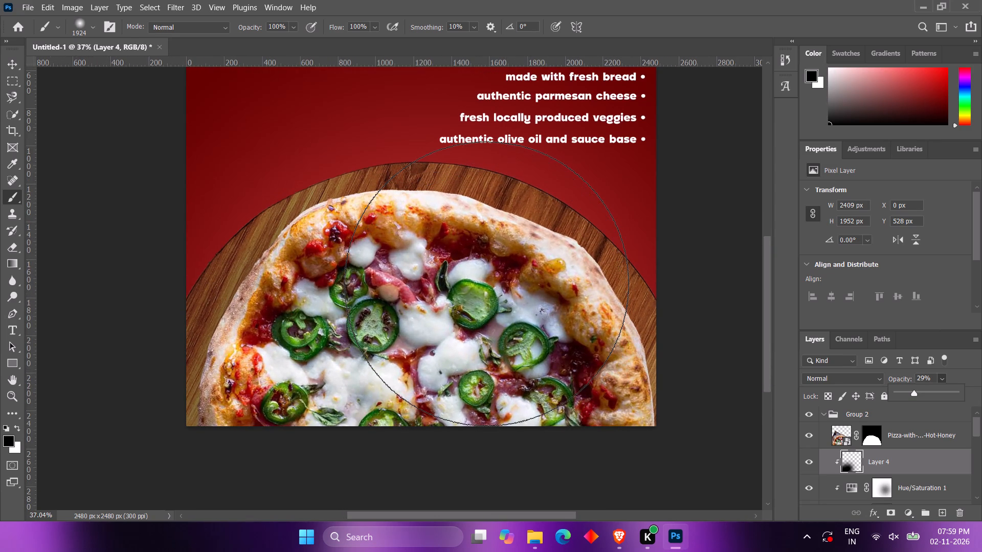
pyautogui.scroll(1, 507, 281)
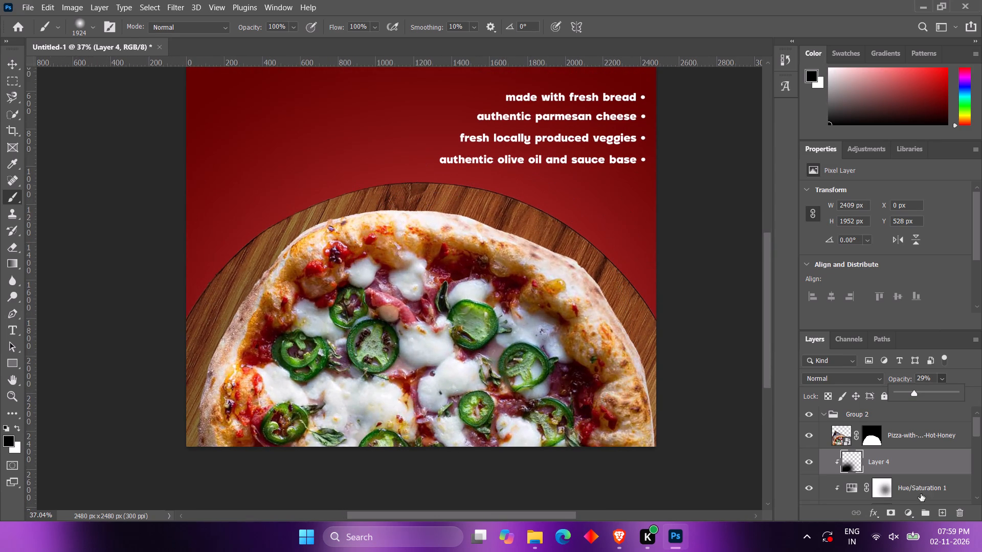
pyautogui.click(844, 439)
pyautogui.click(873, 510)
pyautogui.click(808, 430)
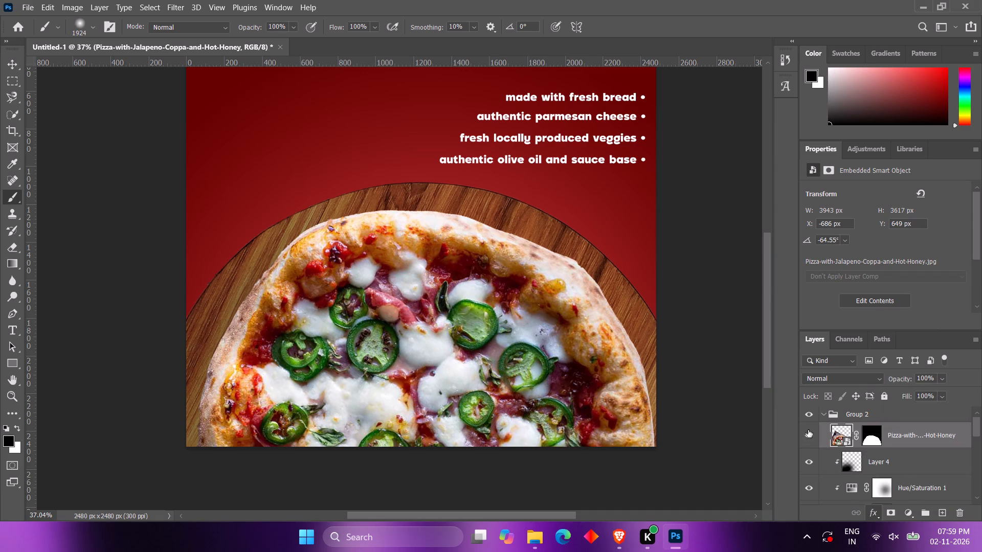
# Delete the clipped shading layer painted over the board.
pyautogui.click(886, 470)
pyautogui.press('Delete')
# Add a drop shadow to the pizza layer with 53% opacity, 45° angle, 59 px distance, 45% spread and 103 px size.
pyautogui.click(843, 431)
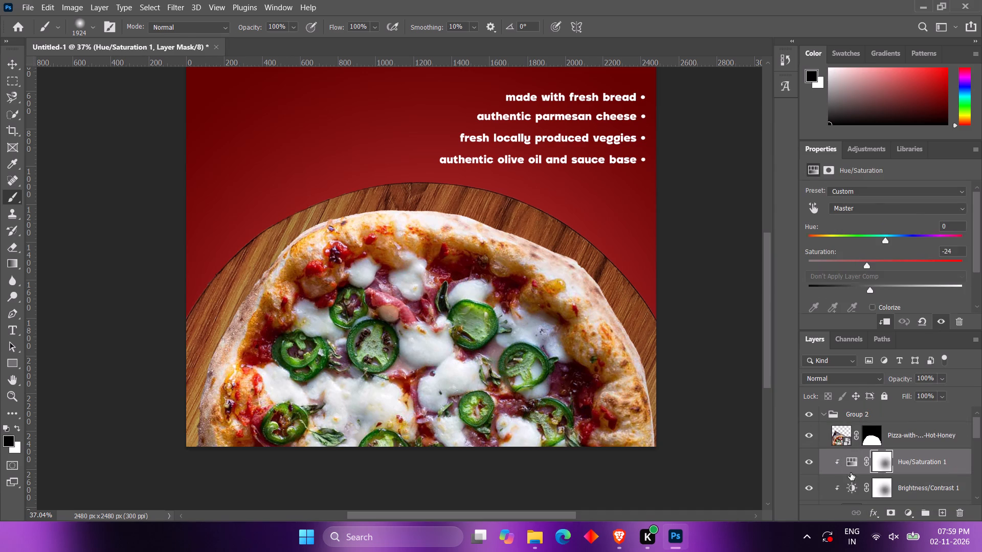
pyautogui.click(875, 513)
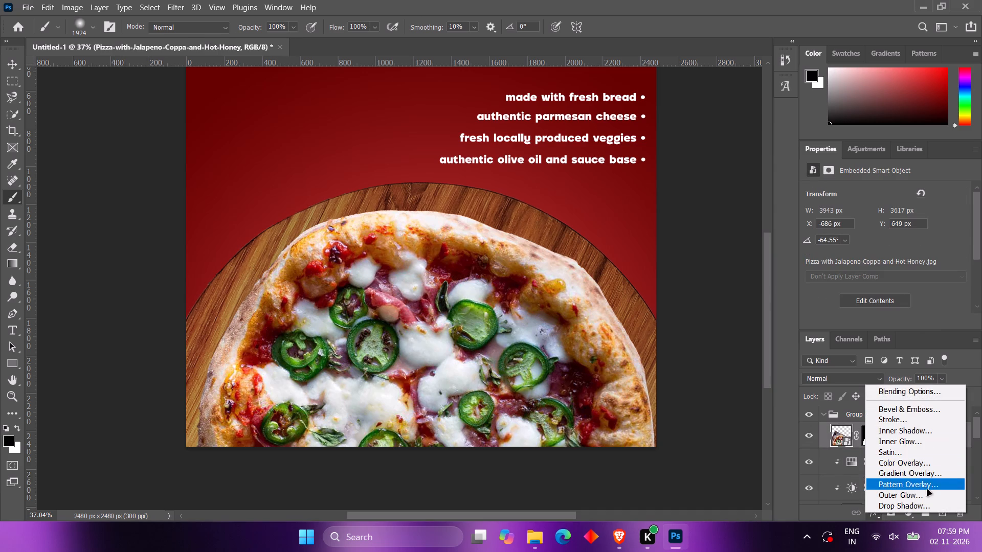
pyautogui.click(926, 501)
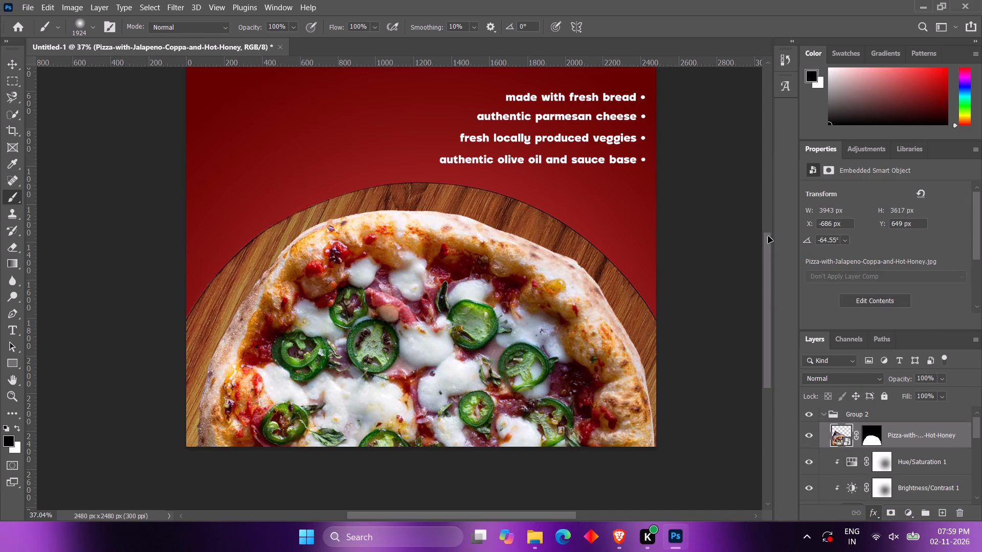
pyautogui.moveTo(678, 64); pyautogui.dragTo(784, 73)
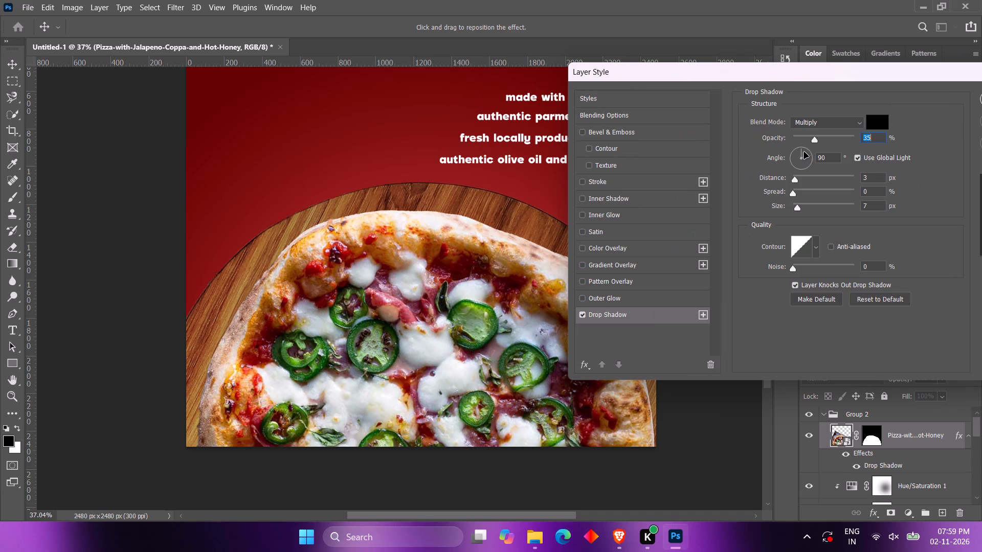
pyautogui.moveTo(804, 153); pyautogui.dragTo(809, 150)
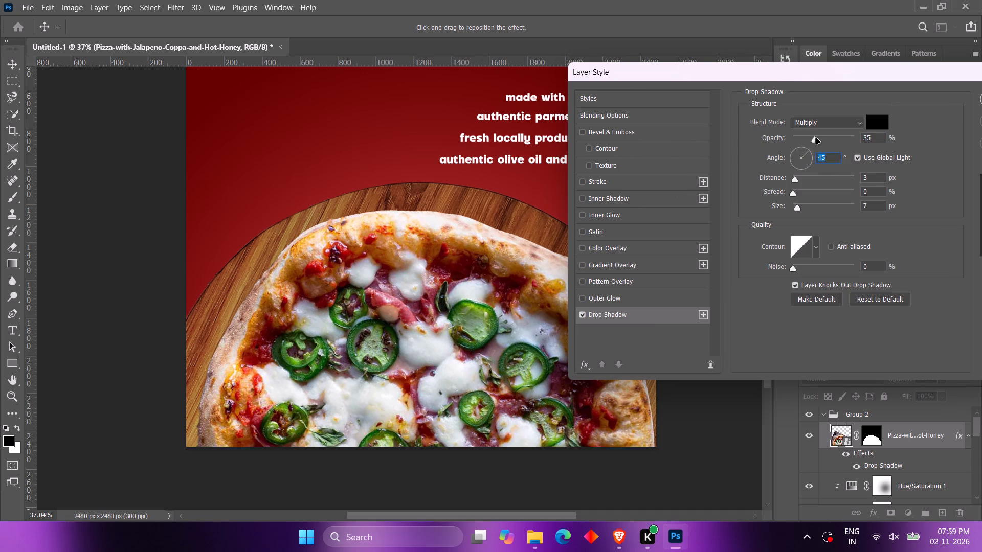
pyautogui.moveTo(816, 138); pyautogui.dragTo(825, 139)
pyautogui.moveTo(794, 181); pyautogui.dragTo(828, 180)
pyautogui.moveTo(793, 195); pyautogui.dragTo(796, 195)
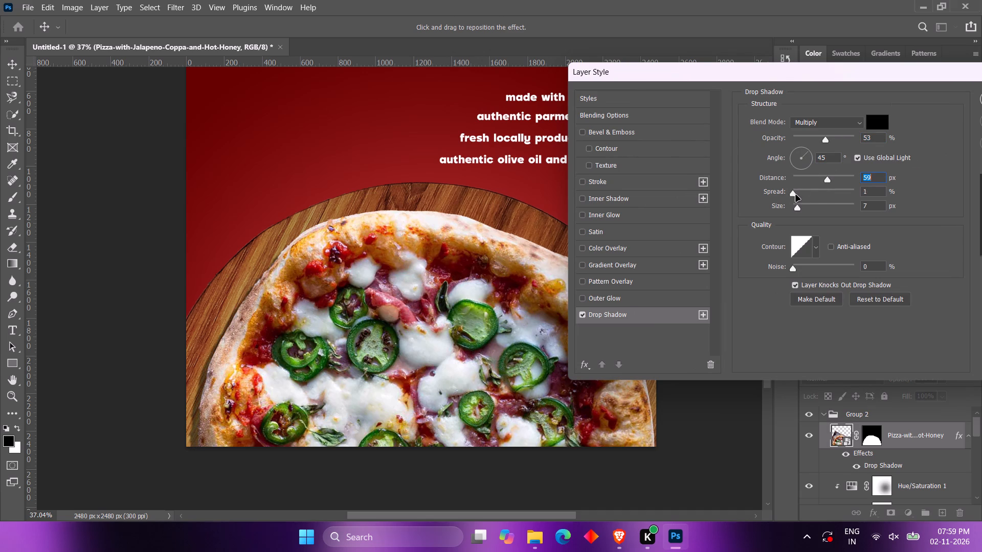
pyautogui.moveTo(796, 195); pyautogui.dragTo(820, 197)
pyautogui.moveTo(797, 209); pyautogui.dragTo(804, 210)
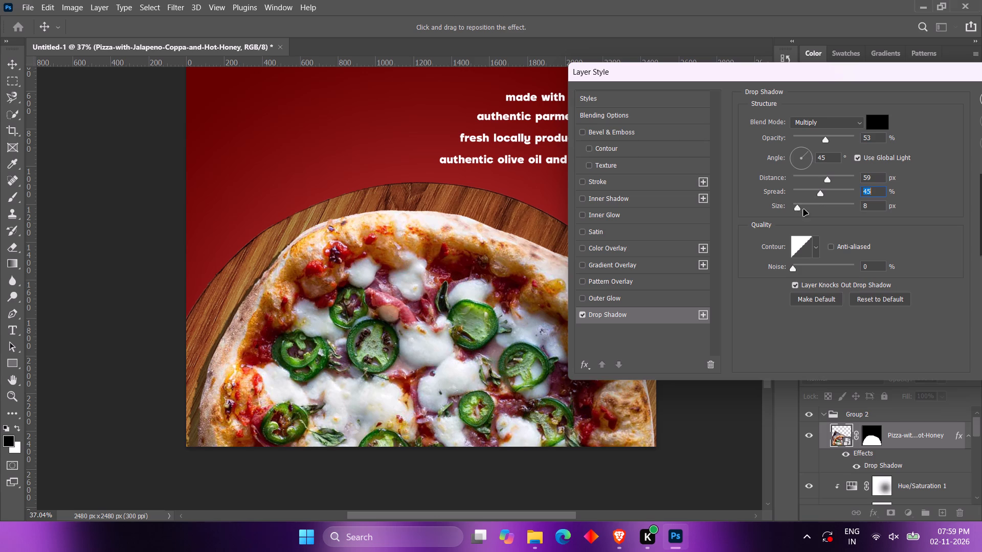
pyautogui.moveTo(804, 210); pyautogui.dragTo(821, 210)
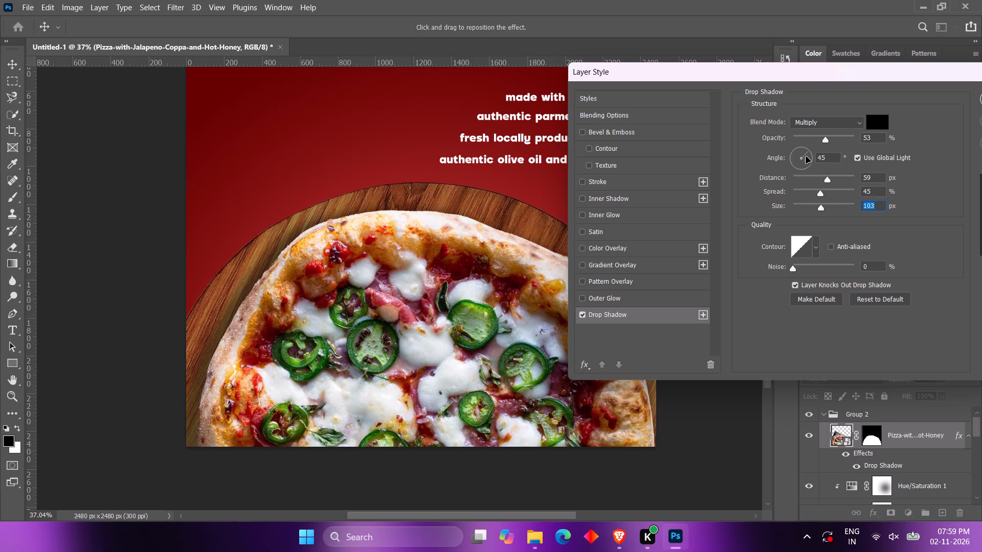
# Change the pizza's drop shadow angle to 35° and its distance to 205 px.
pyautogui.moveTo(806, 157); pyautogui.dragTo(809, 152)
pyautogui.moveTo(829, 183); pyautogui.dragTo(847, 181)
pyautogui.moveTo(828, 182); pyautogui.dragTo(845, 181)
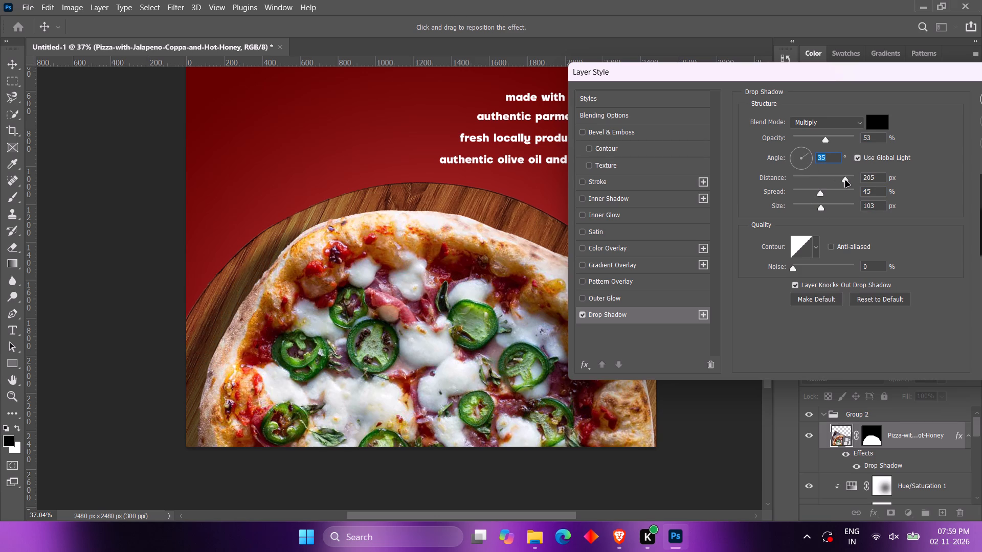
pyautogui.moveTo(845, 181); pyautogui.dragTo(845, 180)
# Set the pizza shadow's spread to 13% and size to 24 px, lower its opacity slightly, and apply the effect.
pyautogui.moveTo(819, 192); pyautogui.dragTo(811, 192)
pyautogui.moveTo(811, 192); pyautogui.dragTo(797, 190)
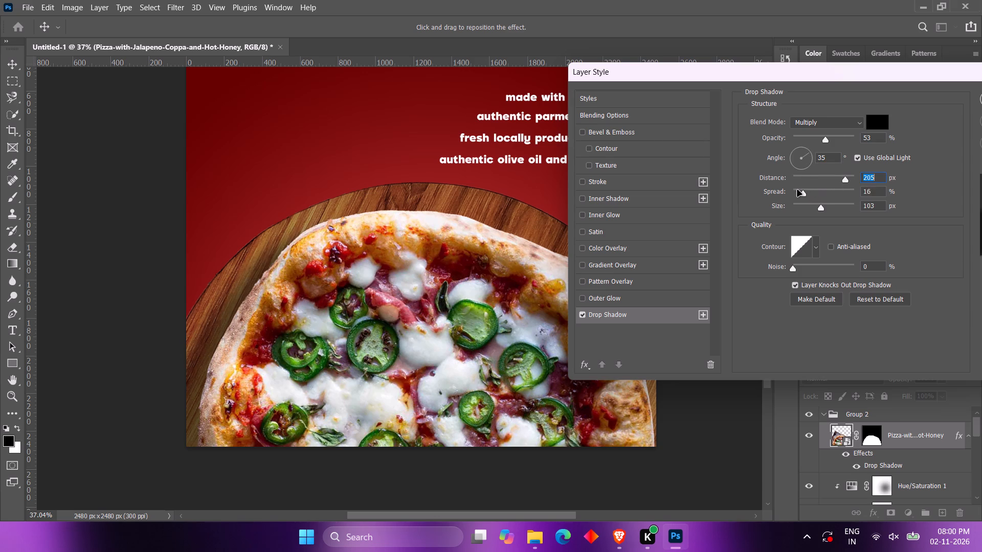
pyautogui.click(797, 190)
pyautogui.moveTo(823, 210); pyautogui.dragTo(810, 208)
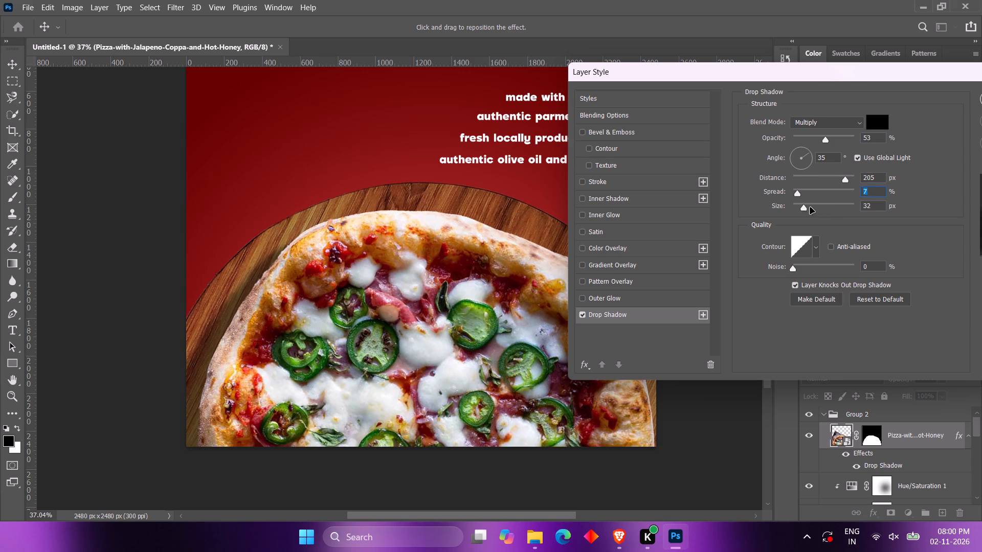
pyautogui.moveTo(810, 208); pyautogui.dragTo(816, 208)
pyautogui.moveTo(799, 196); pyautogui.dragTo(806, 197)
pyautogui.moveTo(815, 208); pyautogui.dragTo(802, 205)
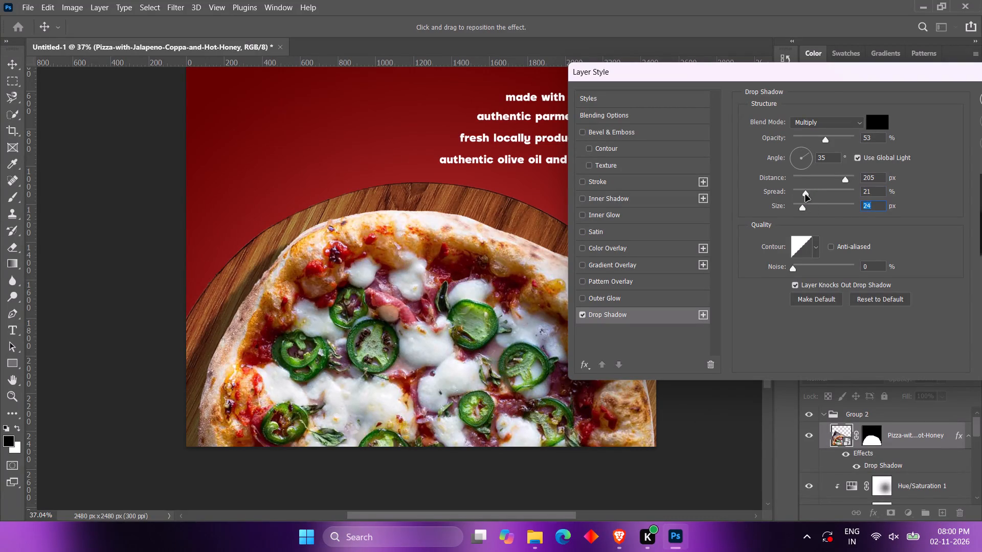
pyautogui.moveTo(806, 195); pyautogui.dragTo(801, 194)
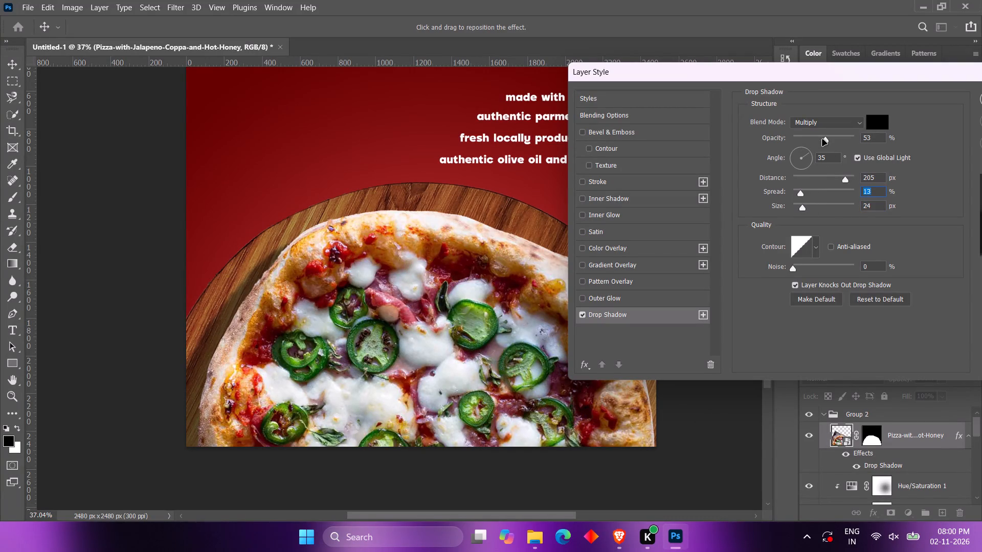
pyautogui.moveTo(824, 140); pyautogui.dragTo(817, 139)
pyautogui.click(981, 102)
# Examine the pizza's drop shadow on the board against the whole poster and up close.
pyautogui.keyDown('alt'); pyautogui.scroll(-4, 592, 228); pyautogui.keyUp('alt')
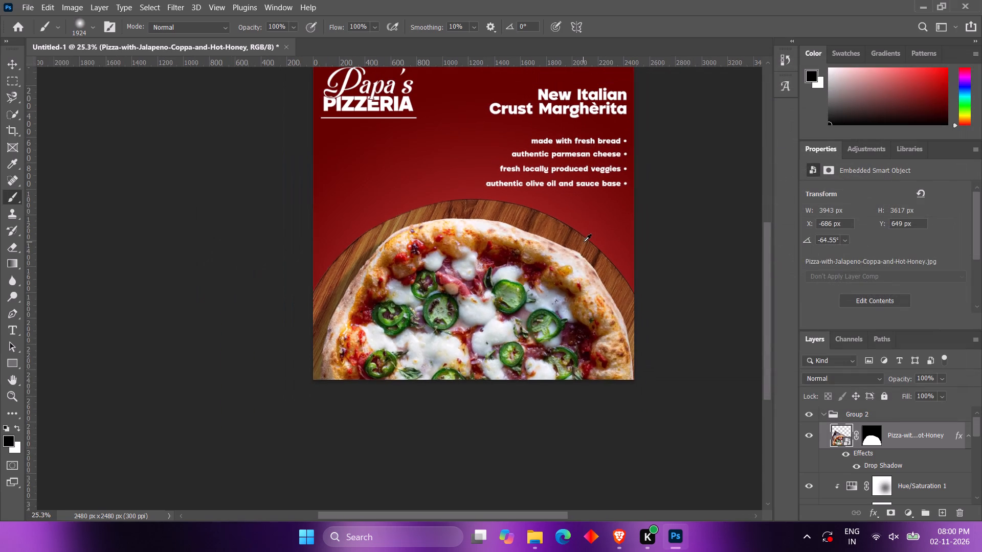
pyautogui.scroll(4, 583, 242)
pyautogui.keyDown('alt'); pyautogui.scroll(3, 563, 257); pyautogui.keyUp('alt')
pyautogui.scroll(3, 552, 258)
pyautogui.scroll(-4, 546, 258)
pyautogui.keyDown('alt'); pyautogui.scroll(-2, 498, 280); pyautogui.keyUp('alt')
pyautogui.keyDown('alt'); pyautogui.scroll(4, 445, 303); pyautogui.keyUp('alt')
pyautogui.scroll(2, 476, 291)
pyautogui.scroll(-3, 476, 291)
pyautogui.scroll(5, 476, 286)
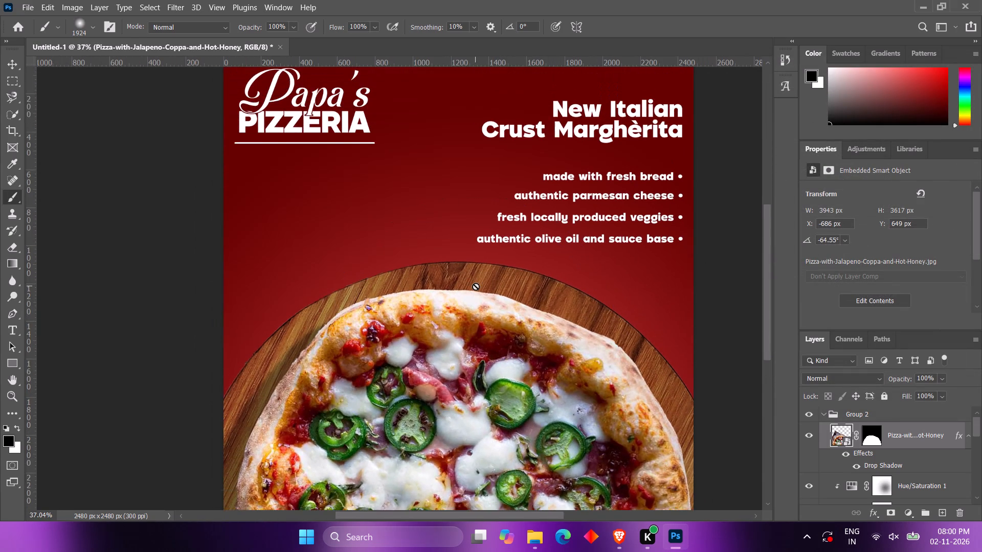
# Start a centered 14 pt Pogonia Extra Bold text in the empty red area below the Papa's Pizzeria title.
pyautogui.scroll(4, 476, 286)
pyautogui.keyDown('alt'); pyautogui.scroll(3, 342, 231); pyautogui.keyUp('alt')
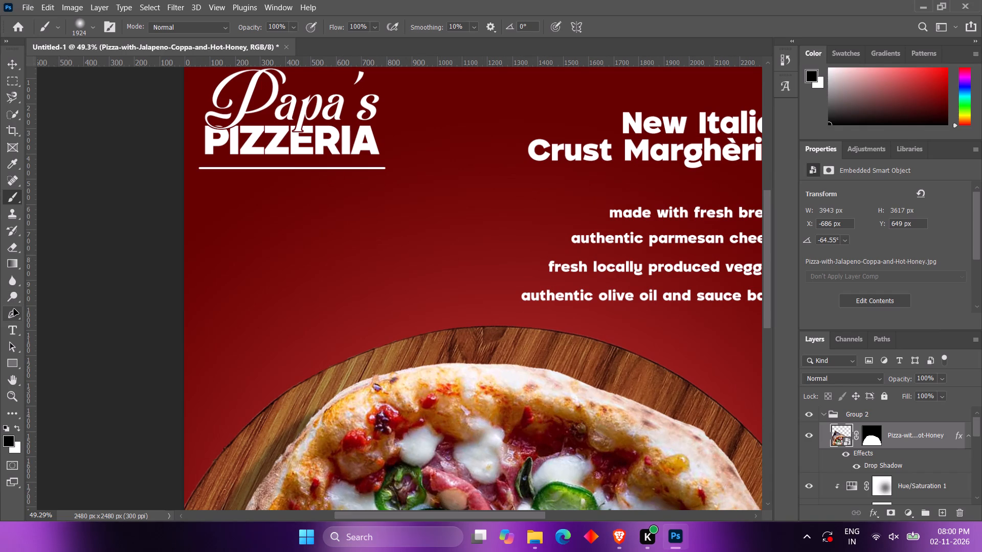
pyautogui.click(11, 330)
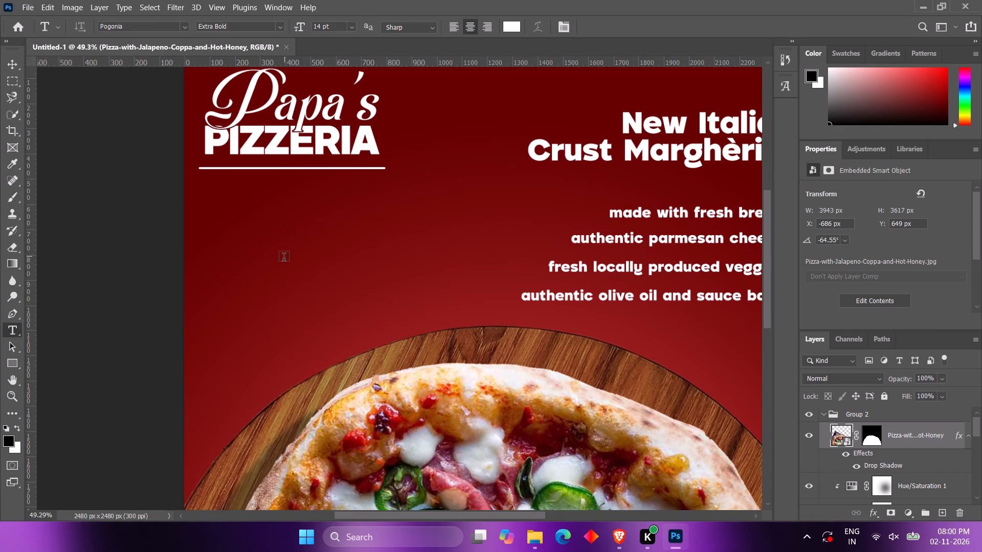
pyautogui.click(284, 259)
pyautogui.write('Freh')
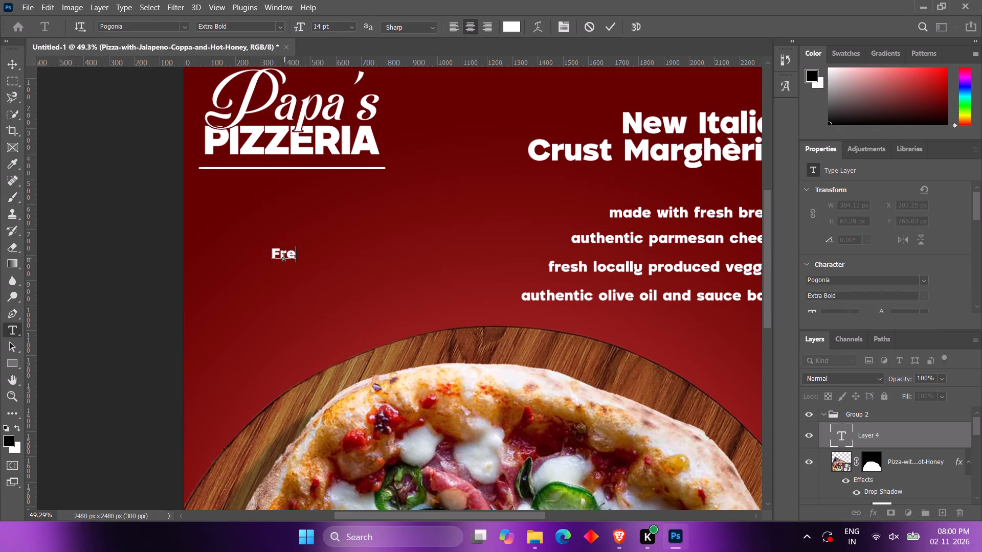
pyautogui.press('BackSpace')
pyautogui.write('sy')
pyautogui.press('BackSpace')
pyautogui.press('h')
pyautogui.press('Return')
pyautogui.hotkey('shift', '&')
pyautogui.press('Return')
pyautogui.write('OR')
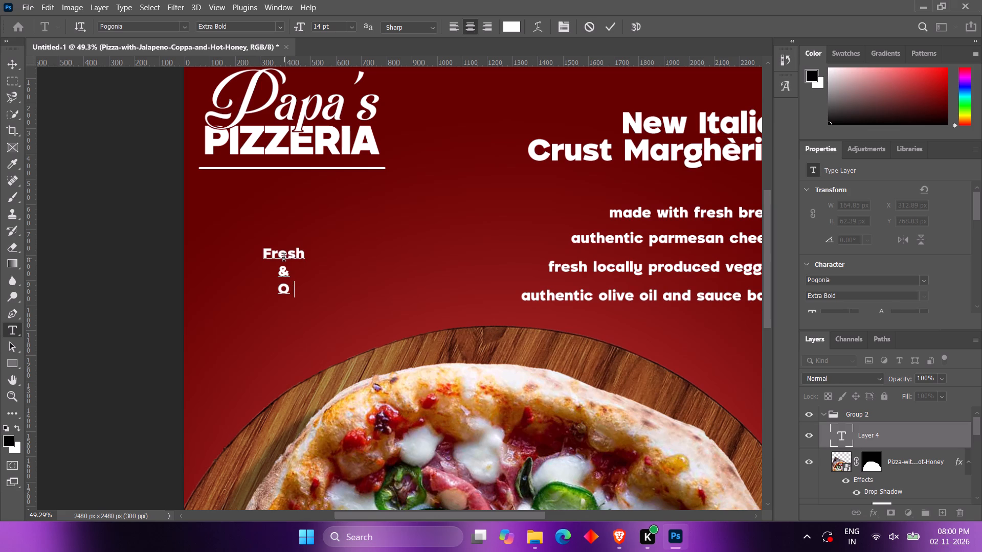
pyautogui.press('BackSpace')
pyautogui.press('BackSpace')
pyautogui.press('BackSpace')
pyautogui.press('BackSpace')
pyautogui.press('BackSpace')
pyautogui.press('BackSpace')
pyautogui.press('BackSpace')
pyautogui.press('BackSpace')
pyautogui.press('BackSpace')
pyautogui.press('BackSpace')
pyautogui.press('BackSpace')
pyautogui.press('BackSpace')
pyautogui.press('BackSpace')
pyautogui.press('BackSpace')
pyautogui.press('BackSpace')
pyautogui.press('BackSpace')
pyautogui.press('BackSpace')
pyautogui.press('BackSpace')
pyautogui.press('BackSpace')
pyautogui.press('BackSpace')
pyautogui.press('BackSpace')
# Enter the tagline "Organic & Authentic" on three lines, with the ampersand alone on the middle line.
pyautogui.write('Organix')
pyautogui.press('Return')
pyautogui.press('BackSpace')
pyautogui.press('BackSpace')
pyautogui.press('c')
pyautogui.press('Return')
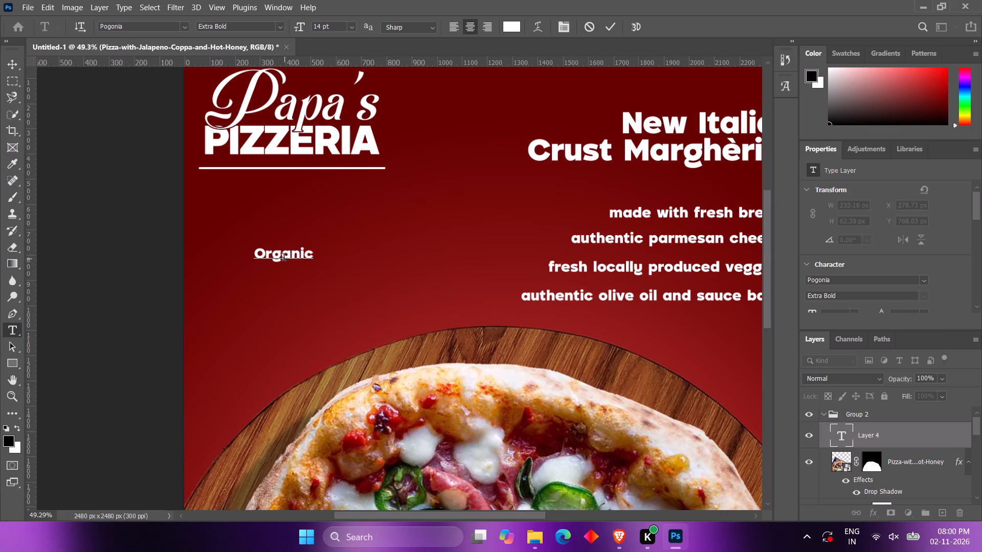
pyautogui.hotkey('shift', '&')
pyautogui.press('Return')
pyautogui.write('Authet')
pyautogui.press('BackSpace')
pyautogui.write('ntic')
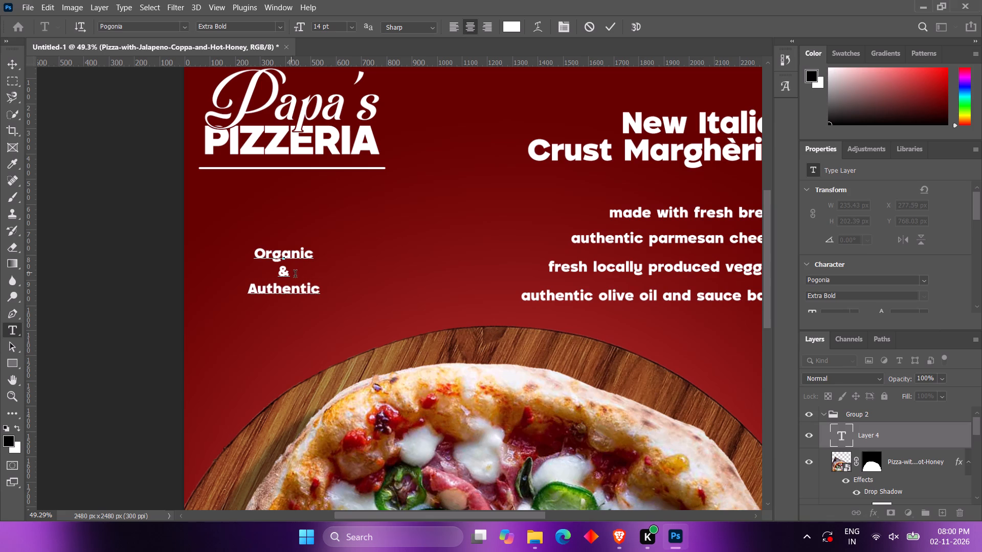
# Raise the tagline's ampersand closer to "Organic" with a baseline shift of 4 pt.
pyautogui.moveTo(320, 290); pyautogui.dragTo(246, 256)
pyautogui.scroll(5, 846, 251)
pyautogui.scroll(-7, 846, 251)
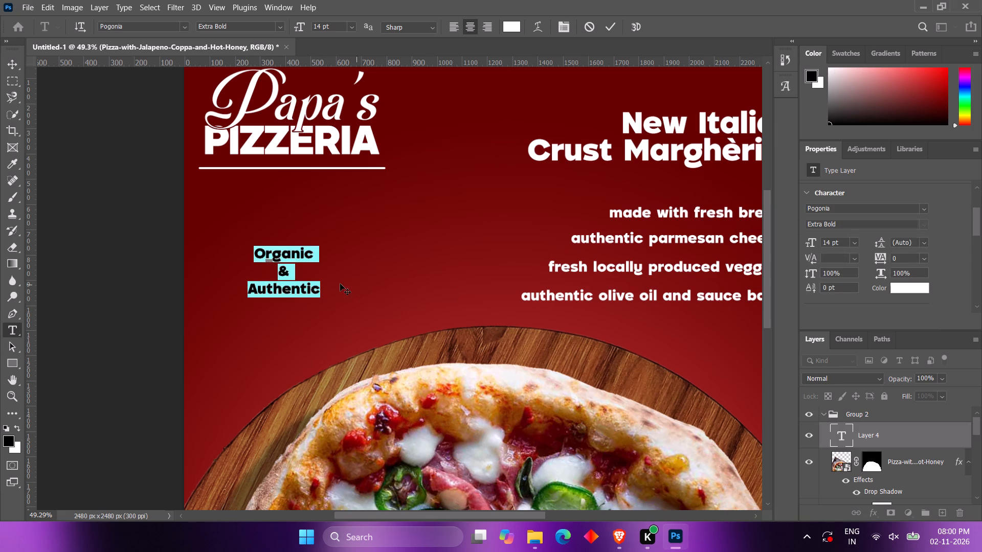
pyautogui.moveTo(319, 296); pyautogui.dragTo(260, 284)
pyautogui.keyDown('alt'); pyautogui.scroll(8, 273, 270); pyautogui.keyUp('alt')
pyautogui.moveTo(296, 275); pyautogui.dragTo(276, 274)
pyautogui.click(811, 291)
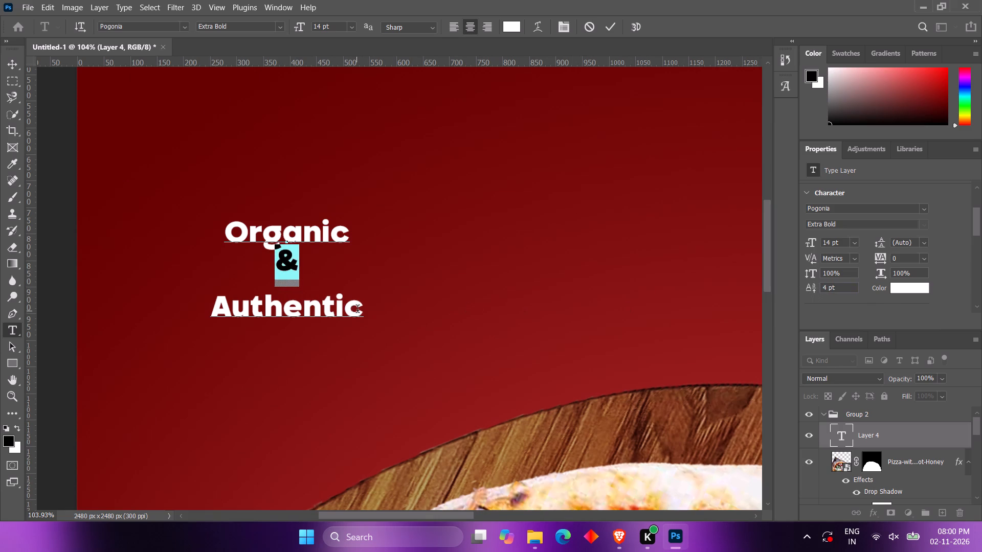
# Raise the word "Authentic" with a baseline shift of 10 pt and commit the tagline text.
pyautogui.moveTo(358, 310); pyautogui.dragTo(201, 312)
pyautogui.moveTo(813, 286); pyautogui.dragTo(809, 287)
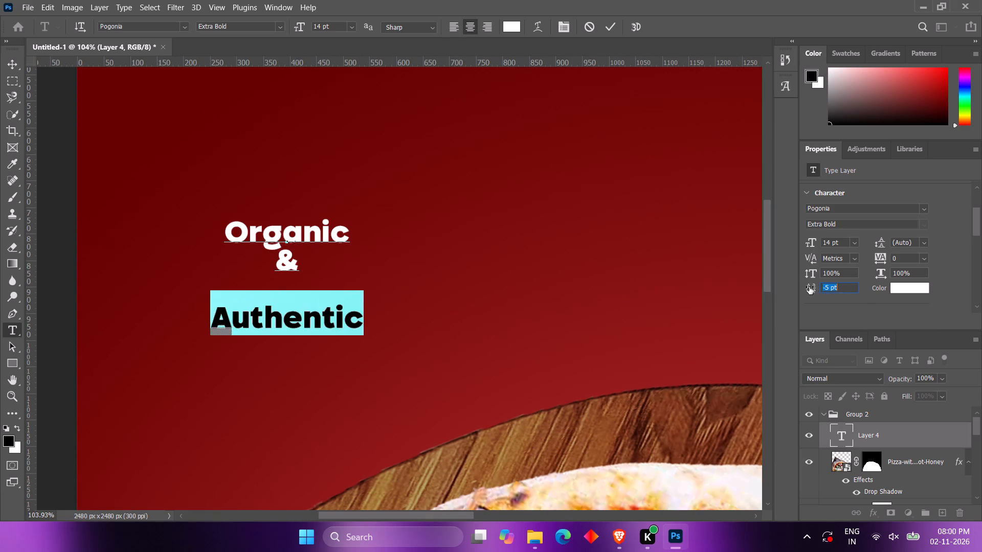
pyautogui.moveTo(809, 287); pyautogui.dragTo(820, 287)
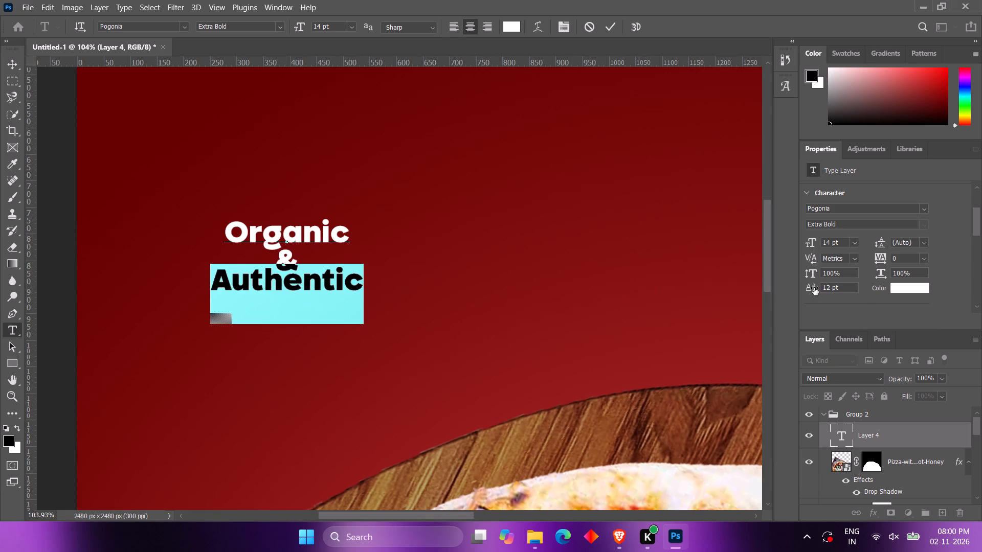
pyautogui.click(811, 289)
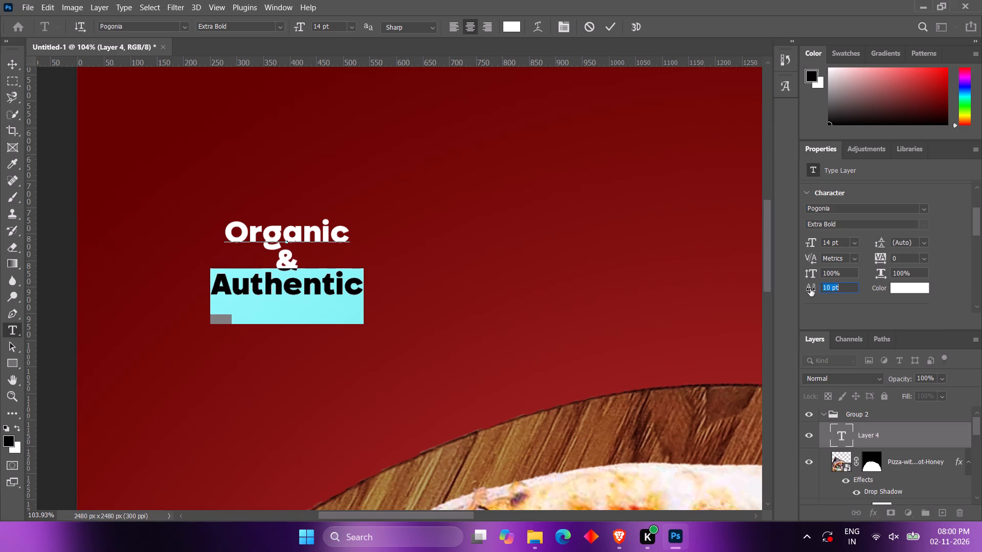
pyautogui.click(606, 31)
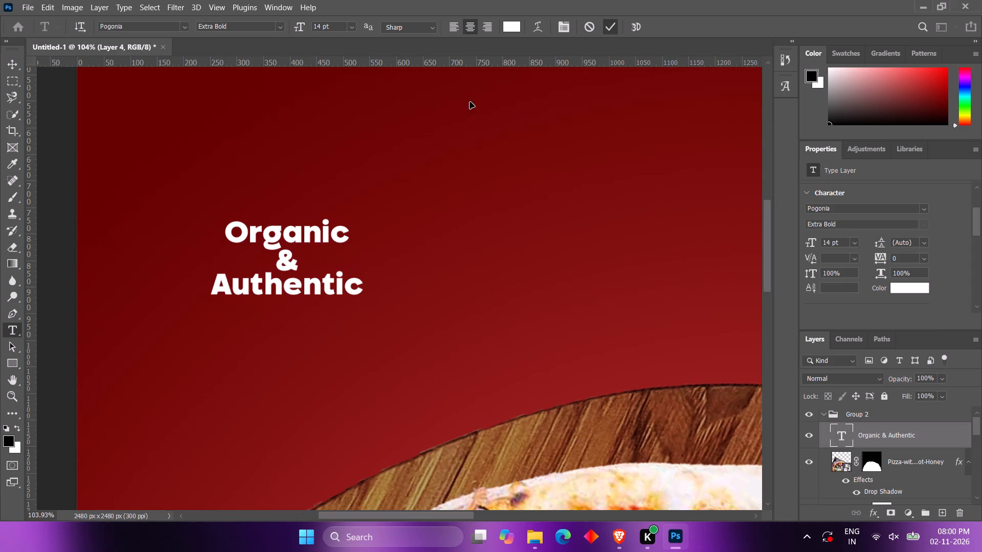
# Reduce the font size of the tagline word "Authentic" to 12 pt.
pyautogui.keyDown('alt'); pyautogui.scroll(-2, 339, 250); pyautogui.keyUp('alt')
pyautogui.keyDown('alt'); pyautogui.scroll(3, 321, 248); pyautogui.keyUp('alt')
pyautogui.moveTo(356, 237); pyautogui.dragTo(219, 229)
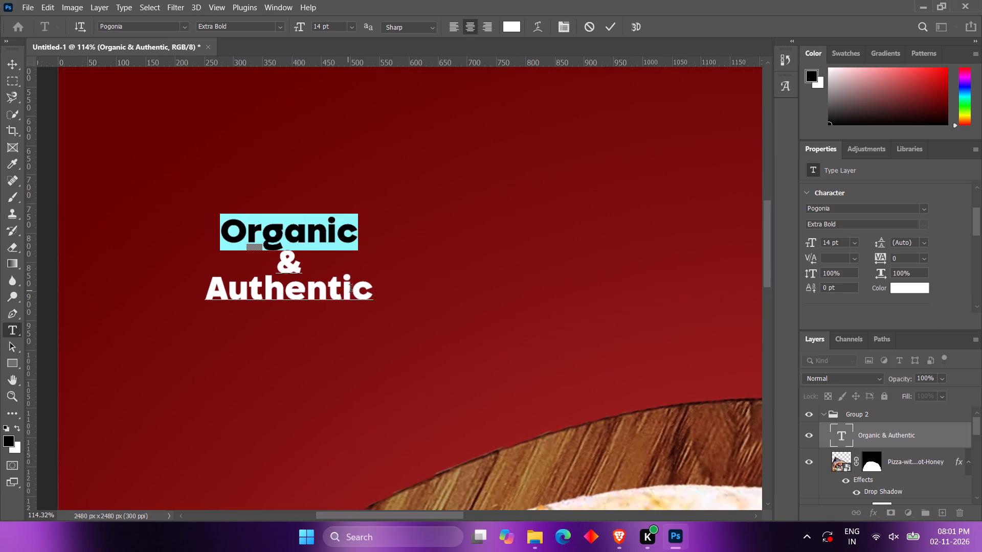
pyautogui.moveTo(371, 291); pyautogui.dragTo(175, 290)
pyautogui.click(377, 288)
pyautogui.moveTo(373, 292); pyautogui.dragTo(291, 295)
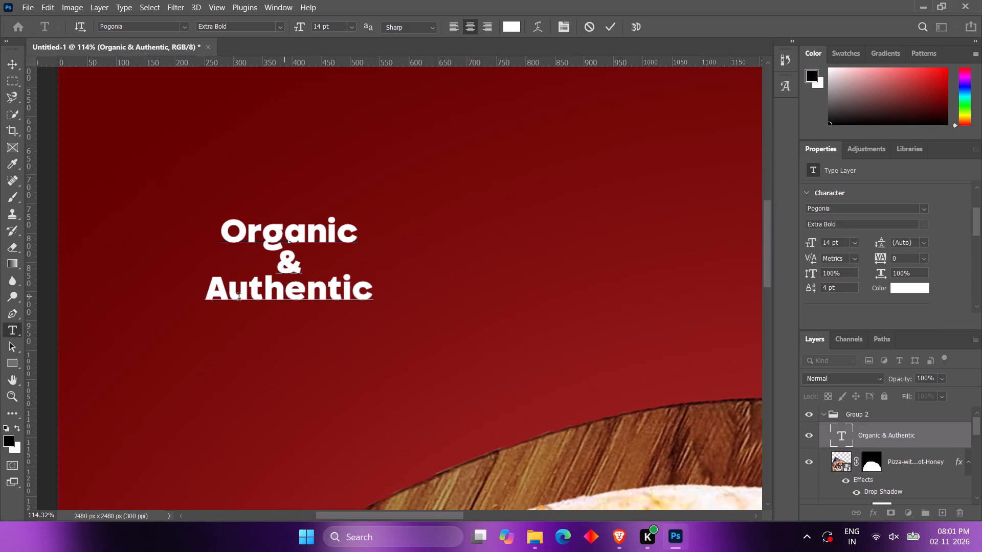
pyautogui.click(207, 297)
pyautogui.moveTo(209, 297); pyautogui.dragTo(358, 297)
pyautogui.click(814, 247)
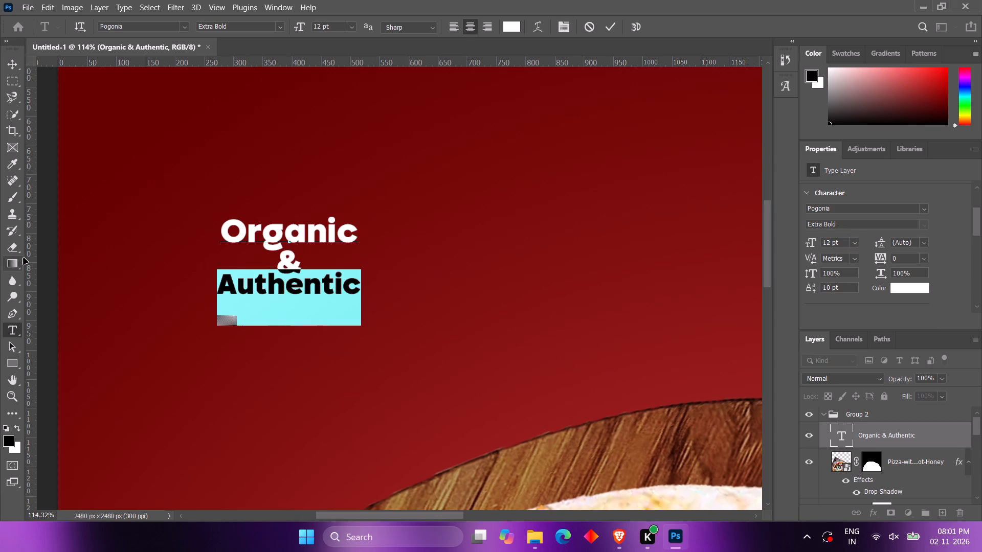
# Place two vertical guides, one at each outer edge of the word "Organic" in the tagline.
pyautogui.moveTo(26, 258); pyautogui.dragTo(192, 243)
pyautogui.moveTo(31, 247); pyautogui.dragTo(203, 244)
pyautogui.moveTo(31, 244); pyautogui.dragTo(218, 245)
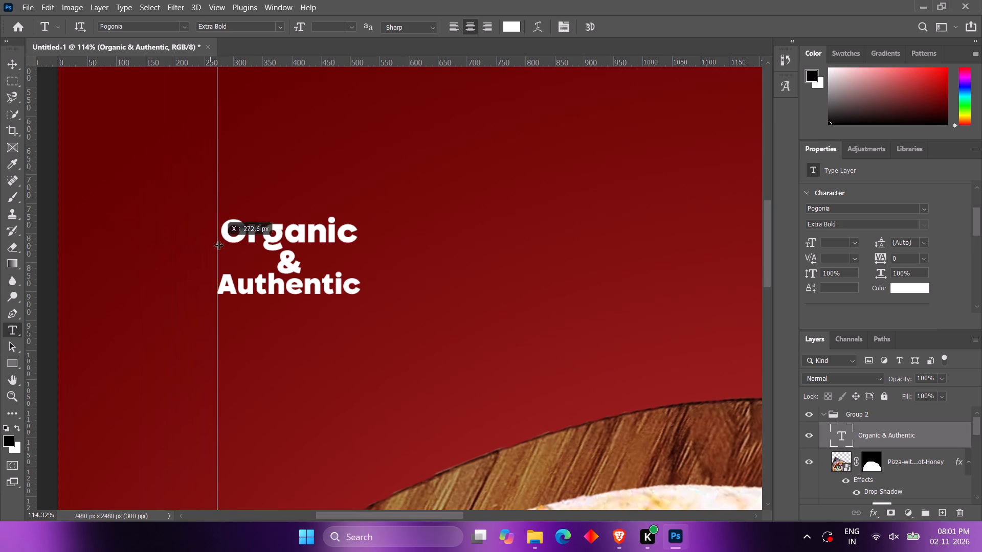
pyautogui.moveTo(218, 245); pyautogui.dragTo(220, 245)
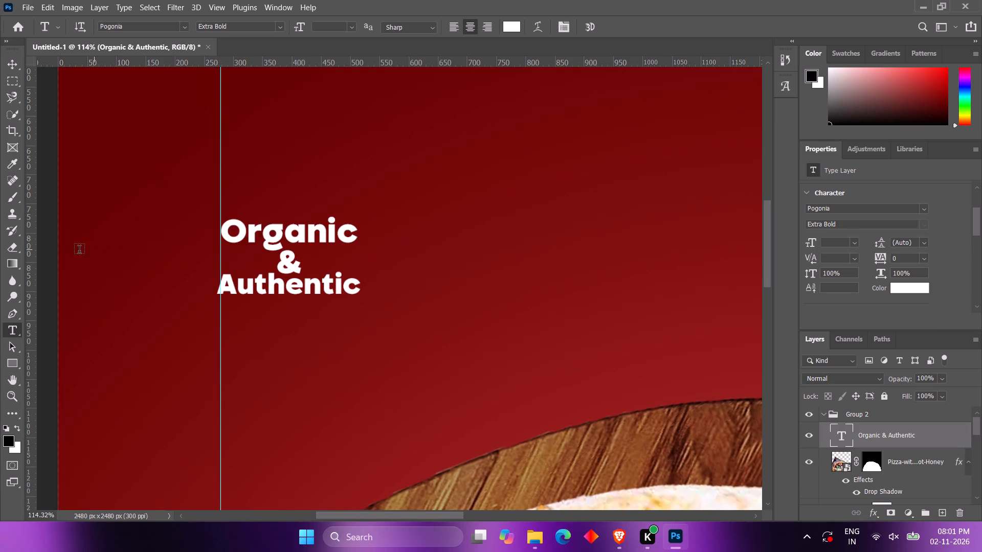
pyautogui.moveTo(33, 259); pyautogui.dragTo(358, 258)
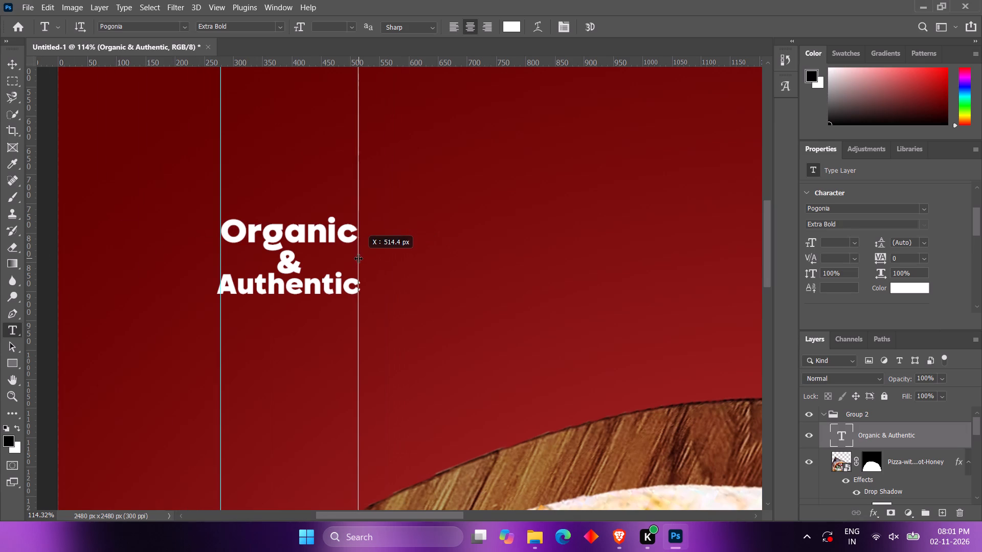
pyautogui.moveTo(358, 258); pyautogui.dragTo(357, 257)
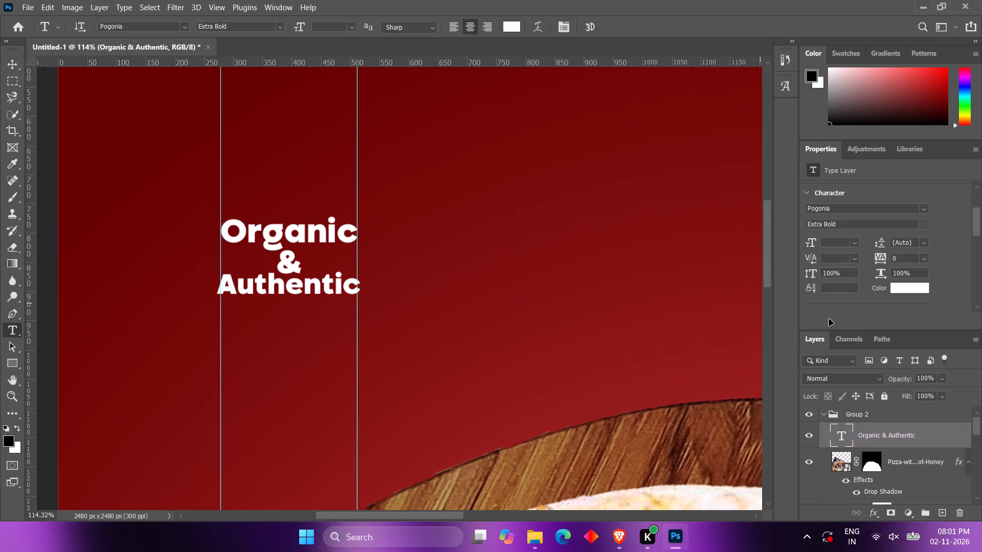
# Set the word "Authentic" to 11.5 pt to match the width between the guides, and commit the text.
pyautogui.moveTo(220, 289); pyautogui.dragTo(345, 289)
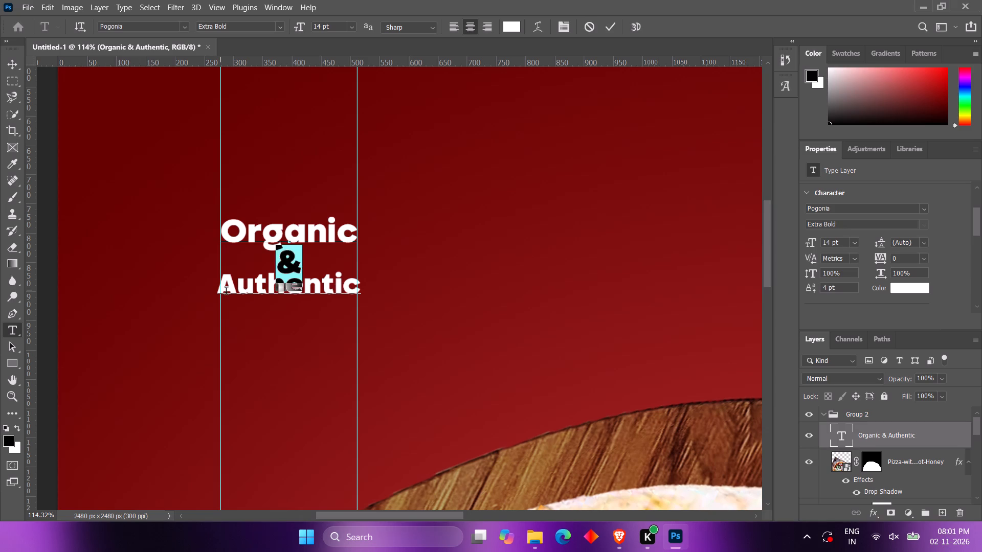
pyautogui.click(226, 292)
pyautogui.click(214, 291)
pyautogui.click(214, 291)
pyautogui.click(213, 305)
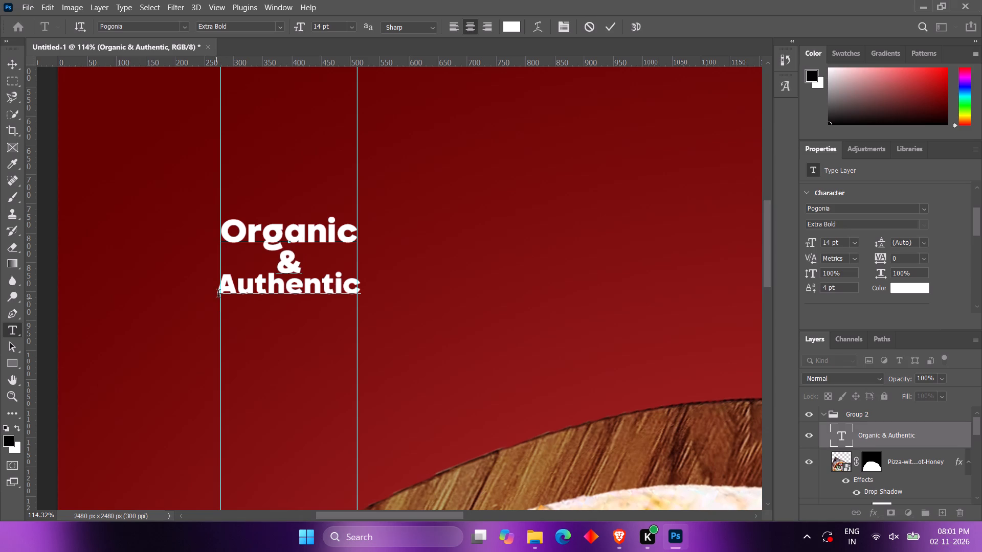
pyautogui.moveTo(218, 295); pyautogui.dragTo(290, 297)
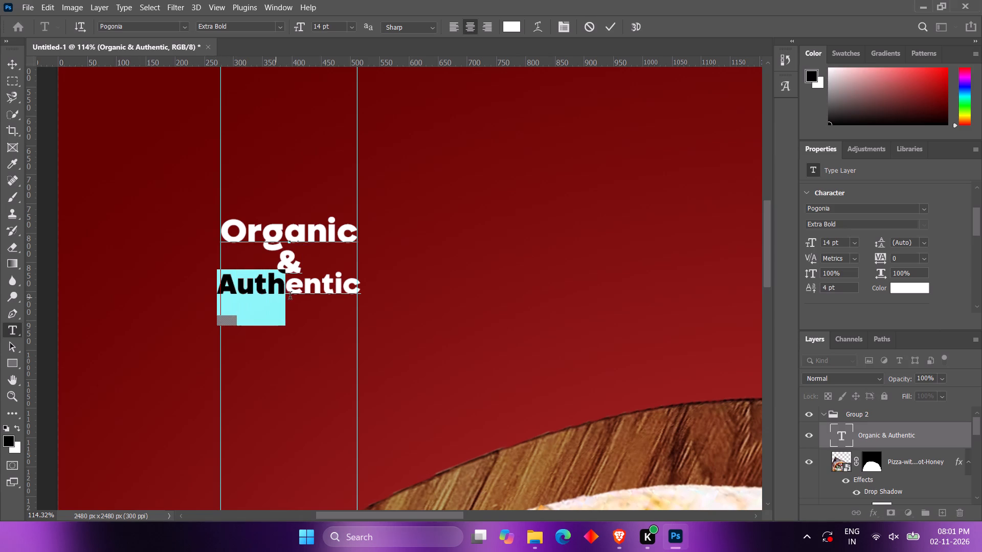
pyautogui.moveTo(290, 297); pyautogui.dragTo(357, 304)
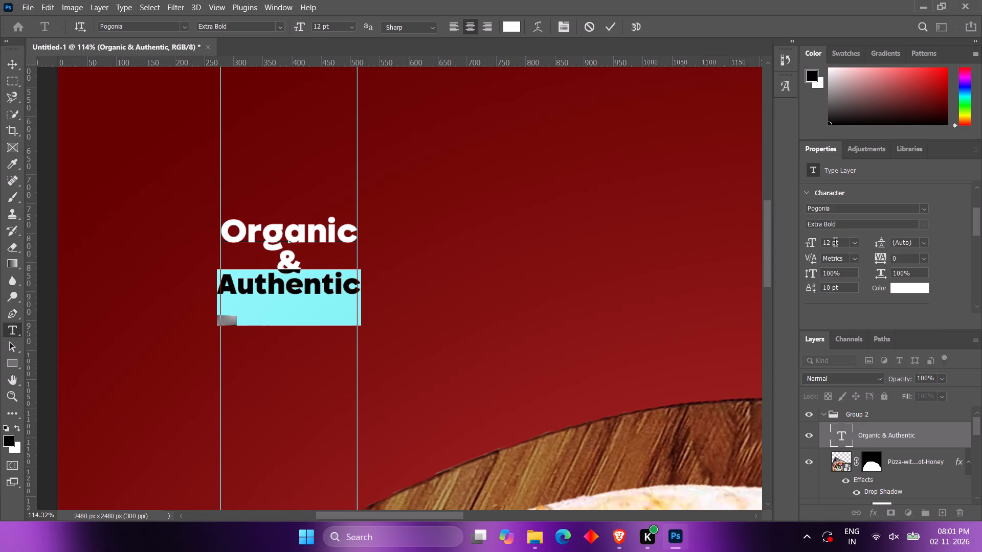
pyautogui.click(813, 244)
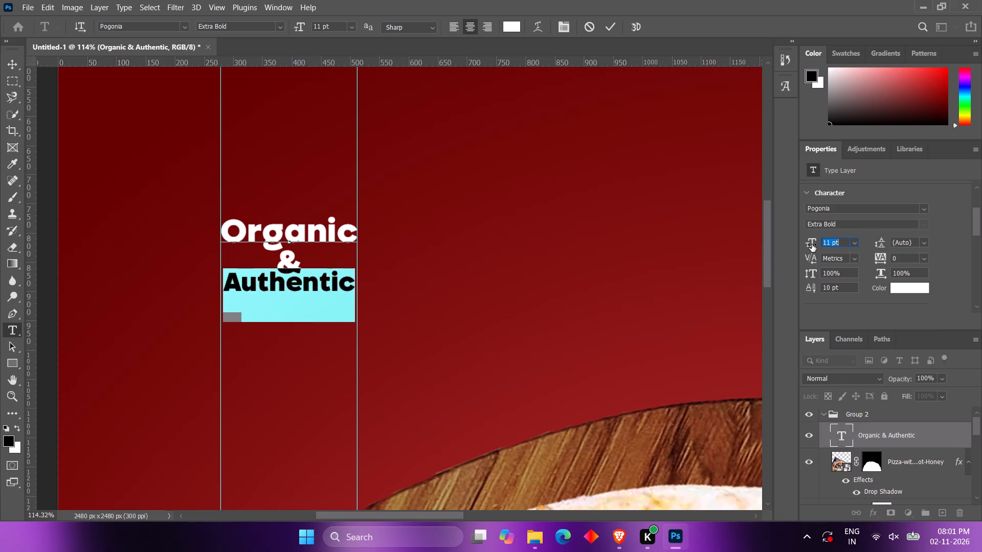
pyautogui.keyDown('ctrl'); pyautogui.scroll(4, 360, 287); pyautogui.keyUp('ctrl')
pyautogui.keyDown('alt'); pyautogui.scroll(9, 354, 290); pyautogui.keyUp('alt')
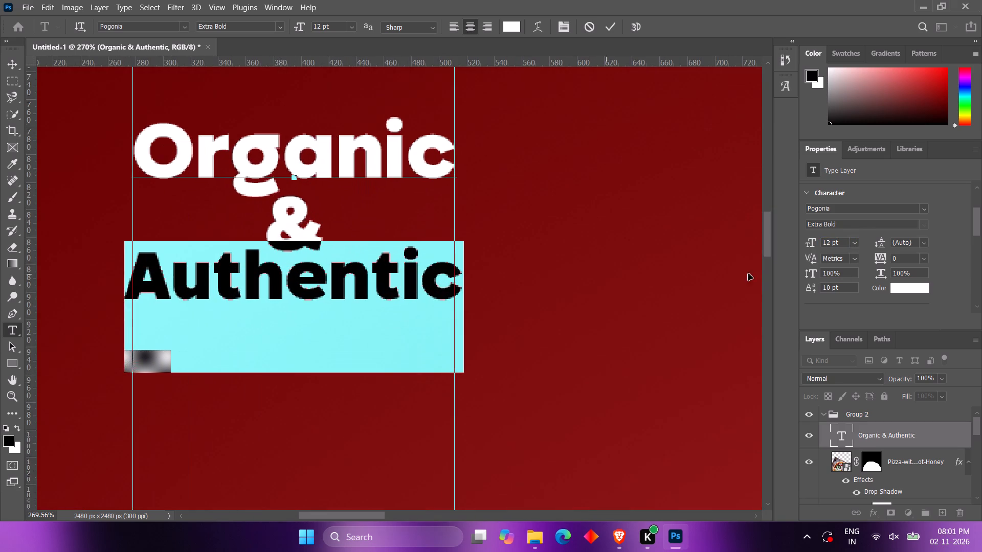
pyautogui.click(831, 243)
pyautogui.press('Left')
pyautogui.press('BackSpace')
pyautogui.write('1.5')
pyautogui.press('Return')
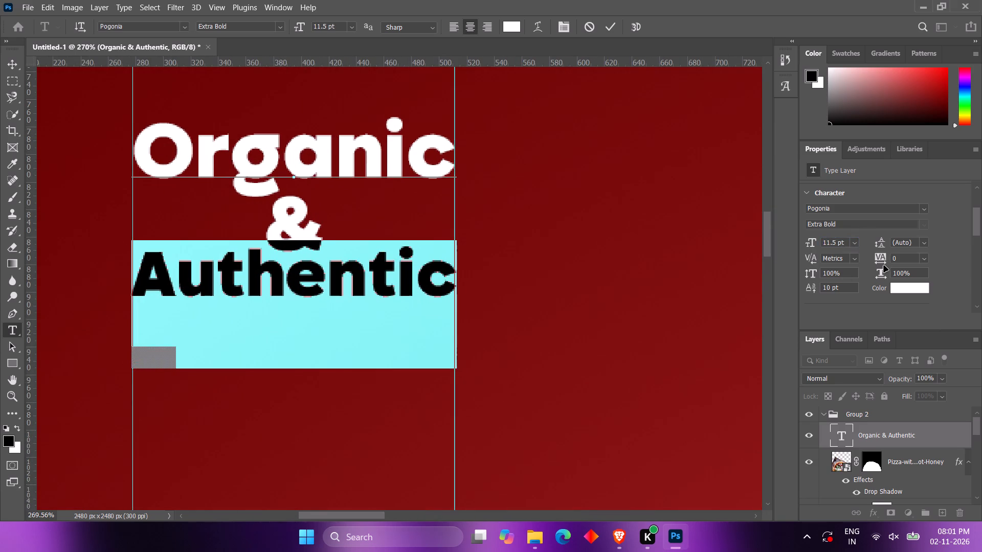
pyautogui.click(617, 24)
# Scale the tagline proportionally to about 272% and position it just below the underline of the Papa's Pizzeria title.
pyautogui.keyDown('alt'); pyautogui.scroll(-9, 332, 316); pyautogui.keyUp('alt')
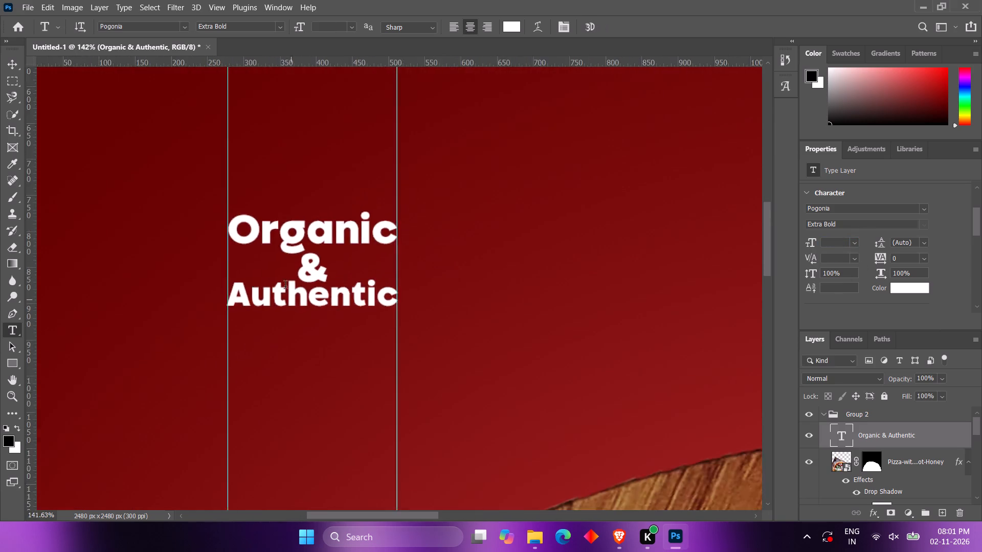
pyautogui.keyDown('alt'); pyautogui.scroll(-11, 285, 286); pyautogui.keyUp('alt')
pyautogui.keyDown('alt'); pyautogui.scroll(2, 377, 246); pyautogui.keyUp('alt')
pyautogui.keyDown('alt'); pyautogui.scroll(1, 326, 251); pyautogui.keyUp('alt')
pyautogui.hotkey('ctrl', 't')
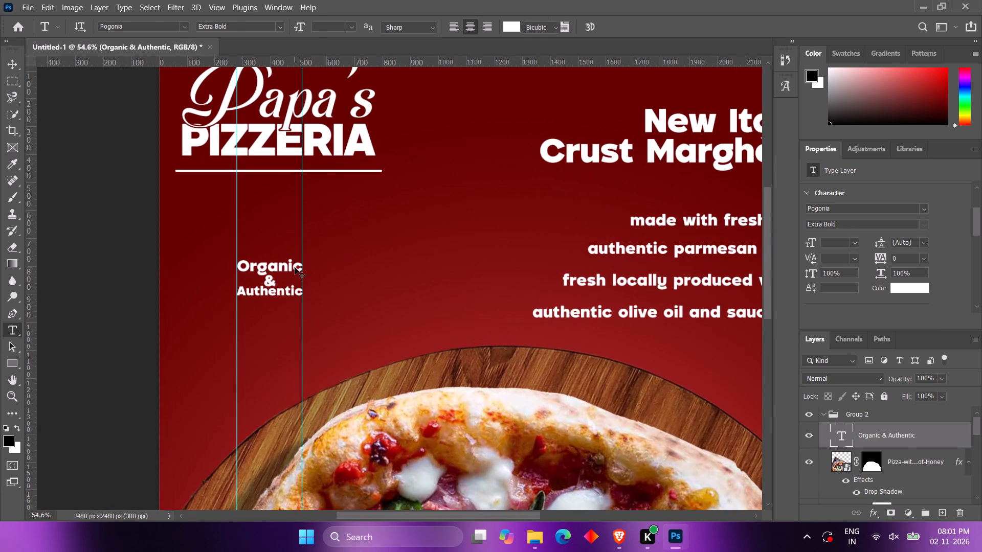
pyautogui.keyDown('alt'); pyautogui.keyDown('shift'); pyautogui.moveTo(300, 297); pyautogui.dragTo(341, 324); pyautogui.keyUp('shift'); pyautogui.keyUp('alt')
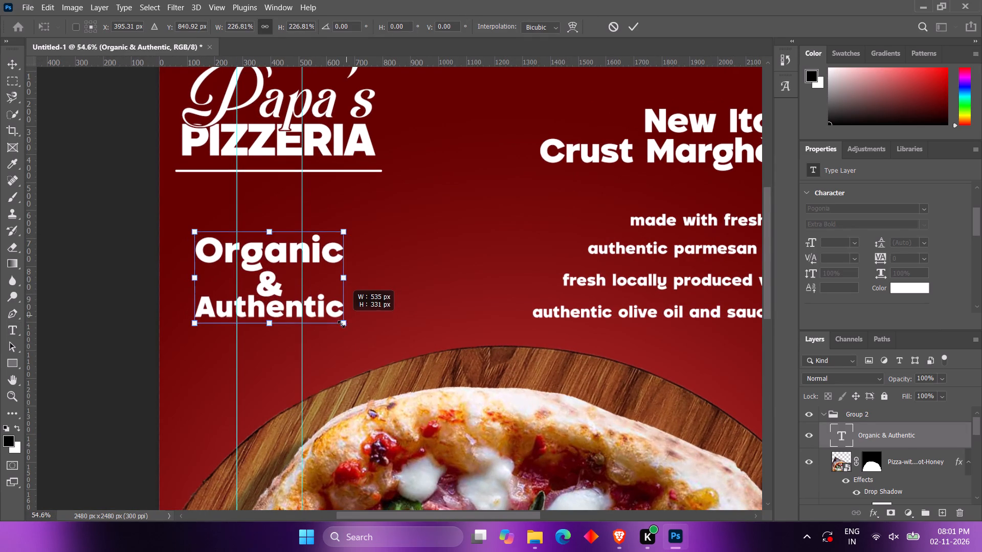
pyautogui.keyDown('alt'); pyautogui.keyDown('shift'); pyautogui.moveTo(341, 324); pyautogui.dragTo(353, 337); pyautogui.keyUp('shift'); pyautogui.keyUp('alt')
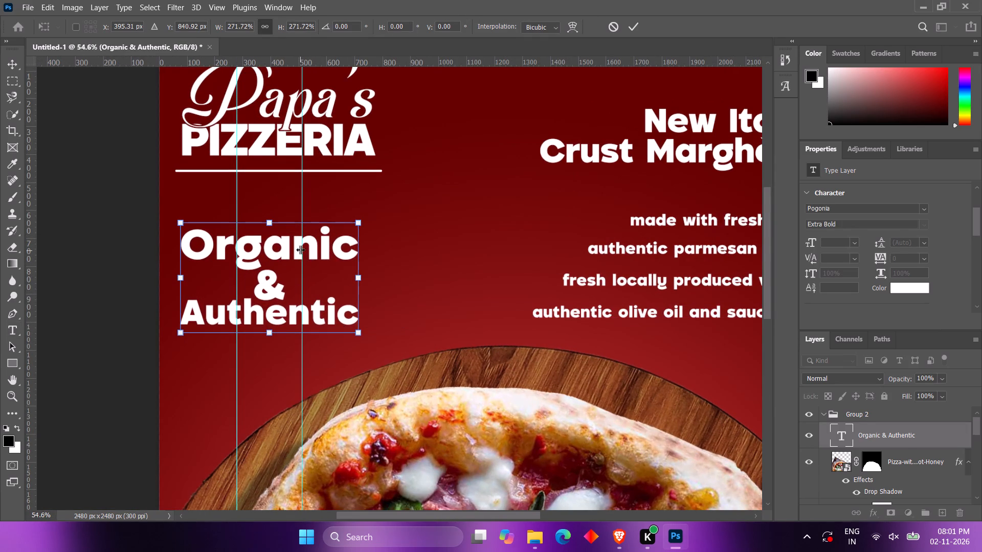
pyautogui.moveTo(315, 243); pyautogui.dragTo(322, 227)
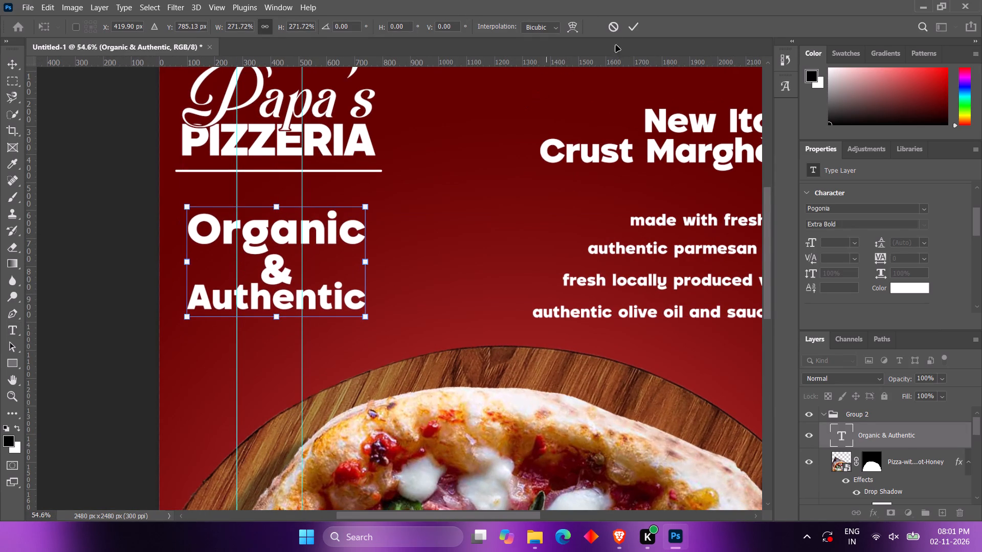
pyautogui.click(639, 19)
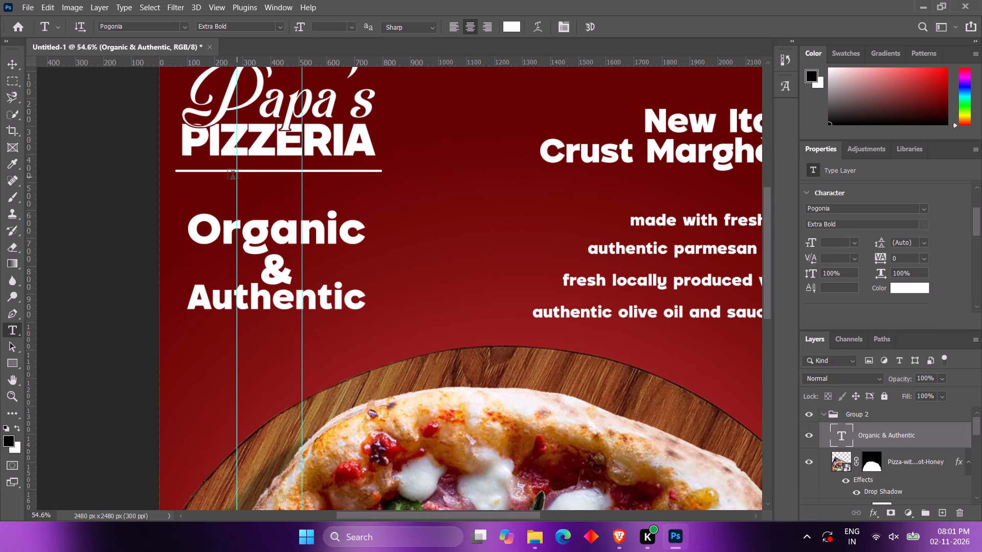
# Remove both vertical guides from the canvas.
pyautogui.click(9, 60)
pyautogui.moveTo(237, 136); pyautogui.dragTo(0, 172)
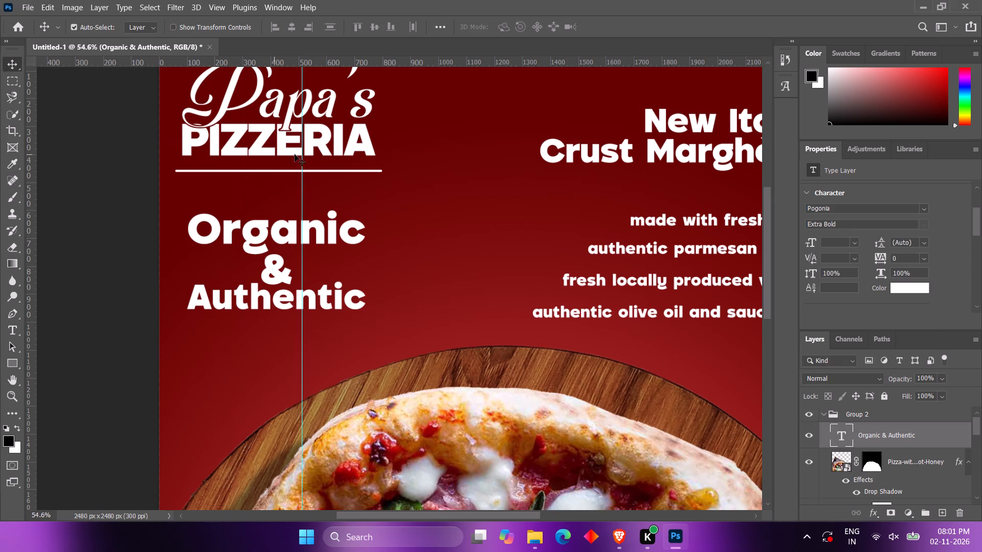
pyautogui.moveTo(302, 166); pyautogui.dragTo(0, 205)
# Move the tagline slightly lower, keeping it horizontally centered under the Papa's Pizzeria title.
pyautogui.keyDown('ctrl'); pyautogui.moveTo(274, 264); pyautogui.dragTo(274, 268); pyautogui.keyUp('ctrl')
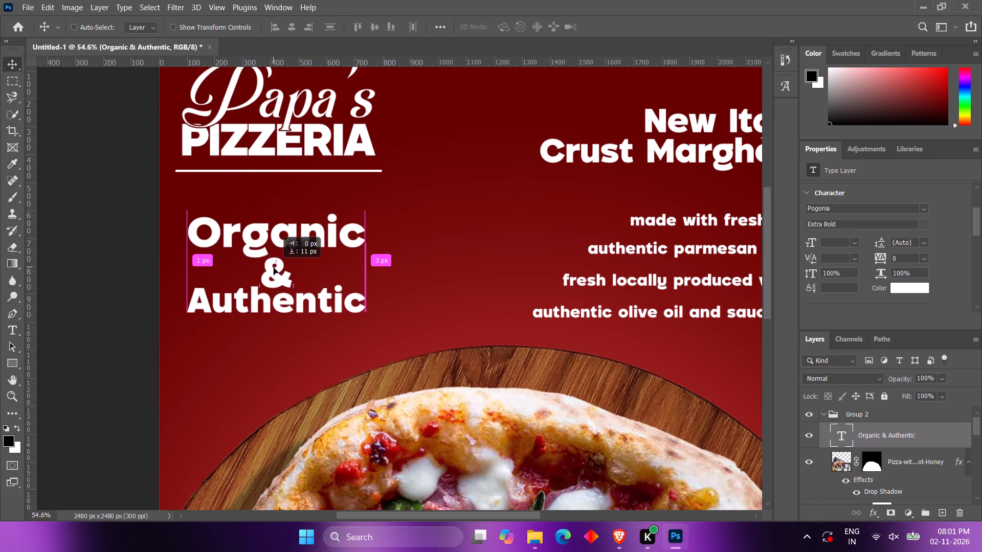
pyautogui.keyDown('ctrl'); pyautogui.moveTo(274, 268); pyautogui.dragTo(270, 271); pyautogui.keyUp('ctrl')
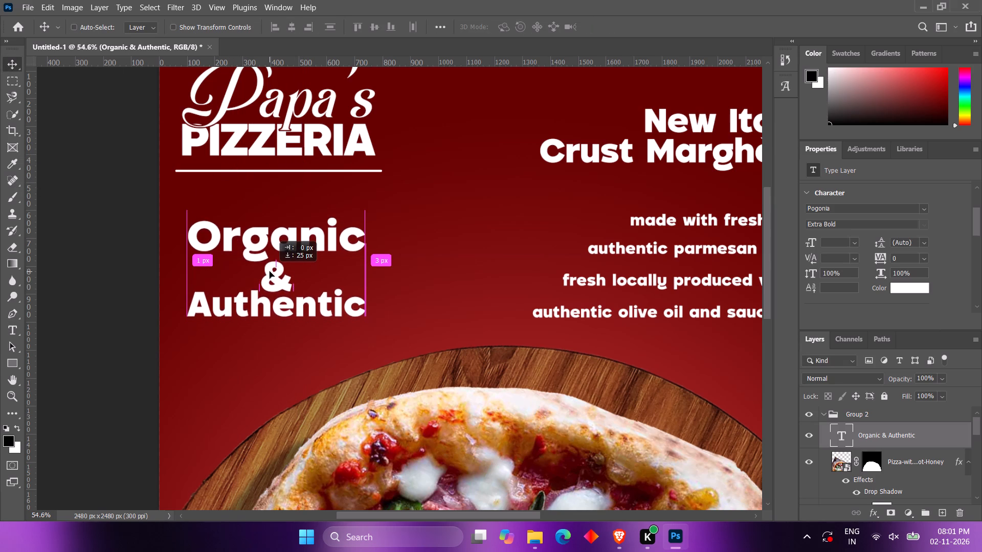
pyautogui.keyDown('ctrl'); pyautogui.moveTo(270, 271); pyautogui.dragTo(270, 268); pyautogui.keyUp('ctrl')
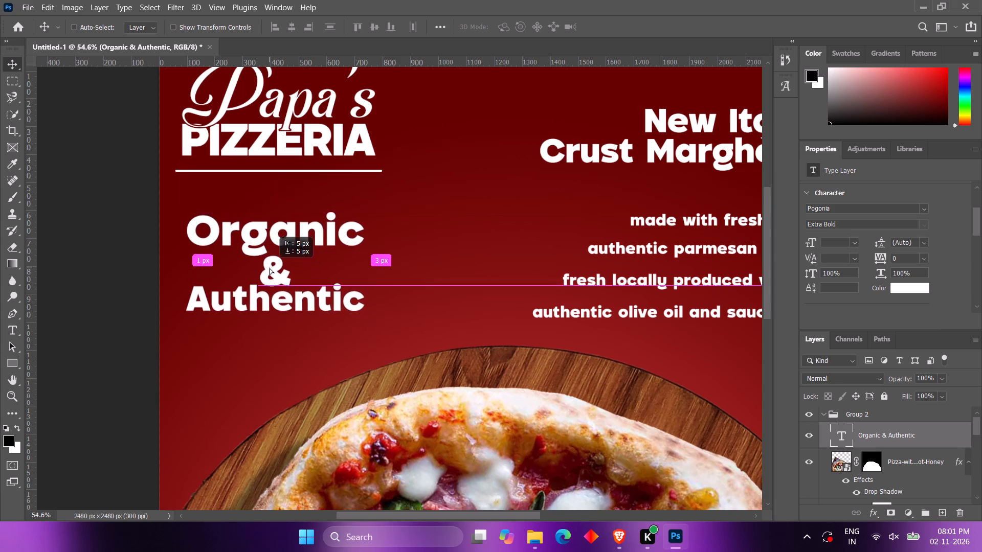
pyautogui.keyDown('ctrl'); pyautogui.moveTo(270, 268); pyautogui.dragTo(272, 271); pyautogui.keyUp('ctrl')
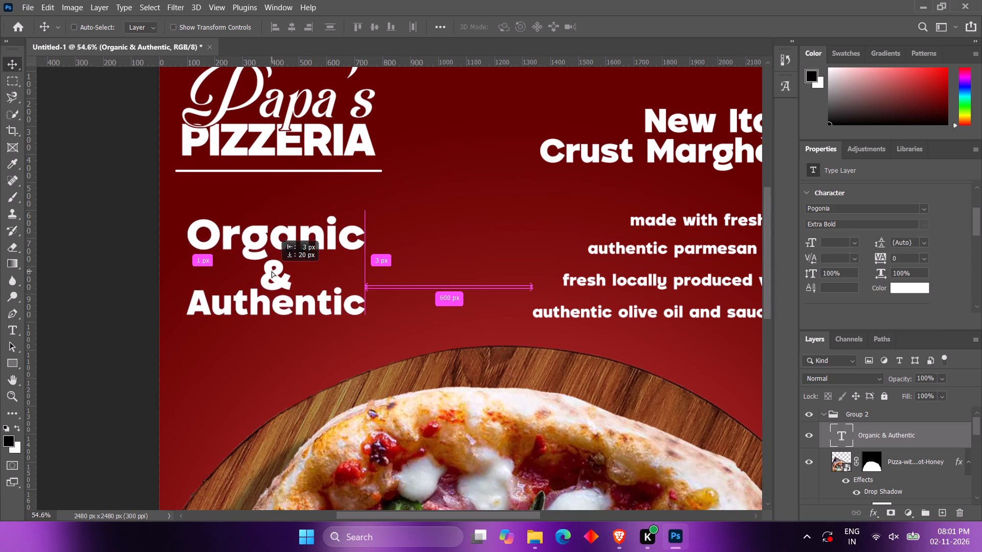
pyautogui.keyDown('ctrl'); pyautogui.moveTo(272, 271); pyautogui.dragTo(274, 271); pyautogui.keyUp('ctrl')
pyautogui.click(278, 273)
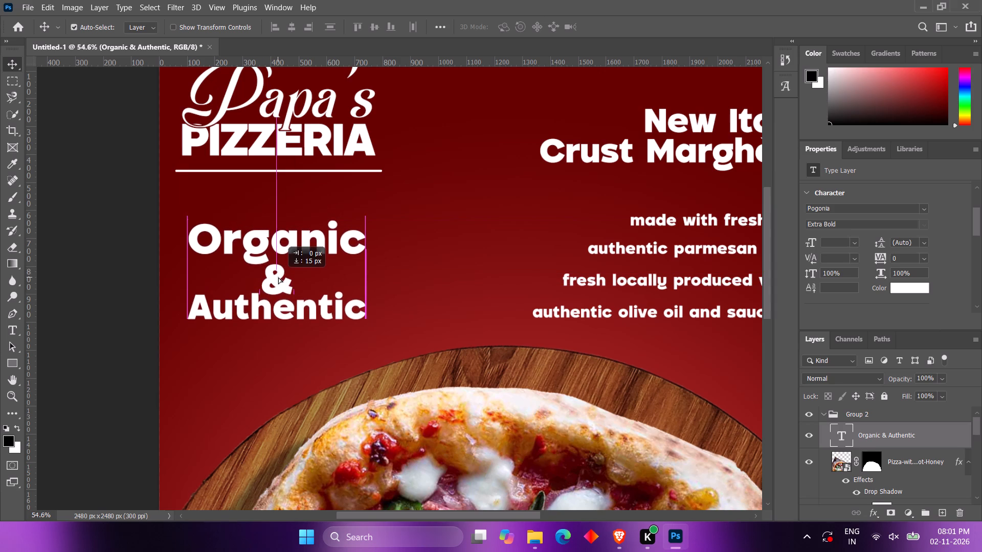
# Examine the tagline's size and placement against the title, ingredient lines and pizza across the poster.
pyautogui.keyDown('alt'); pyautogui.scroll(-4, 278, 274); pyautogui.keyUp('alt')
pyautogui.keyDown('alt'); pyautogui.scroll(3, 437, 244); pyautogui.keyUp('alt')
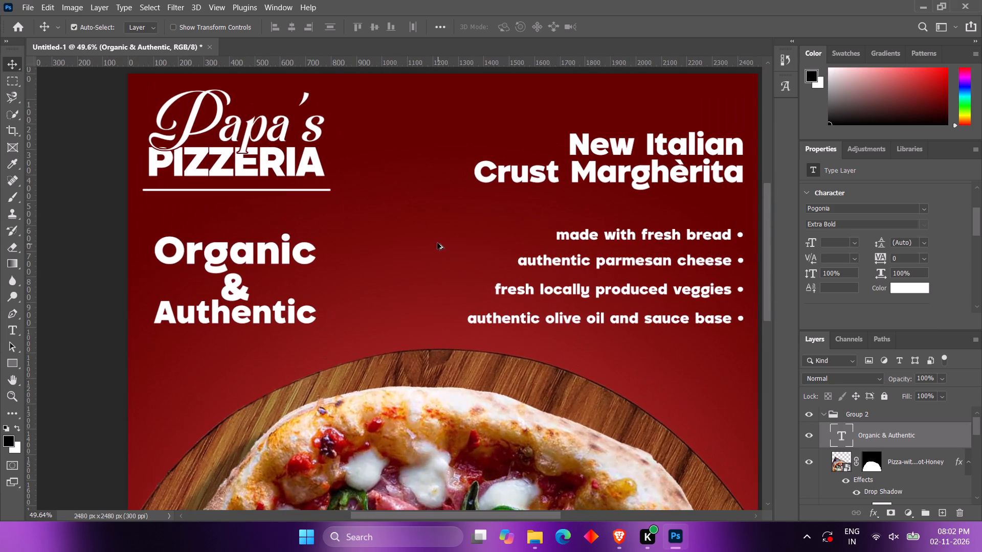
pyautogui.keyDown('alt'); pyautogui.scroll(2, 309, 246); pyautogui.keyUp('alt')
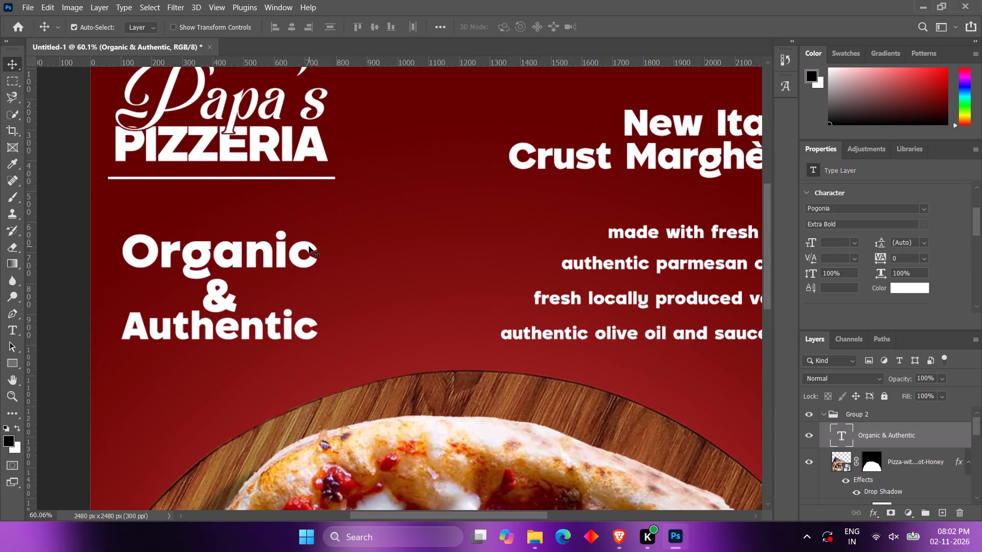
pyautogui.keyDown('alt'); pyautogui.scroll(-9, 242, 256); pyautogui.keyUp('alt')
pyautogui.keyDown('alt'); pyautogui.scroll(2, 294, 241); pyautogui.keyUp('alt')
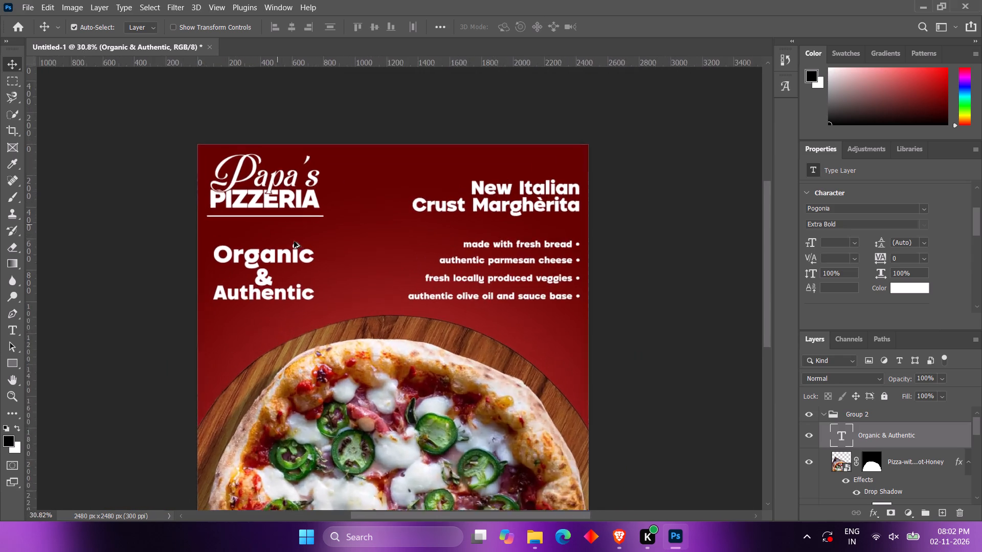
pyautogui.keyDown('alt'); pyautogui.scroll(3, 294, 241); pyautogui.keyUp('alt')
pyautogui.keyDown('alt'); pyautogui.scroll(2, 334, 234); pyautogui.keyUp('alt')
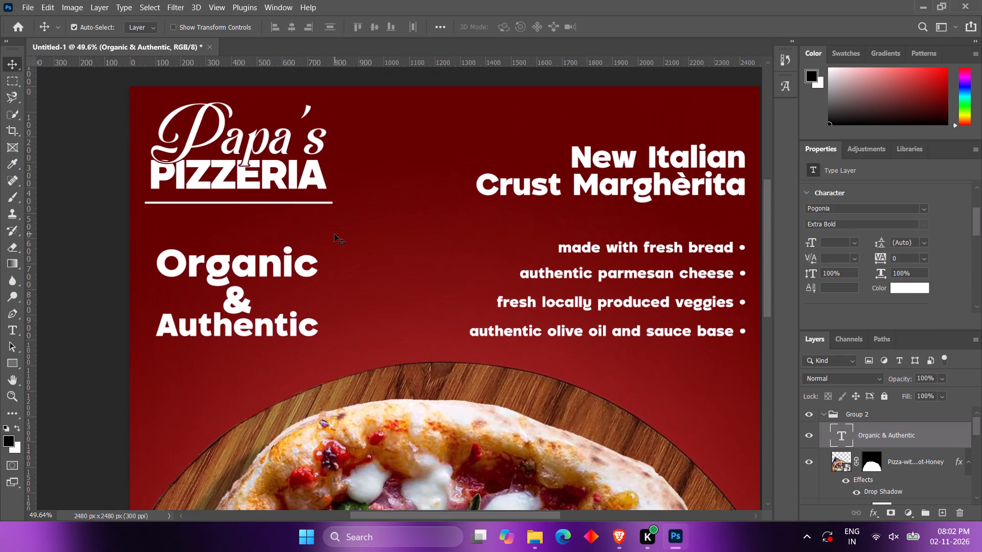
pyautogui.scroll(-7, 334, 234)
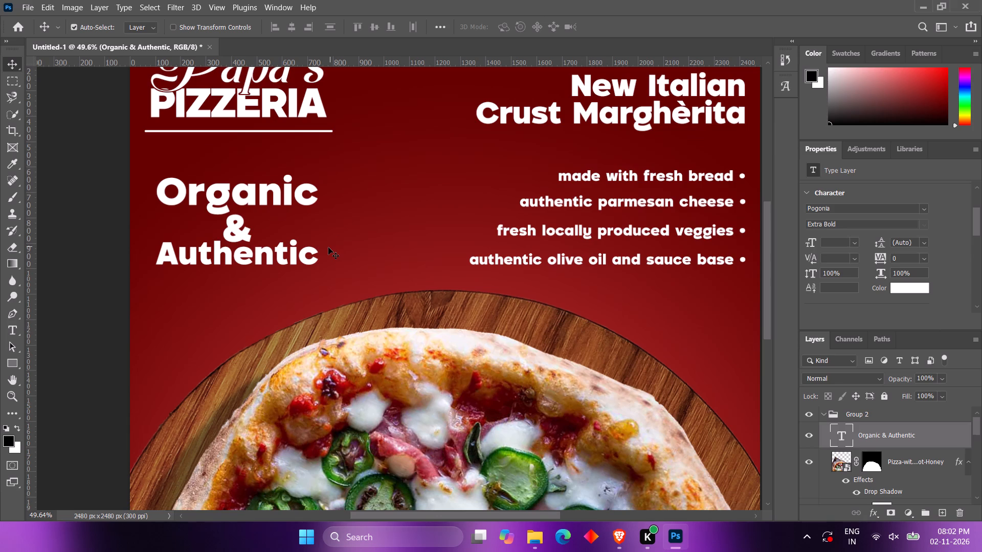
pyautogui.scroll(2, 328, 247)
pyautogui.keyDown('alt'); pyautogui.scroll(-4, 328, 247); pyautogui.keyUp('alt')
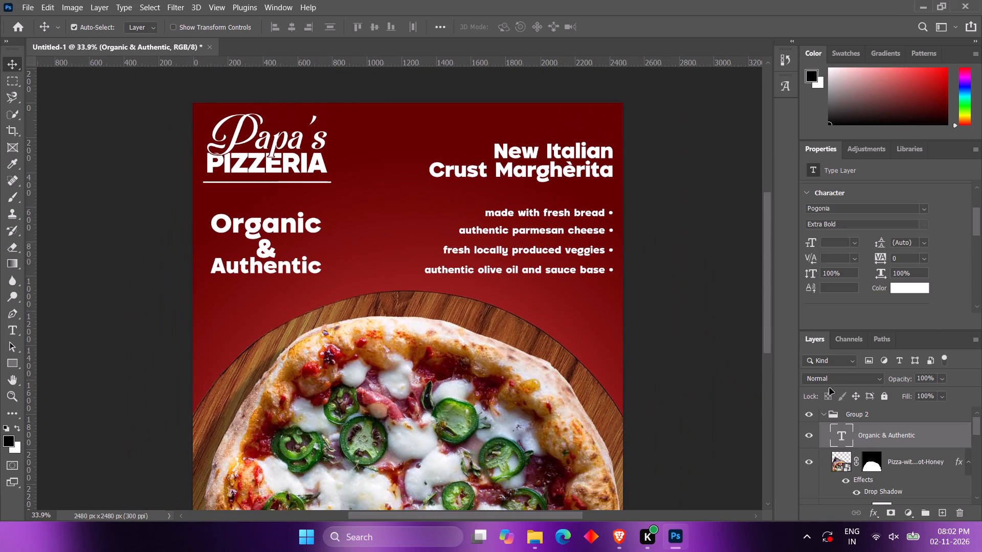
# Add a drop shadow to the wooden board layer with opacity 25%, distance 98 px and size 59 px.
pyautogui.scroll(-10, 756, 404)
pyautogui.scroll(5, 875, 447)
pyautogui.scroll(-2, 875, 447)
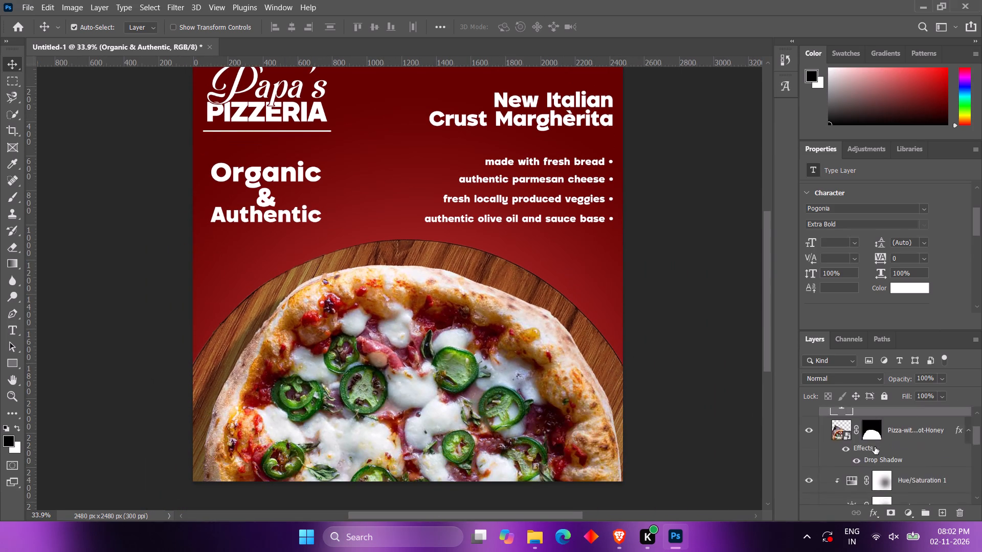
pyautogui.scroll(-6, 875, 447)
pyautogui.click(835, 466)
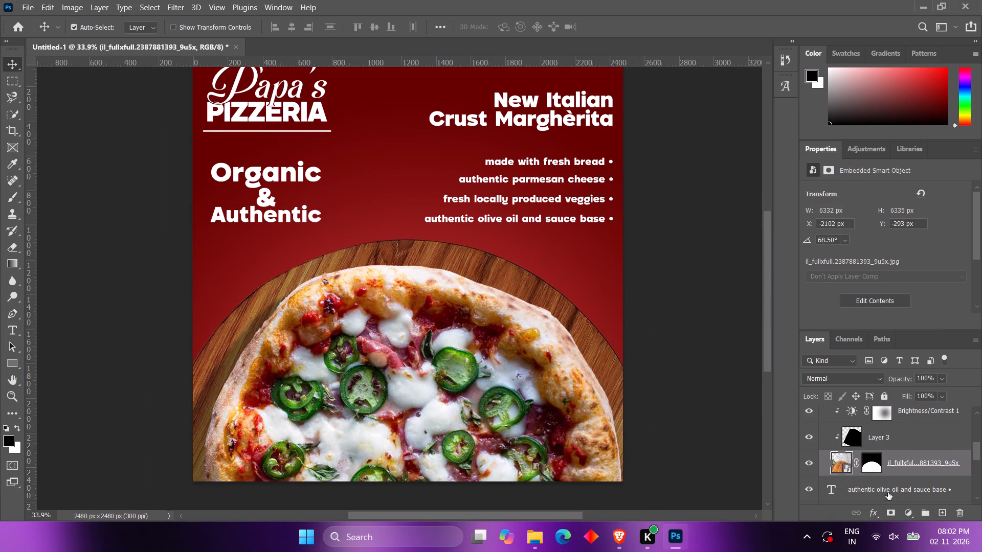
pyautogui.click(904, 513)
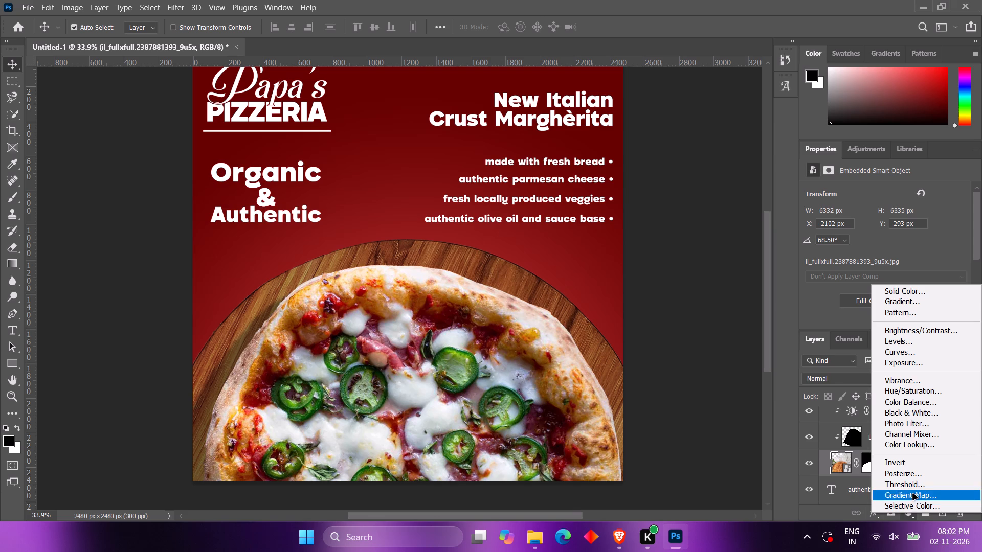
pyautogui.click(840, 510)
pyautogui.click(874, 515)
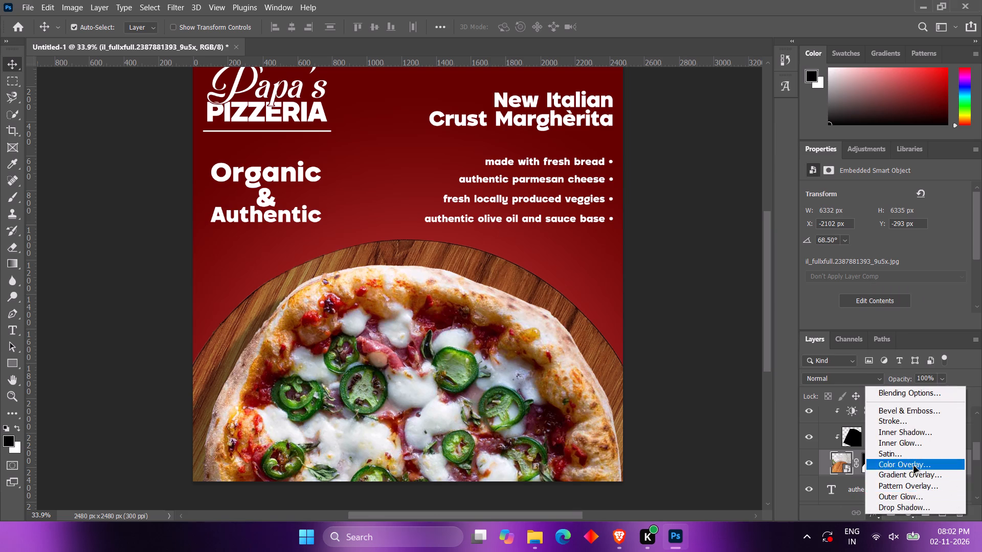
pyautogui.click(916, 503)
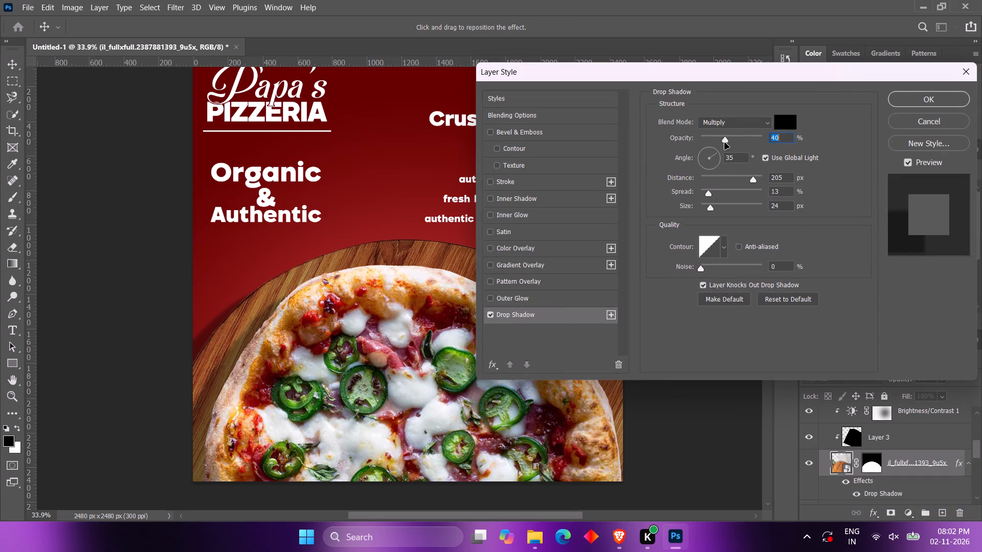
pyautogui.moveTo(753, 181); pyautogui.dragTo(737, 181)
pyautogui.moveTo(725, 143); pyautogui.dragTo(722, 143)
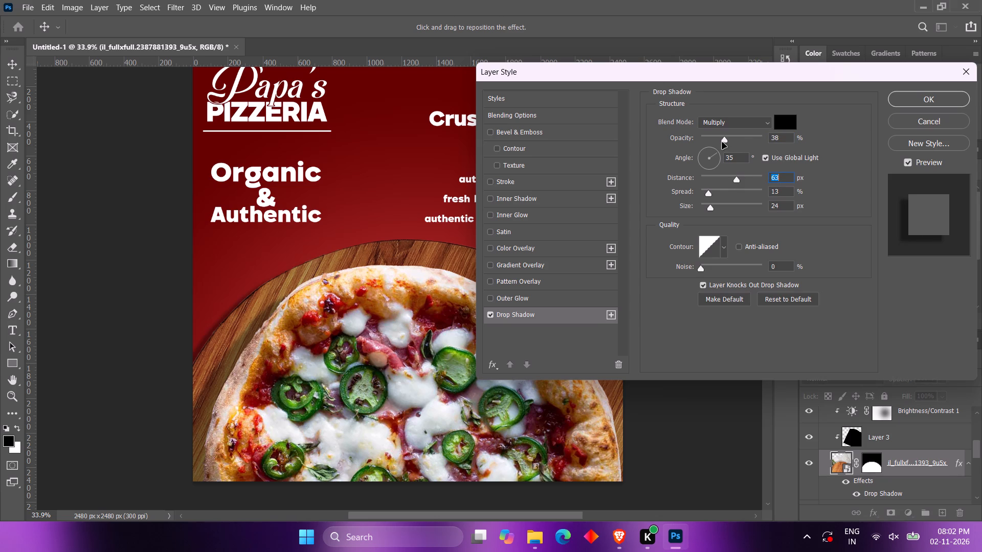
pyautogui.moveTo(722, 143); pyautogui.dragTo(717, 143)
pyautogui.moveTo(712, 210); pyautogui.dragTo(719, 210)
pyautogui.moveTo(737, 182); pyautogui.dragTo(737, 181)
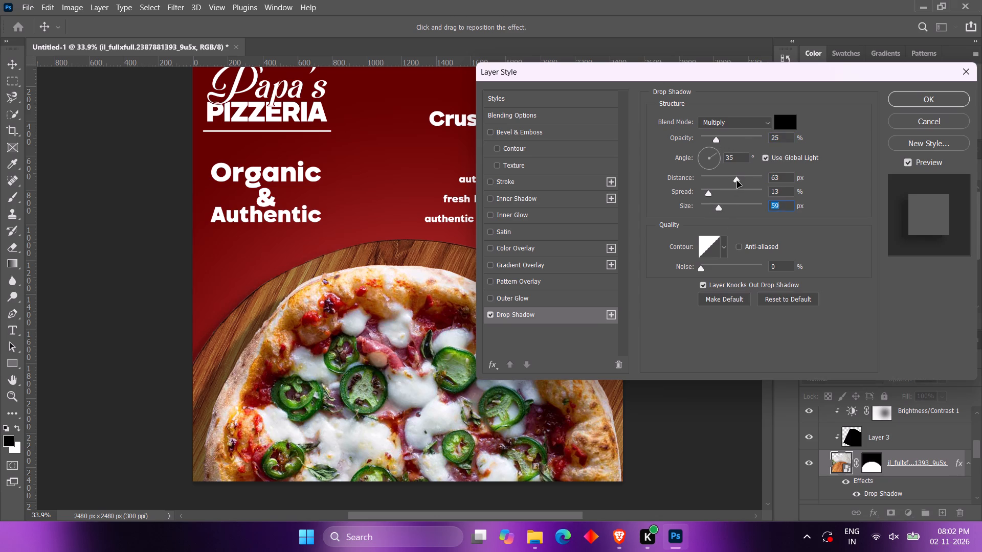
pyautogui.moveTo(737, 181); pyautogui.dragTo(748, 181)
pyautogui.click(907, 99)
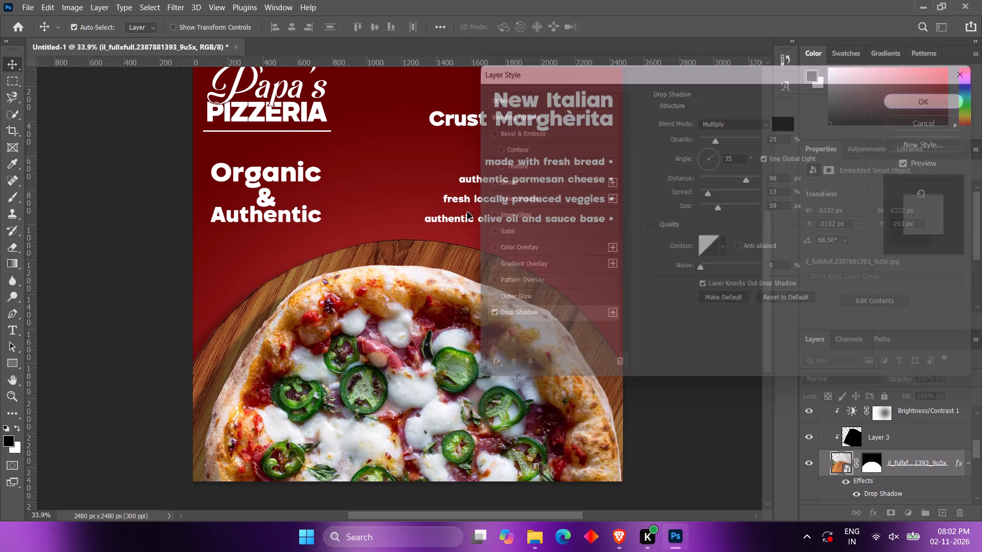
# Examine the wooden board's shadow against the red background, both close up and across the poster.
pyautogui.scroll(1, 408, 233)
pyautogui.keyDown('alt'); pyautogui.scroll(3, 408, 233); pyautogui.keyUp('alt')
pyautogui.scroll(-5, 408, 233)
pyautogui.keyDown('alt'); pyautogui.scroll(2, 408, 233); pyautogui.keyUp('alt')
pyautogui.keyDown('alt'); pyautogui.scroll(-3, 408, 233); pyautogui.keyUp('alt')
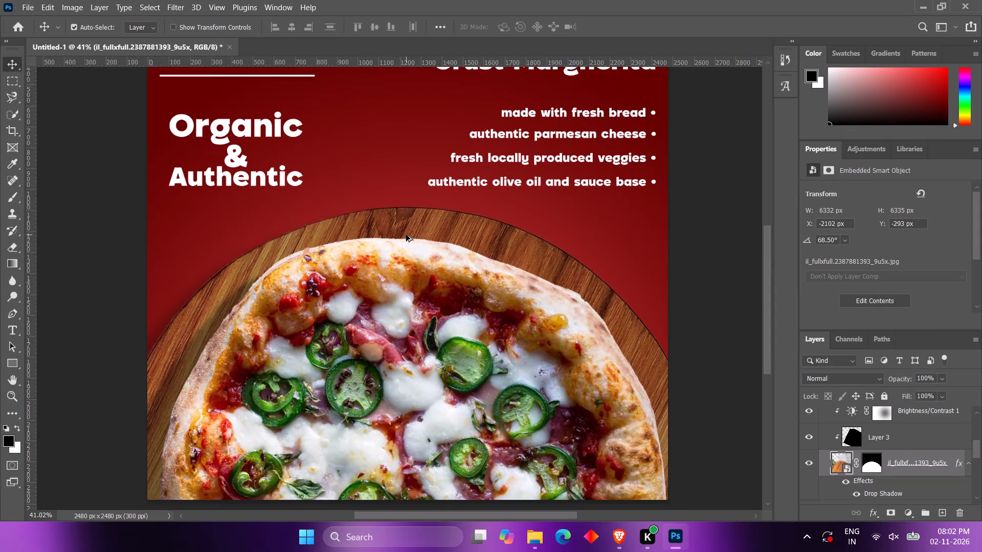
pyautogui.keyDown('alt'); pyautogui.scroll(-2, 406, 235); pyautogui.keyUp('alt')
pyautogui.scroll(6, 406, 235)
pyautogui.scroll(-3, 406, 236)
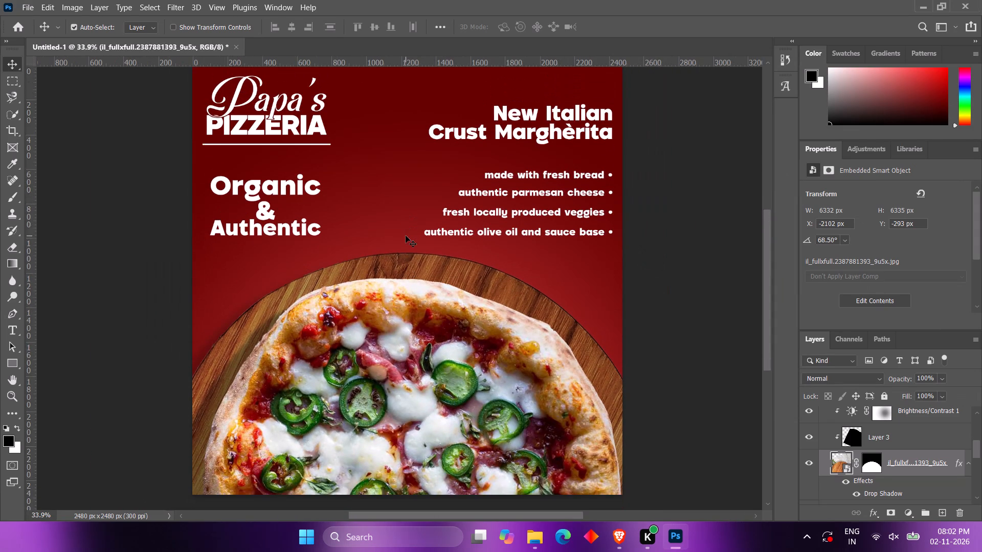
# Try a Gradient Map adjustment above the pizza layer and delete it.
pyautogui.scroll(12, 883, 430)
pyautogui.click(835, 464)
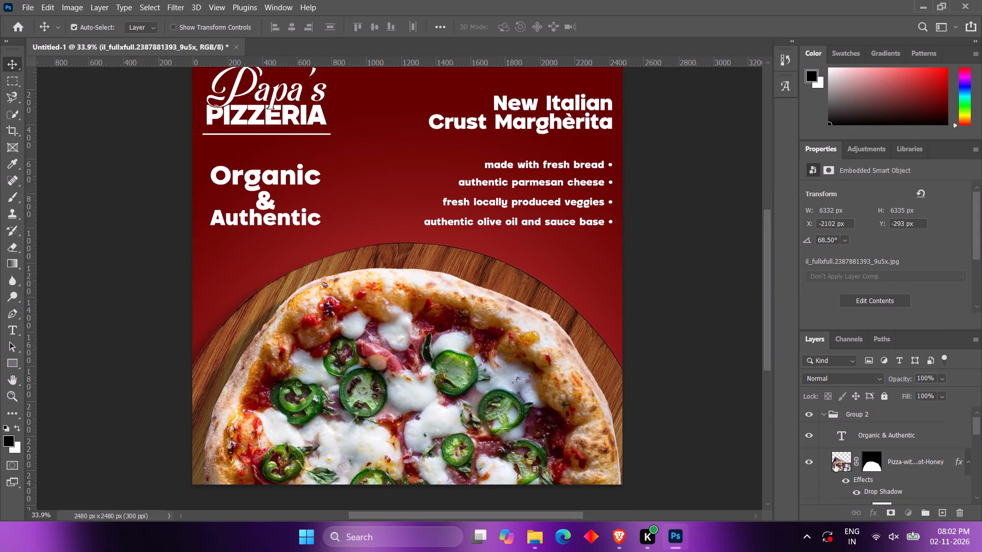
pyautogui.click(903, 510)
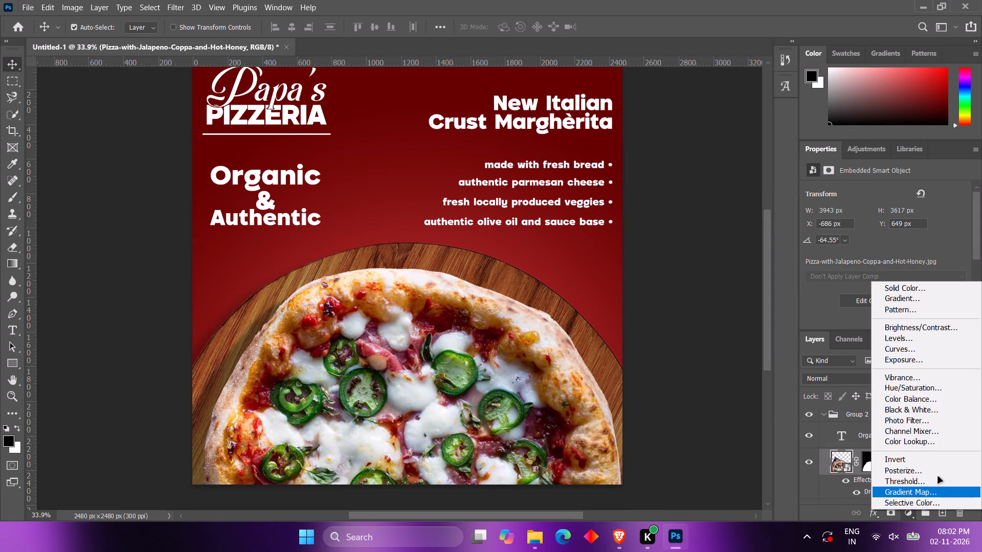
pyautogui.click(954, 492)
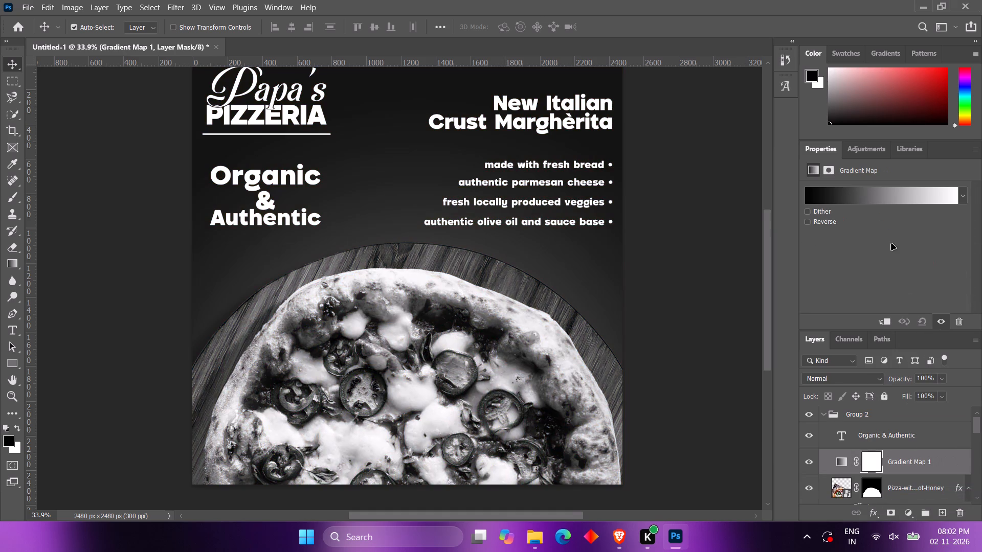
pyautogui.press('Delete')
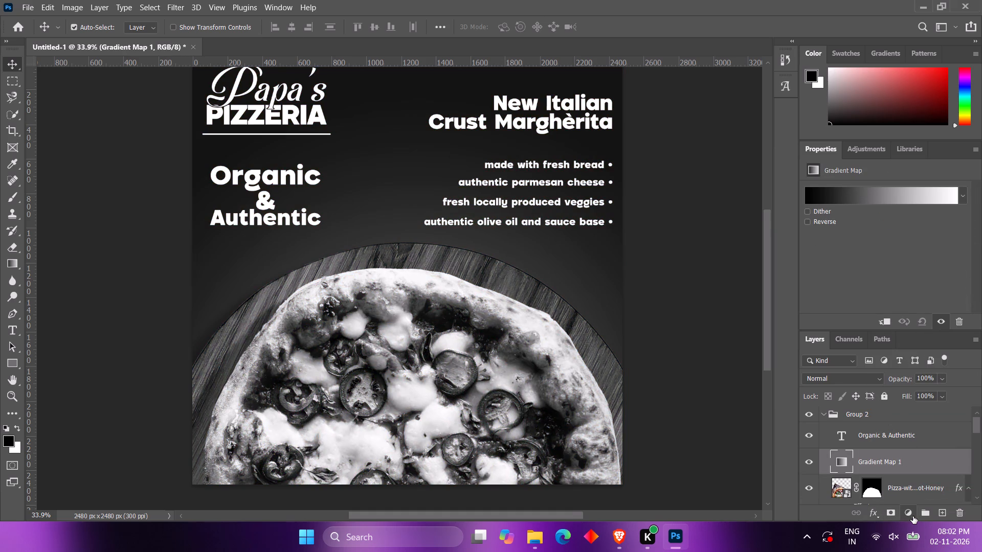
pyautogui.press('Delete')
# Add Hue/Saturation and Brightness/Contrast adjustments above the pizza layer, set brightness to -21 and clip both adjustments to the pizza.
pyautogui.click(913, 516)
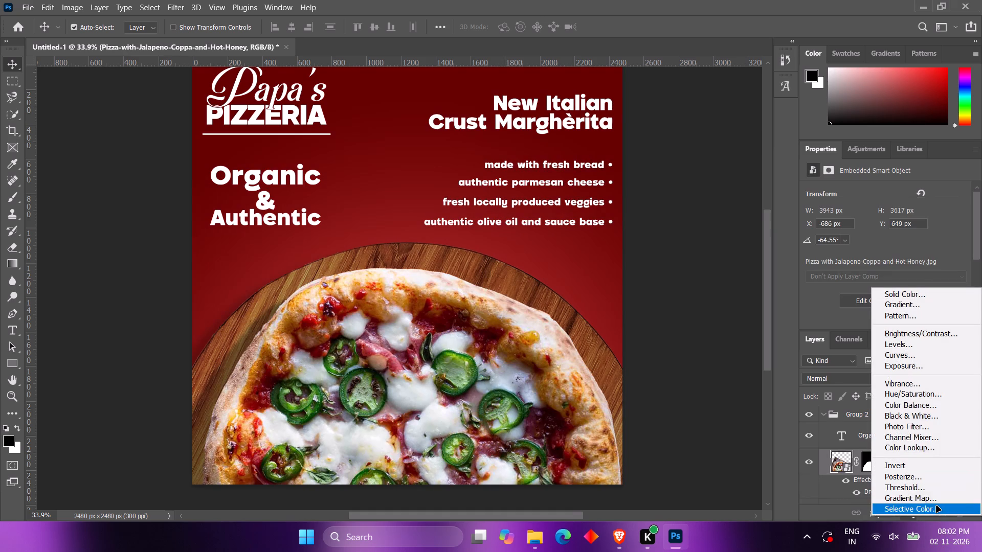
pyautogui.click(950, 392)
pyautogui.click(910, 517)
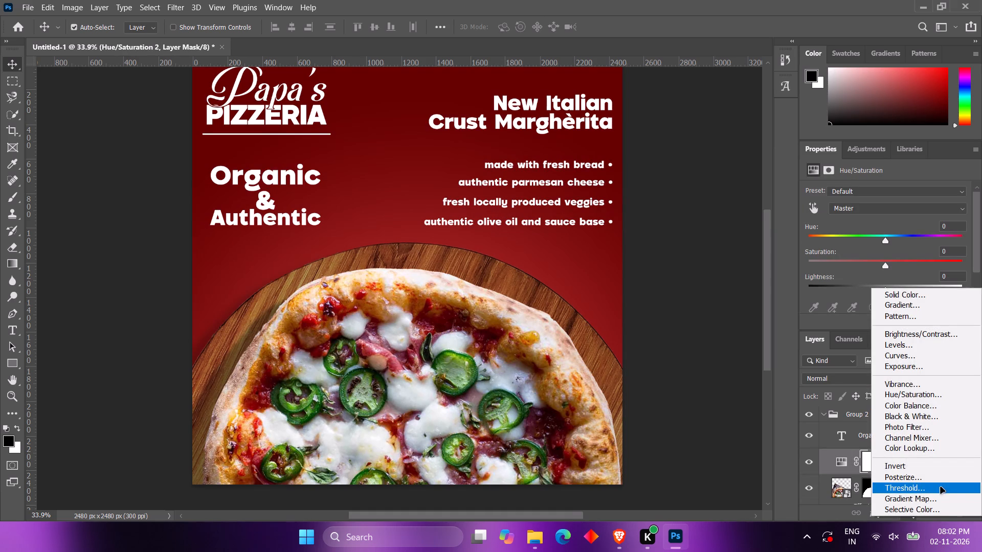
pyautogui.click(936, 337)
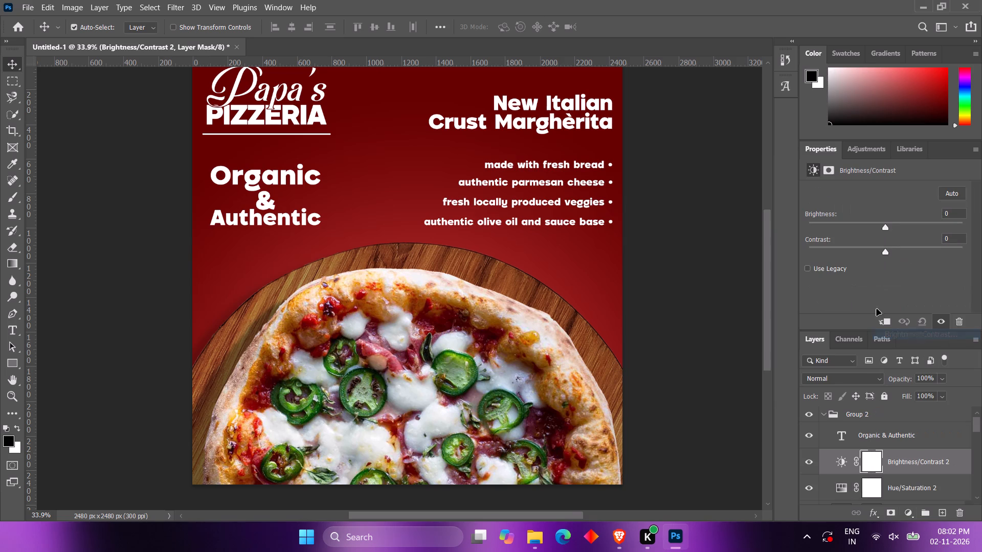
pyautogui.moveTo(887, 229); pyautogui.dragTo(875, 229)
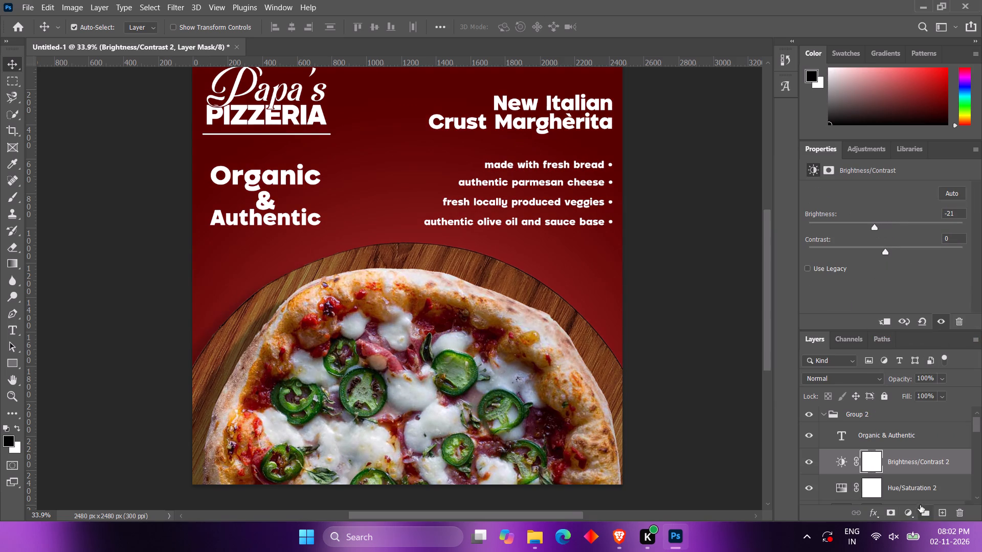
pyautogui.keyDown('alt'); pyautogui.click(914, 477); pyautogui.keyUp('alt')
pyautogui.scroll(-2, 914, 477)
pyautogui.keyDown('alt'); pyautogui.click(912, 468); pyautogui.keyUp('alt')
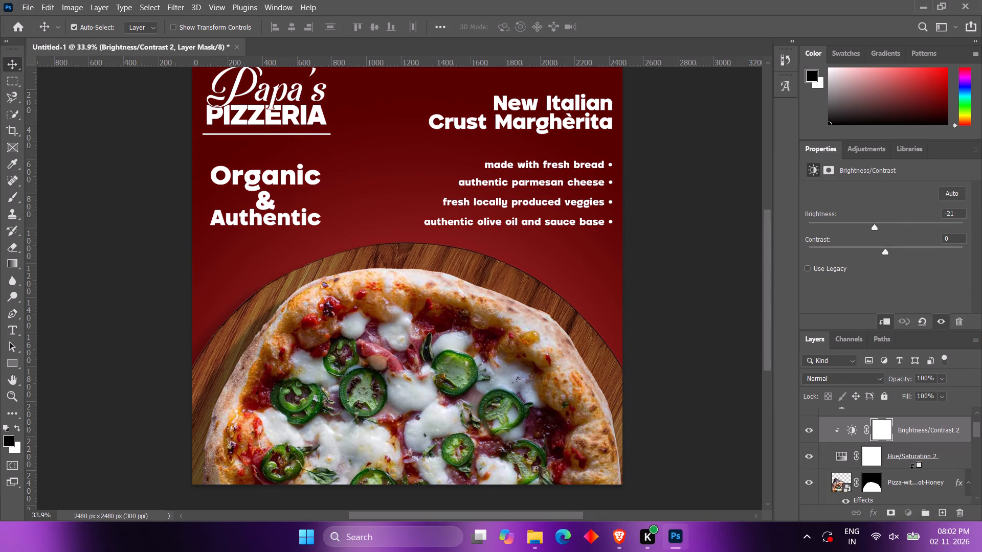
pyautogui.scroll(1, 883, 470)
# Set the saturation of the pizza's clipped Hue/Saturation adjustment to -16.
pyautogui.click(851, 474)
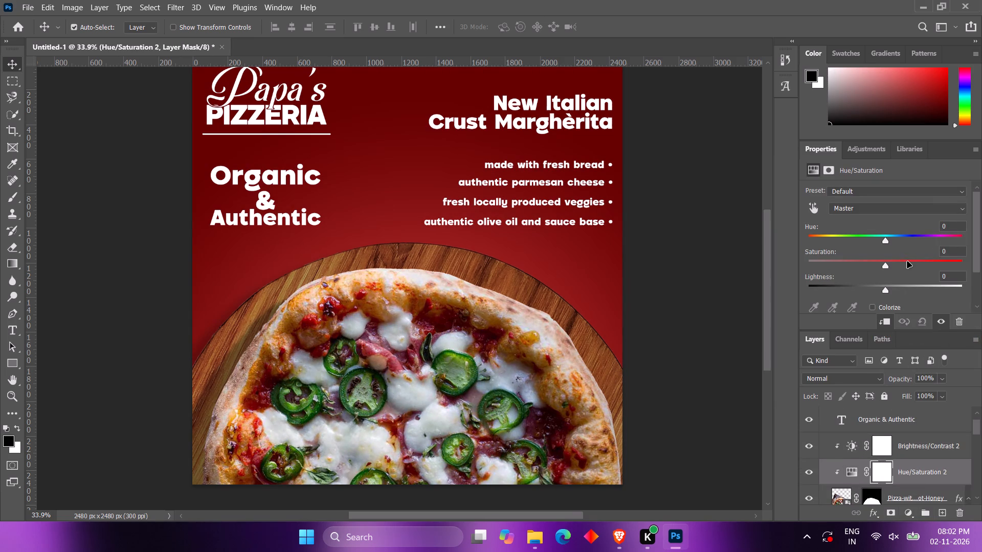
pyautogui.moveTo(883, 266); pyautogui.dragTo(873, 266)
# Examine the toned-down pizza against the rest of the poster with no layer selected.
pyautogui.scroll(-2, 601, 319)
pyautogui.scroll(3, 600, 317)
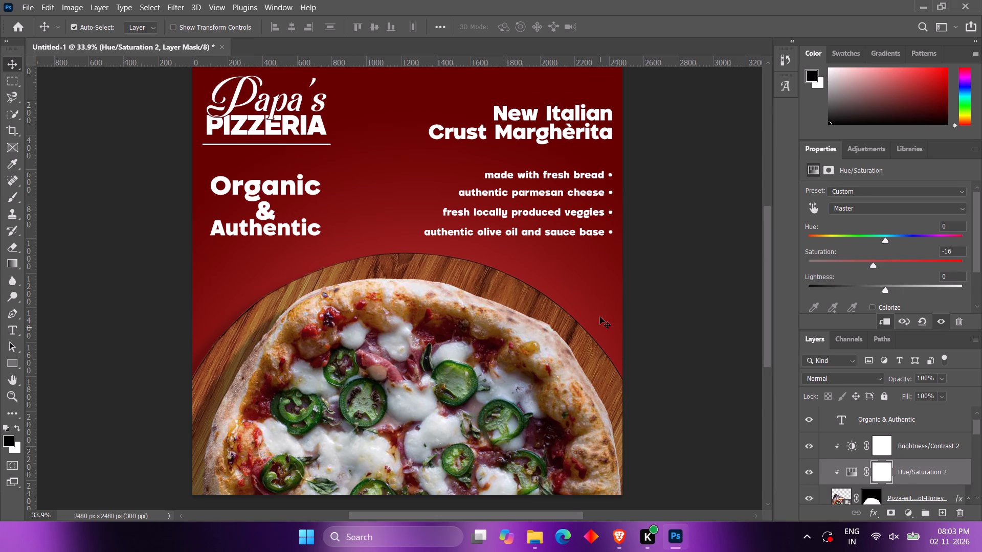
pyautogui.keyDown('alt'); pyautogui.scroll(-2, 645, 293); pyautogui.keyUp('alt')
pyautogui.keyDown('alt'); pyautogui.scroll(1, 519, 292); pyautogui.keyUp('alt')
pyautogui.scroll(1, 526, 289)
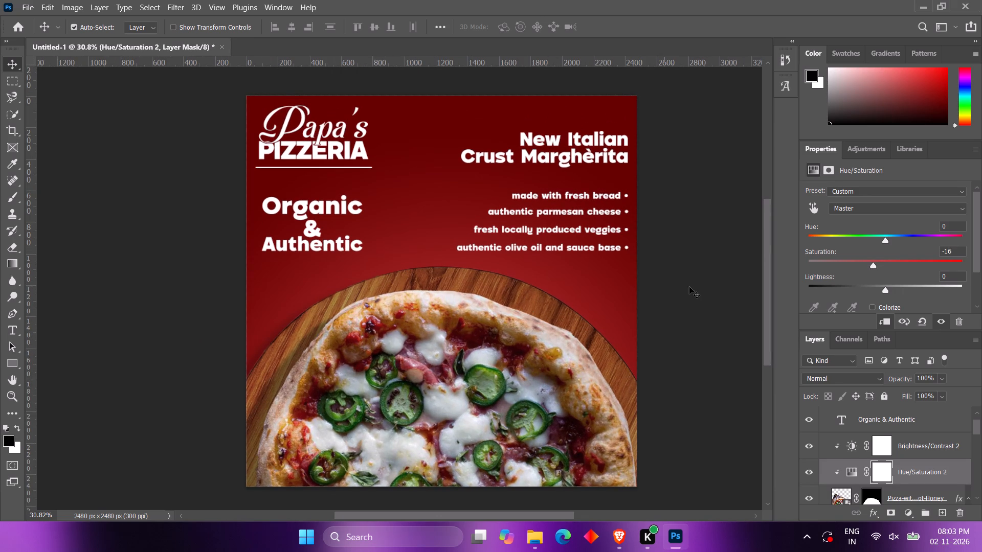
pyautogui.click(689, 287)
pyautogui.scroll(-2, 689, 287)
pyautogui.scroll(2, 412, 282)
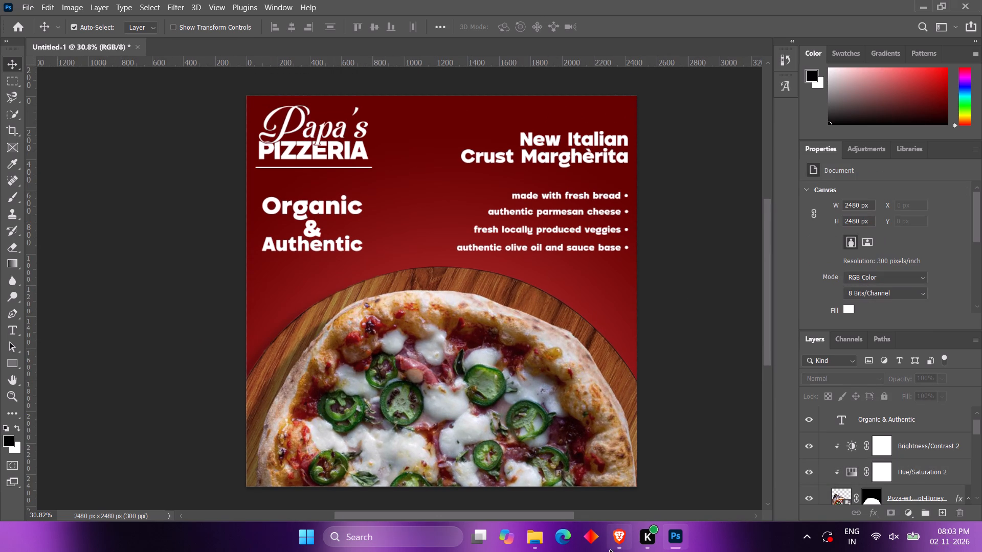
# Switch to the Brave browser, search Google Images for "peice of basil" and look through the pictures.
pyautogui.click(617, 545)
pyautogui.moveTo(332, 51); pyautogui.dragTo(40, 51)
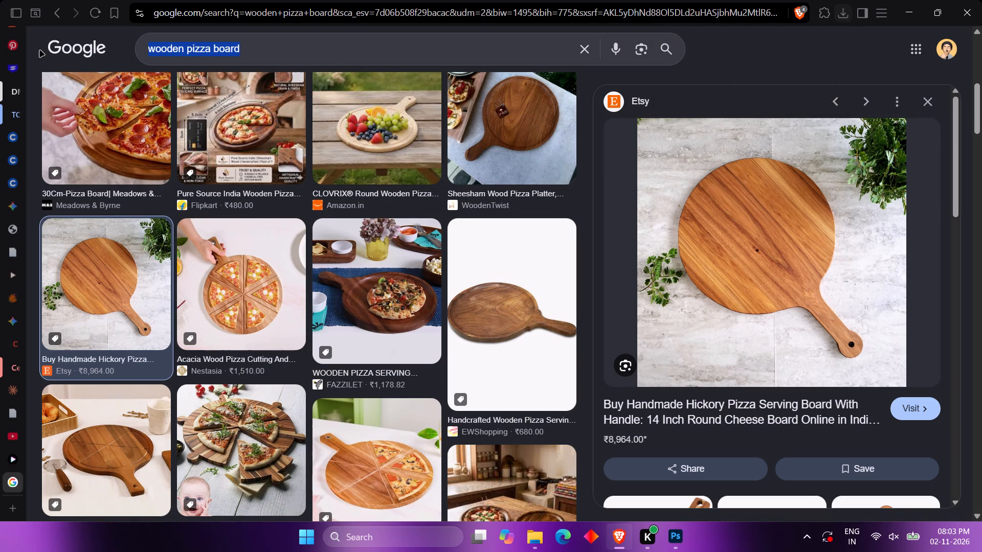
pyautogui.write('peac')
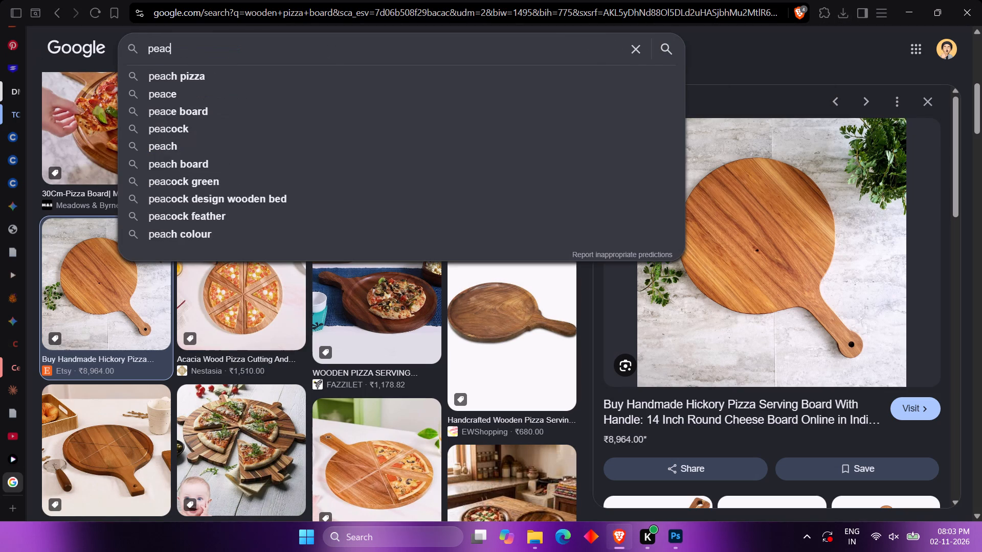
pyautogui.press('BackSpace')
pyautogui.press('BackSpace')
pyautogui.write('ice of')
pyautogui.press('space')
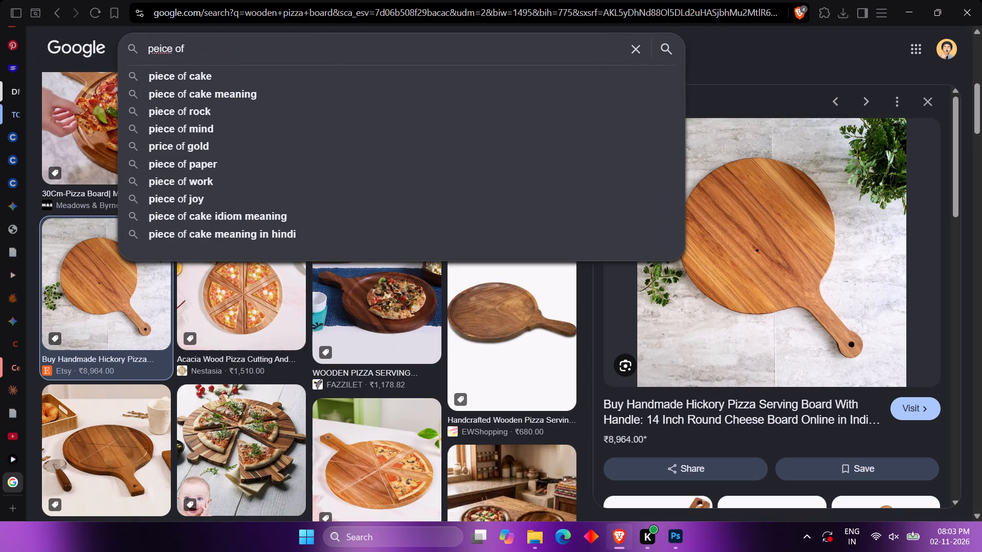
pyautogui.write('basil')
pyautogui.press('Return')
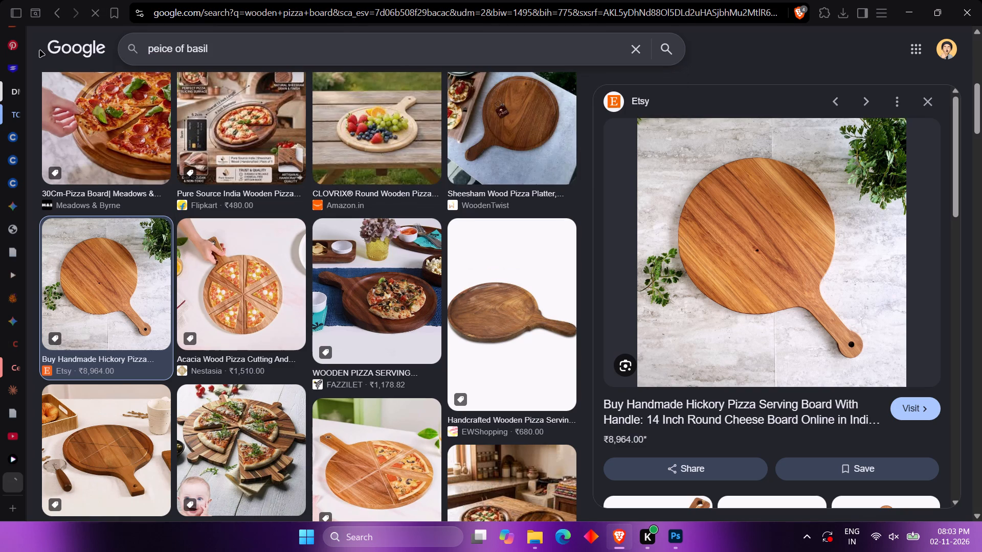
pyautogui.scroll(-3, 560, 251)
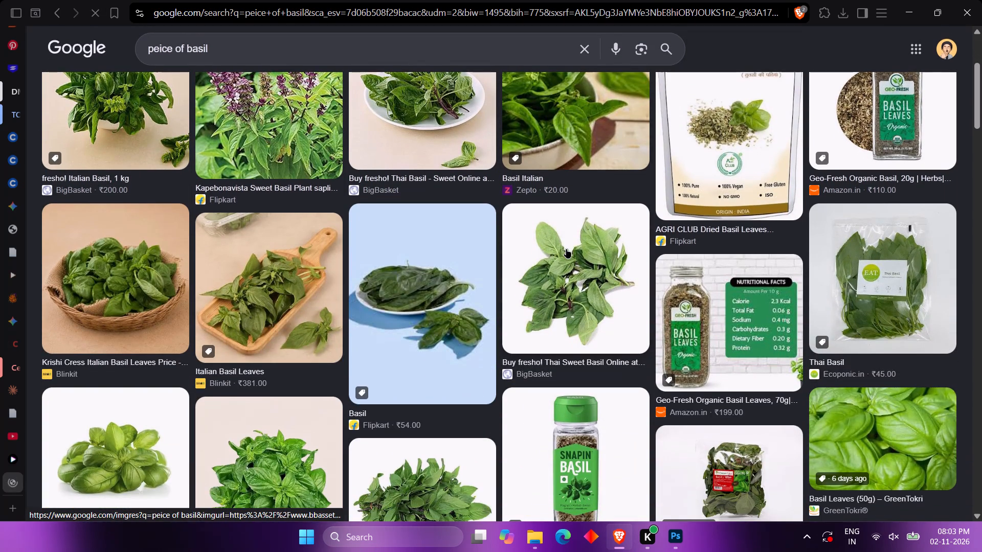
pyautogui.scroll(3, 319, 97)
pyautogui.click(183, 62)
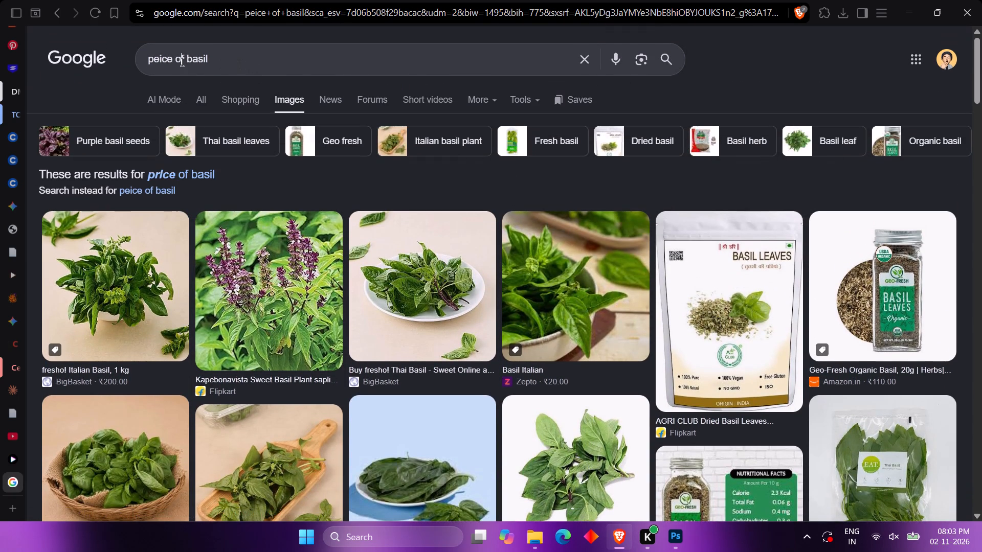
# Search Google Images for "basil leaf" and open the Cookist picture of scattered basil leaves on white.
pyautogui.moveTo(218, 60); pyautogui.dragTo(138, 59)
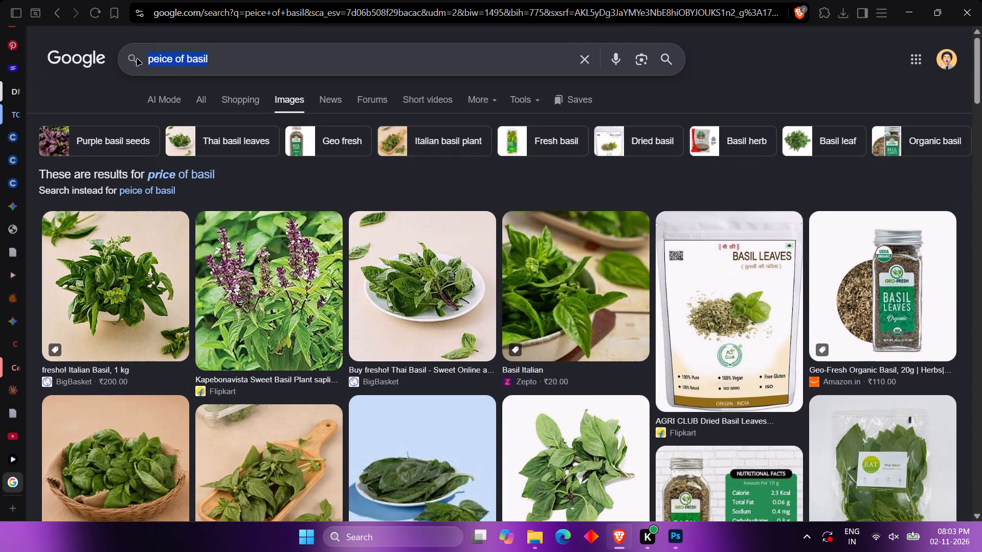
pyautogui.write('basil leaf')
pyautogui.press('Return')
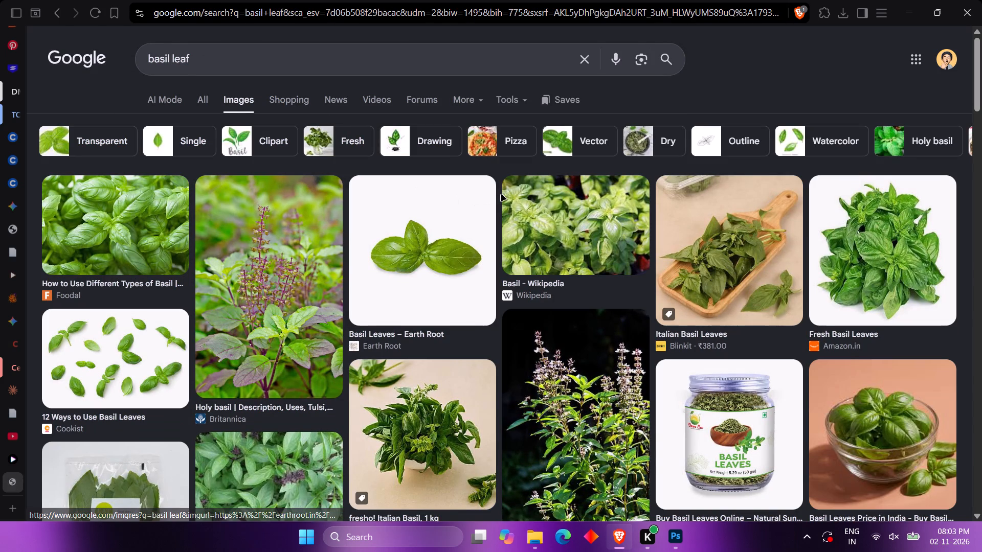
pyautogui.scroll(-5, 501, 195)
pyautogui.scroll(2, 501, 195)
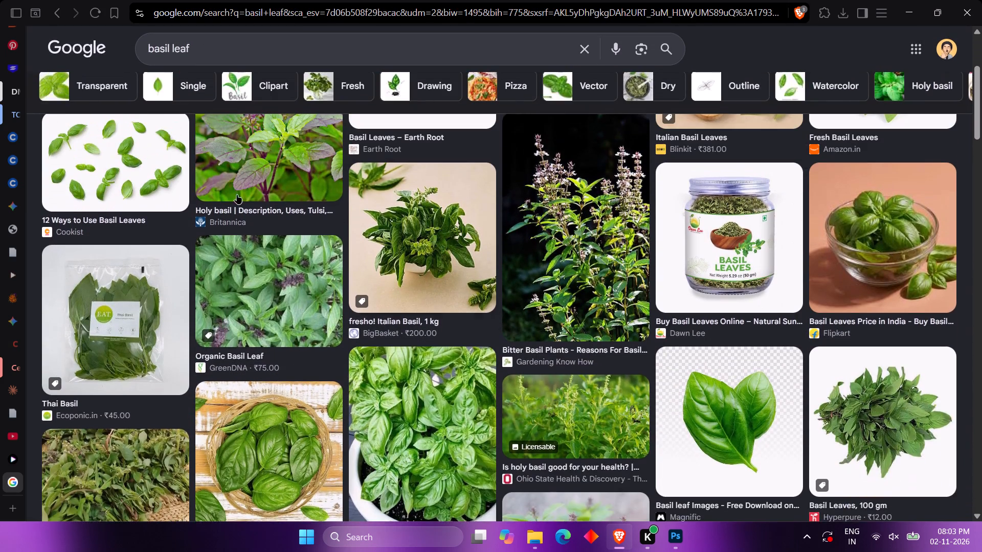
pyautogui.click(139, 182)
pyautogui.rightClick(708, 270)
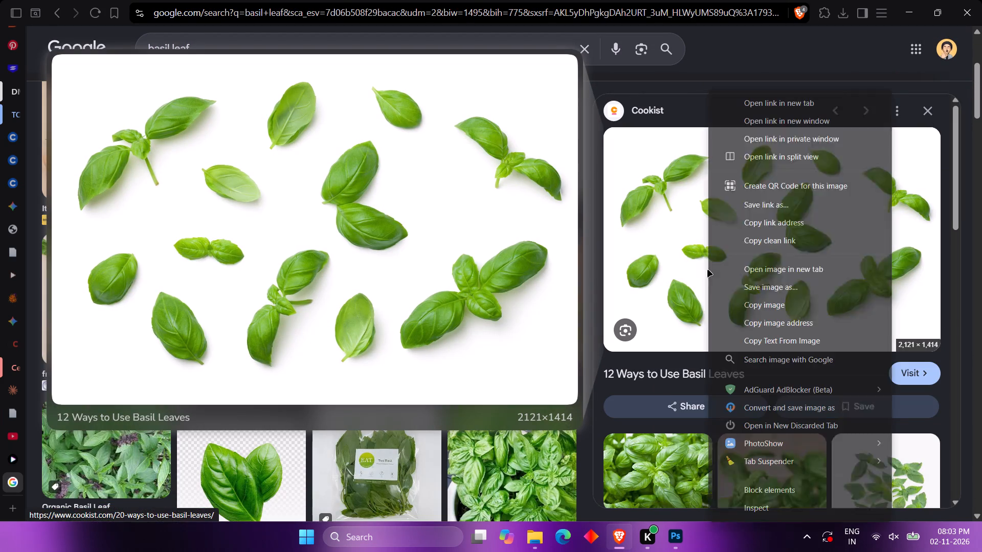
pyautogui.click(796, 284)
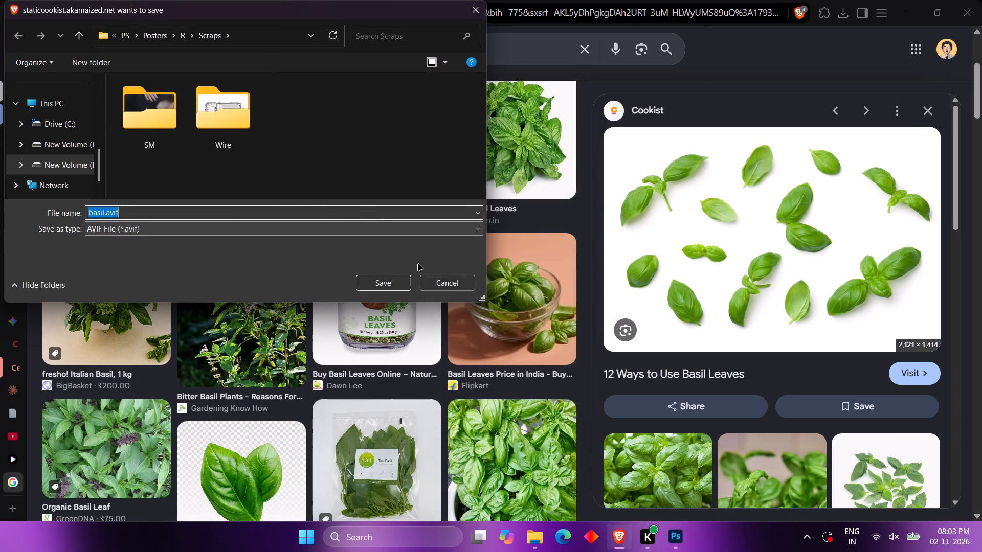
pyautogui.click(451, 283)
# Save the Cookist basil leaves picture as the JPEG basil.jpg in the Scraps folder under PS > Posters > R on New Volume (E:).
pyautogui.rightClick(740, 240)
pyautogui.click(850, 420)
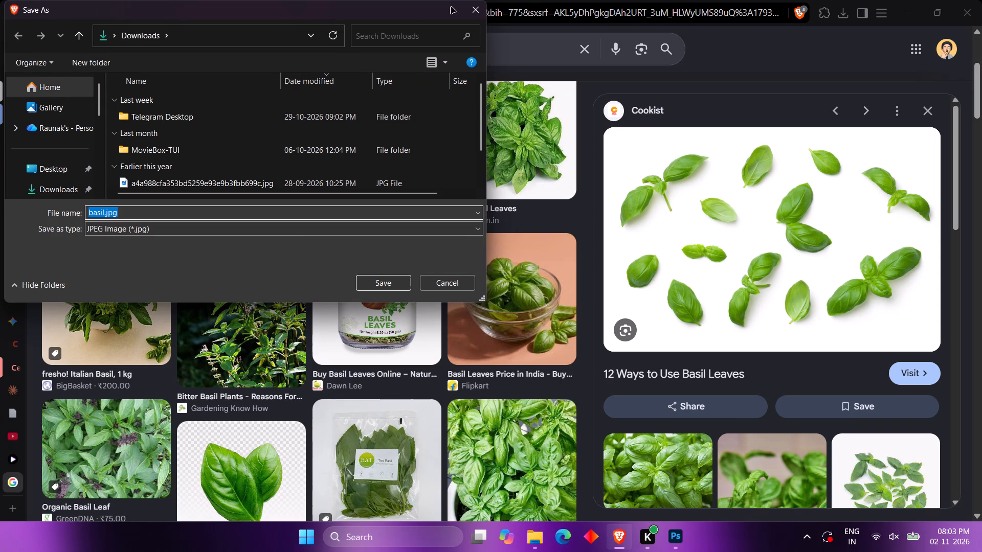
pyautogui.scroll(-2, 49, 150)
pyautogui.scroll(1, 79, 117)
pyautogui.scroll(-3, 79, 118)
pyautogui.scroll(4, 79, 118)
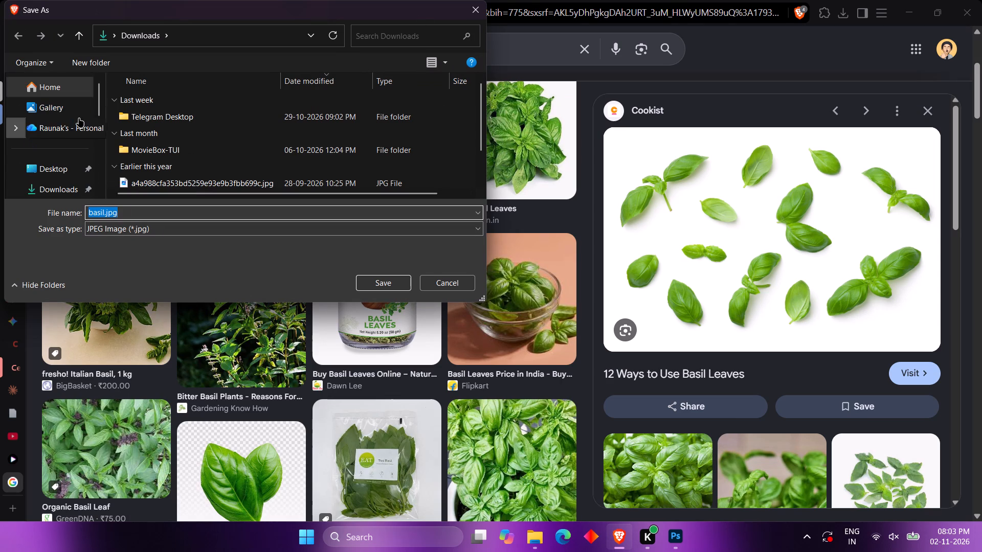
pyautogui.scroll(-4, 79, 118)
pyautogui.click(73, 129)
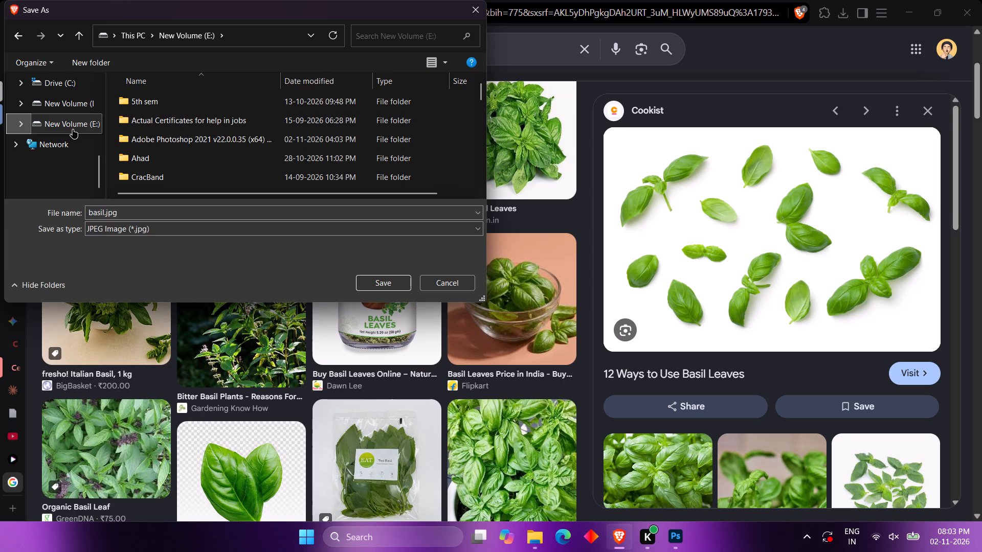
pyautogui.scroll(-2, 197, 156)
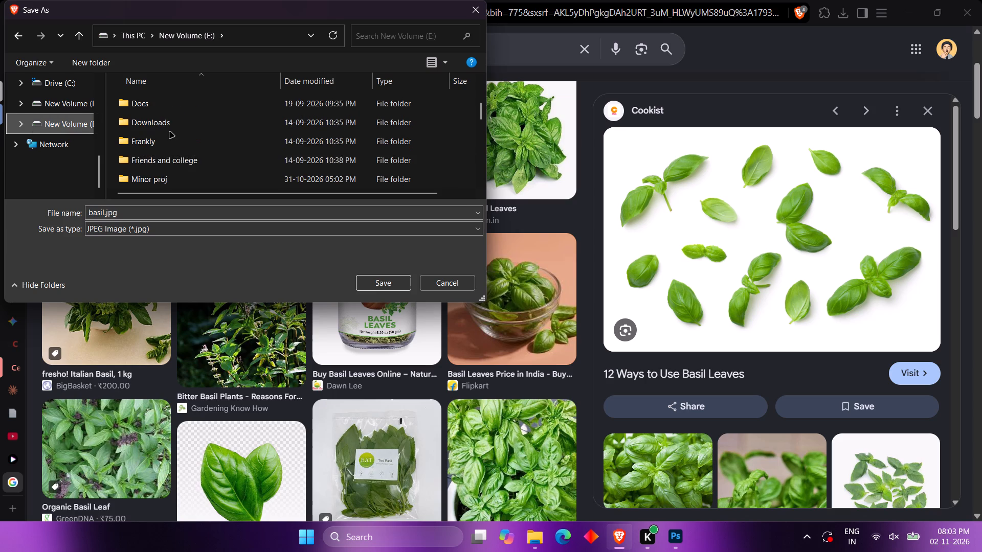
pyautogui.scroll(-2, 170, 132)
pyautogui.click(164, 112)
pyautogui.doubleClick(163, 124)
pyautogui.doubleClick(215, 122)
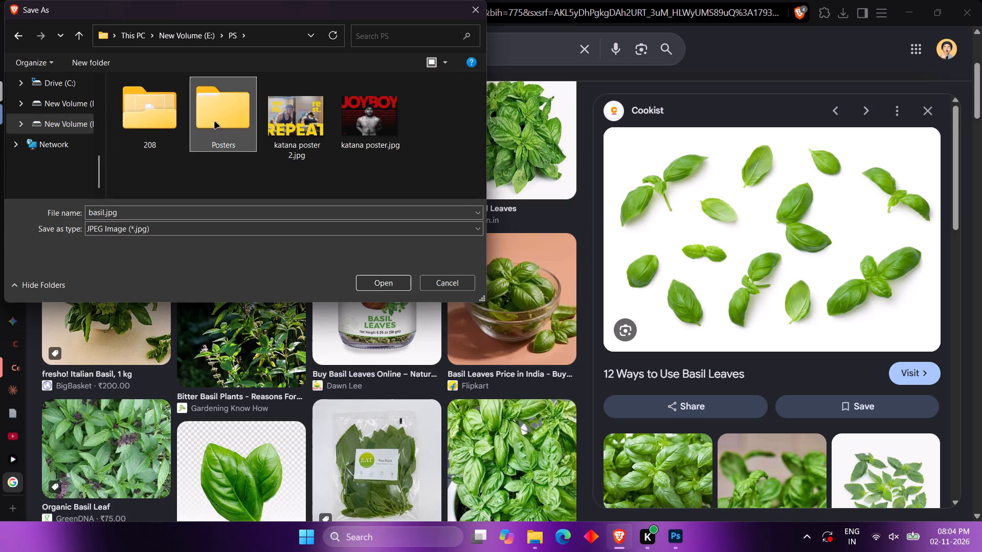
pyautogui.click(183, 148)
pyautogui.doubleClick(185, 142)
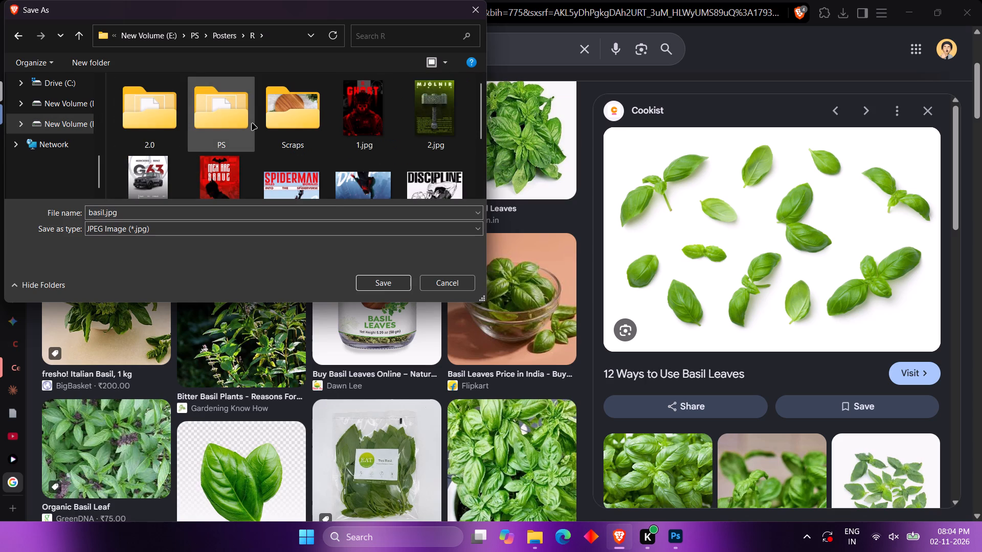
pyautogui.click(252, 124)
pyautogui.click(287, 122)
pyautogui.click(234, 125)
pyautogui.doubleClick(287, 120)
pyautogui.click(376, 283)
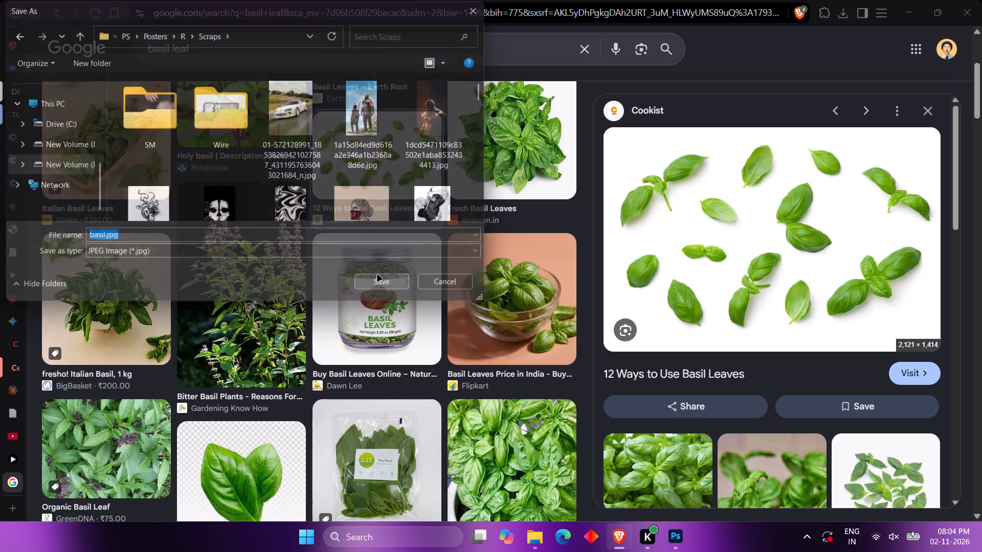
# Bring the downloaded basil.jpg from the browser into the poster in Photoshop.
pyautogui.click(736, 42)
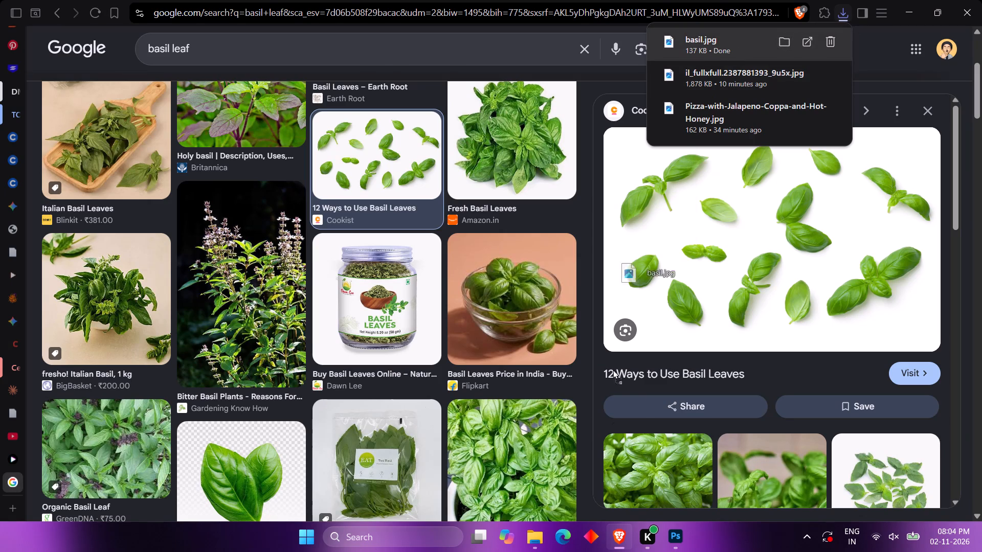
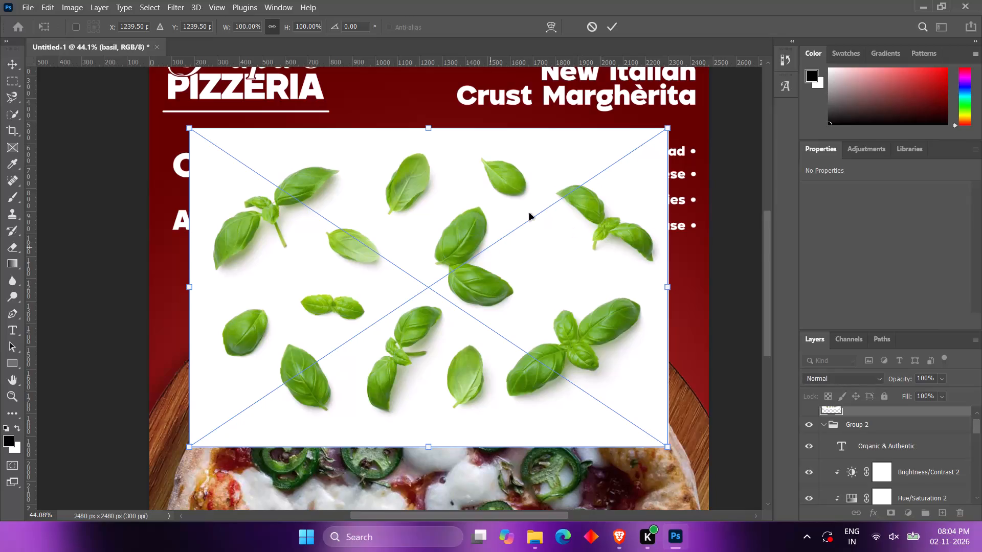
# Confirm the placed basil picture and mask it with a rectangular selection around the single leaf at its lower left.
pyautogui.click(617, 28)
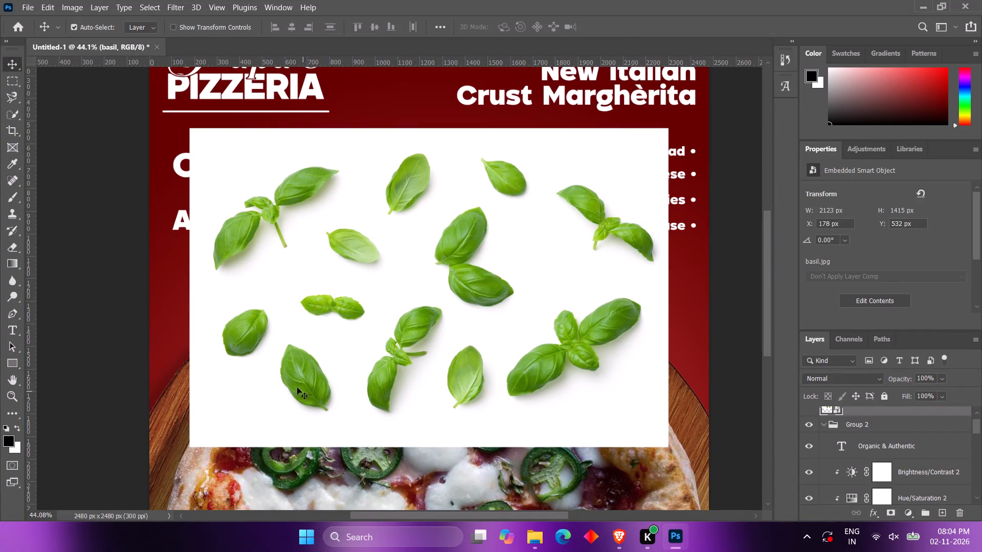
pyautogui.click(14, 79)
pyautogui.moveTo(275, 344); pyautogui.dragTo(298, 369)
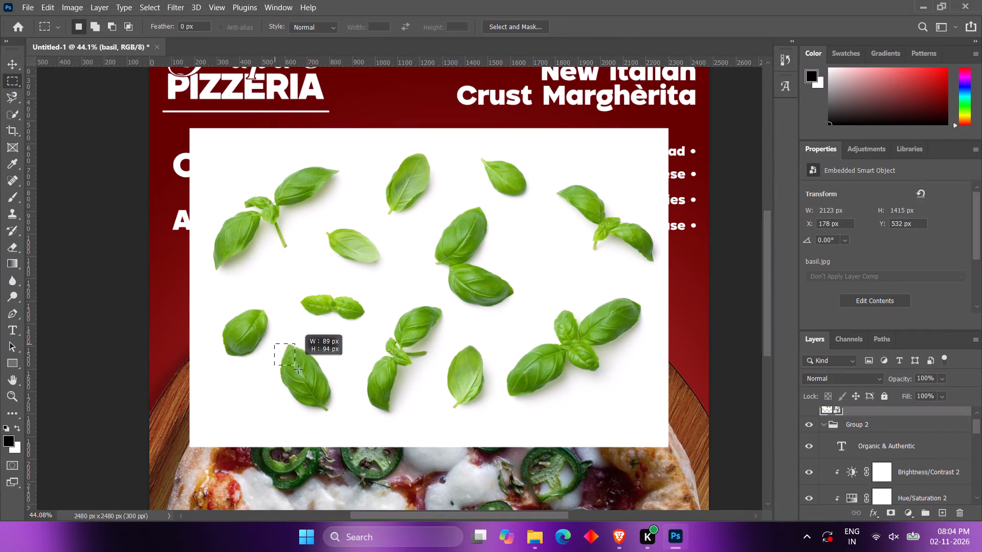
pyautogui.moveTo(298, 369); pyautogui.dragTo(336, 417)
pyautogui.click(892, 512)
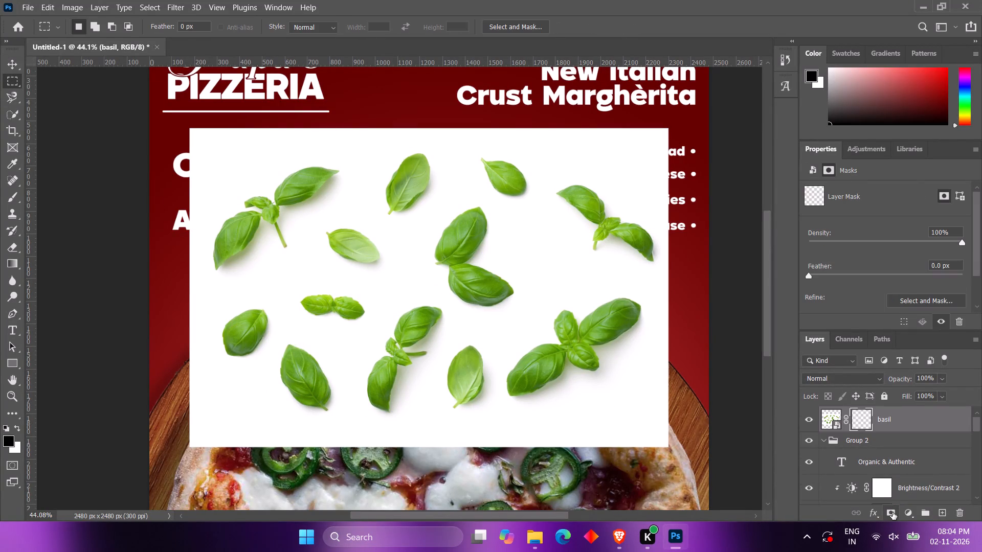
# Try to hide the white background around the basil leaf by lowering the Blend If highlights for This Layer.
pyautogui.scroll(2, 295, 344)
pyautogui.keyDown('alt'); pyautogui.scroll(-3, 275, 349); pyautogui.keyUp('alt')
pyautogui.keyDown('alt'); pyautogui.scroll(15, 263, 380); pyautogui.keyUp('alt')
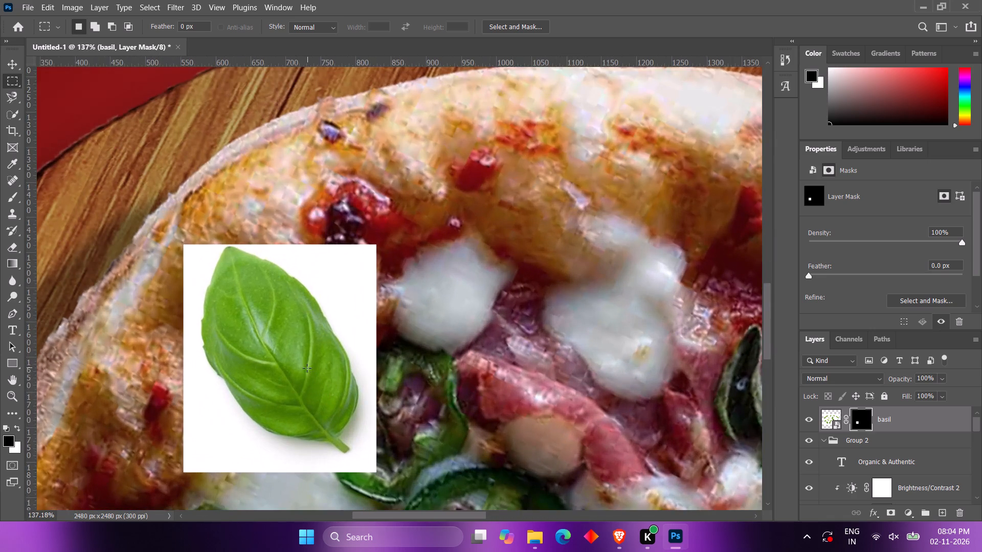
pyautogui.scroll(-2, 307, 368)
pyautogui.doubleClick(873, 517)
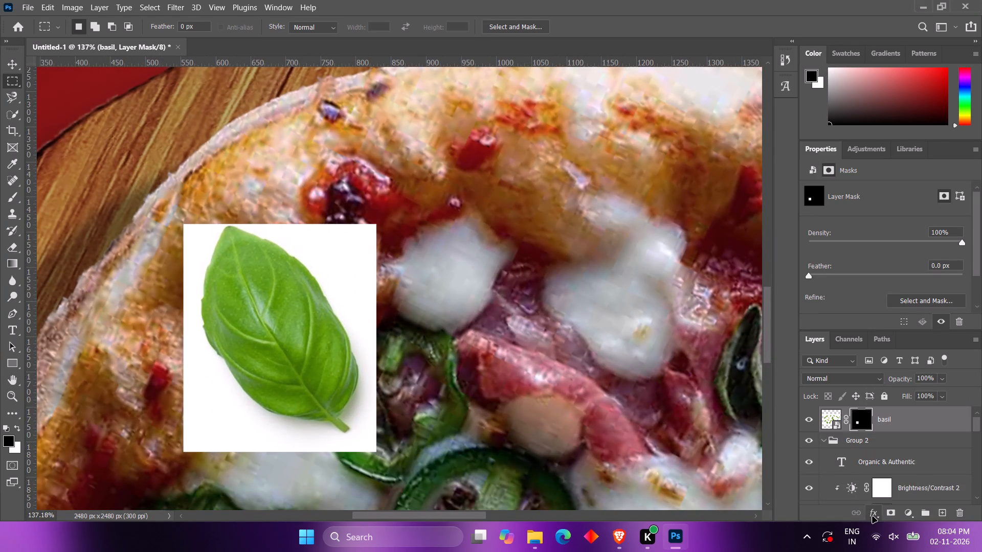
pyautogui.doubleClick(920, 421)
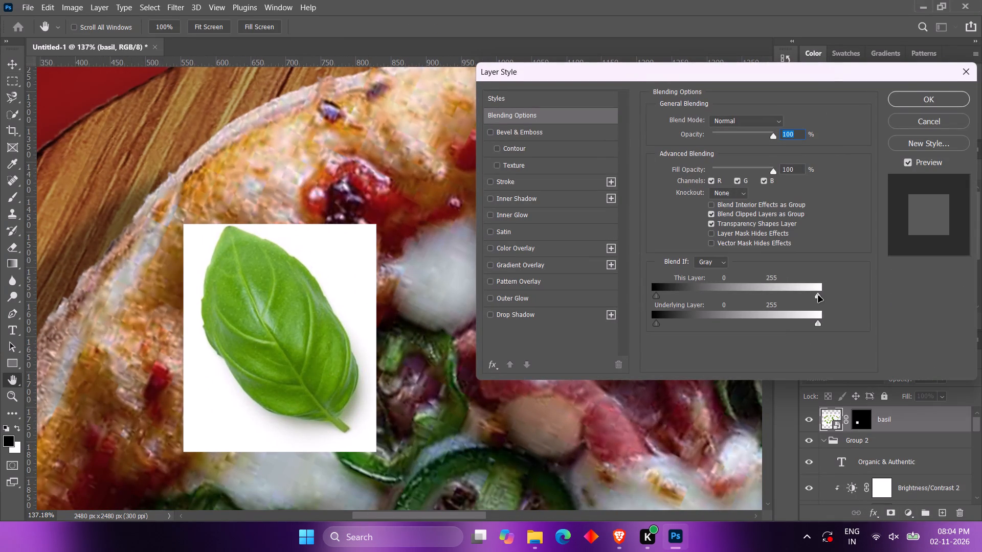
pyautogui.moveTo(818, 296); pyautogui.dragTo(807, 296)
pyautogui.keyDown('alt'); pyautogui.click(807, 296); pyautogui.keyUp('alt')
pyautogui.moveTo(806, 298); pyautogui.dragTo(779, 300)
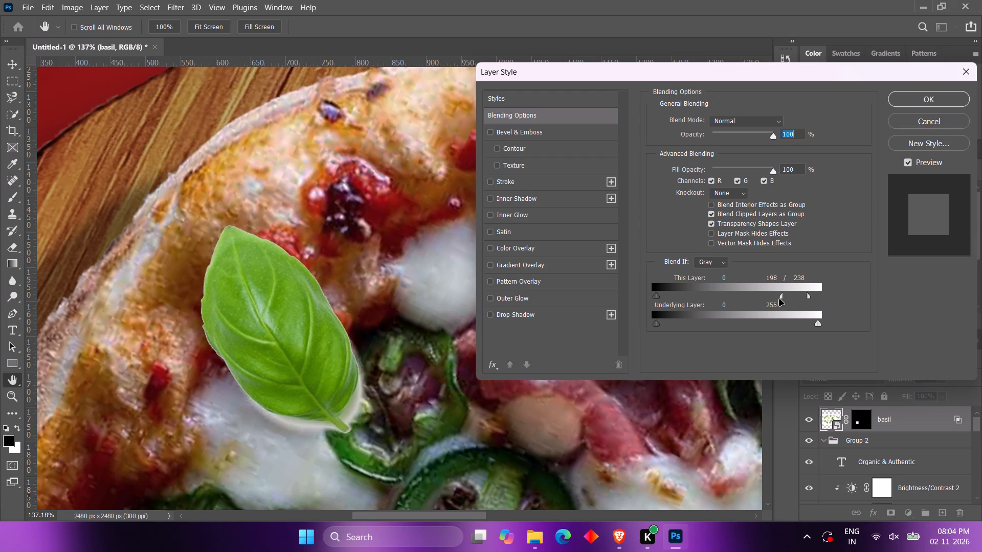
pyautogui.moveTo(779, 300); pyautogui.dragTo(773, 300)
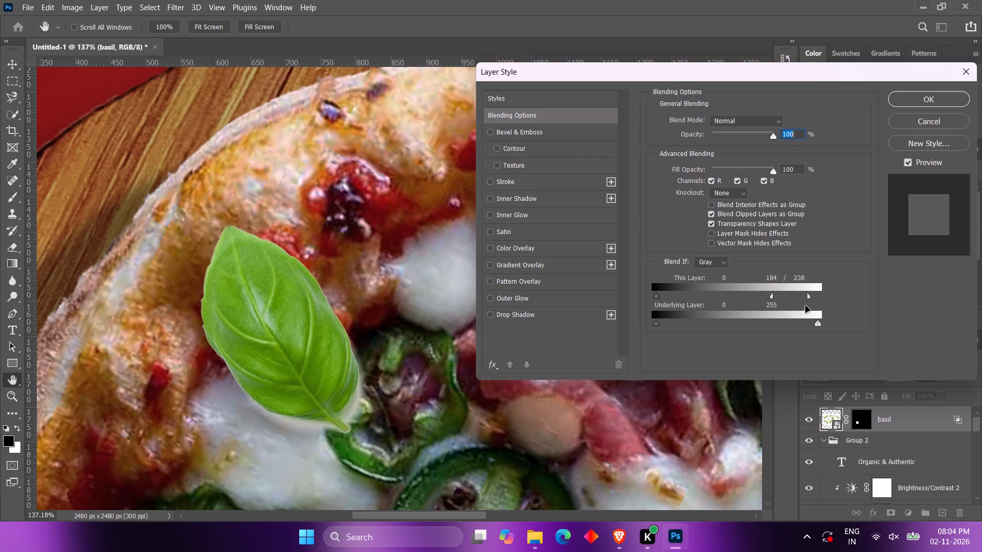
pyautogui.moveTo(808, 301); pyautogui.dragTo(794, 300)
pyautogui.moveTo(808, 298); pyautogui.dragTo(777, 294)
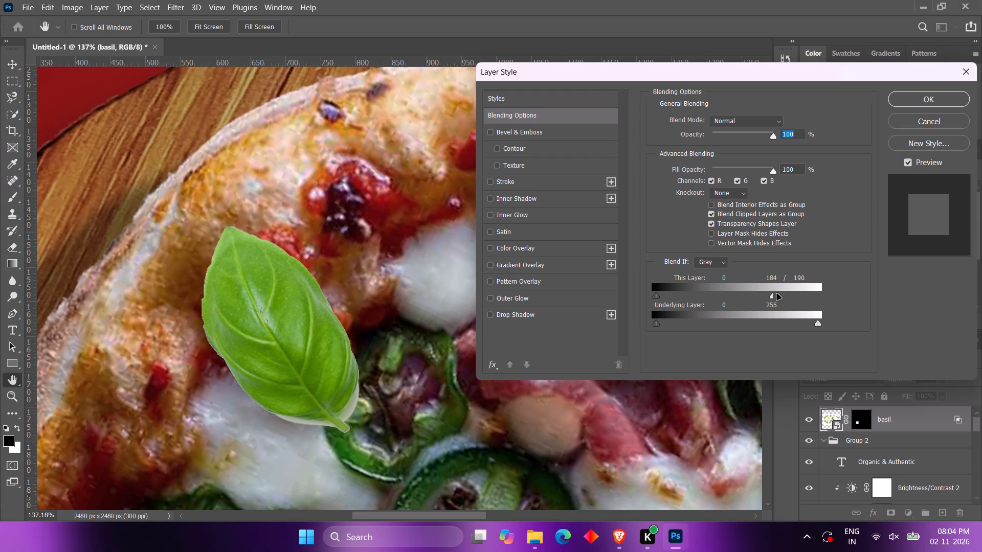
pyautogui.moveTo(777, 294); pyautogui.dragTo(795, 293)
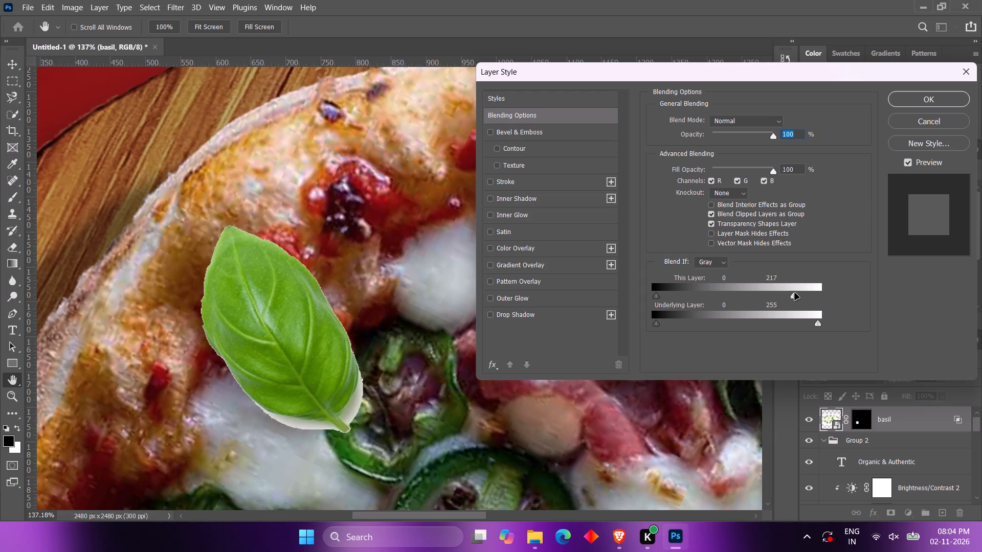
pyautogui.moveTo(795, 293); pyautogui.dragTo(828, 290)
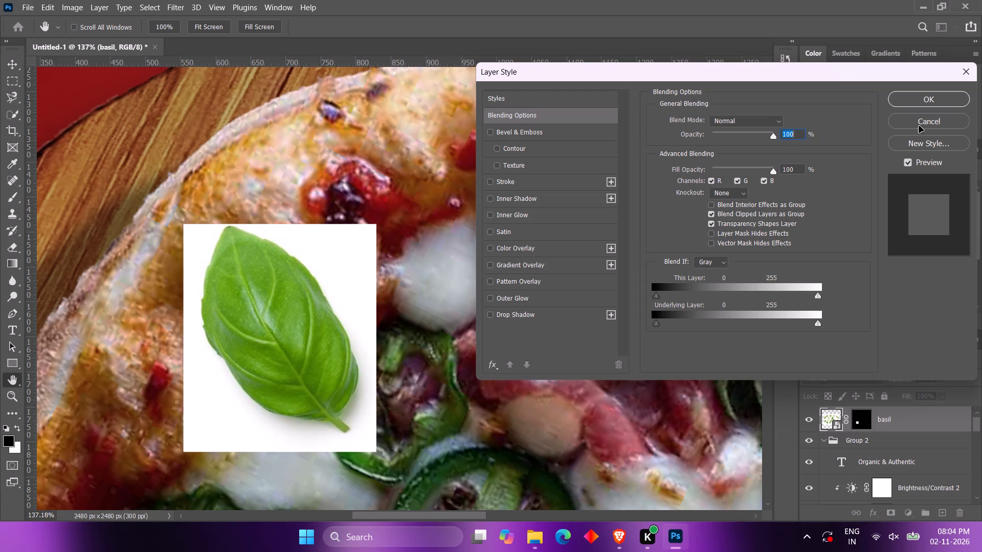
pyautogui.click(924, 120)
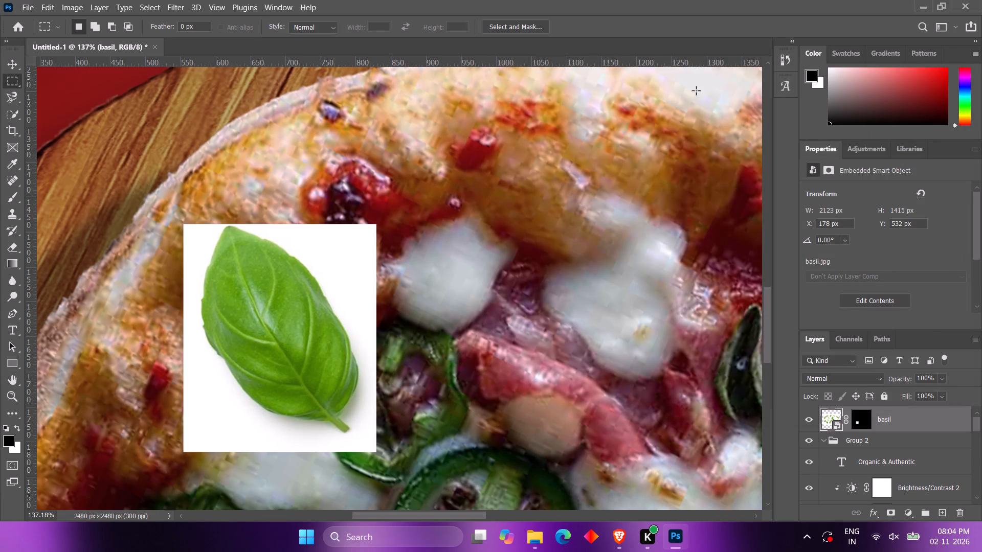
# Remove the white around the basil leaf by quick-selecting the leaf, inverting the selection and painting black on the existing layer mask.
pyautogui.keyDown('alt'); pyautogui.scroll(1, 344, 242); pyautogui.keyUp('alt')
pyautogui.keyDown('alt'); pyautogui.scroll(-1, 321, 267); pyautogui.keyUp('alt')
pyautogui.keyDown('alt'); pyautogui.scroll(2, 304, 277); pyautogui.keyUp('alt')
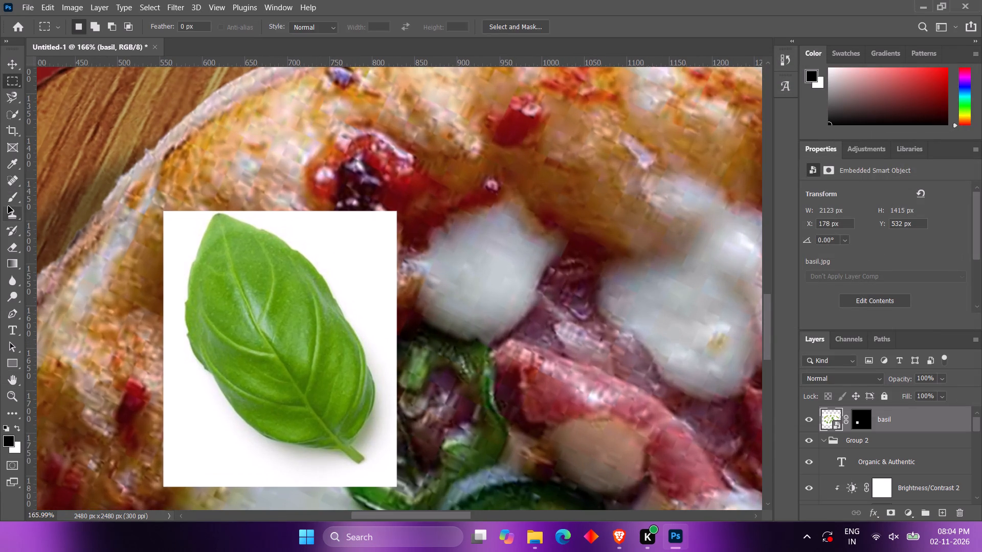
pyautogui.click(14, 108)
pyautogui.moveTo(248, 251); pyautogui.dragTo(253, 263)
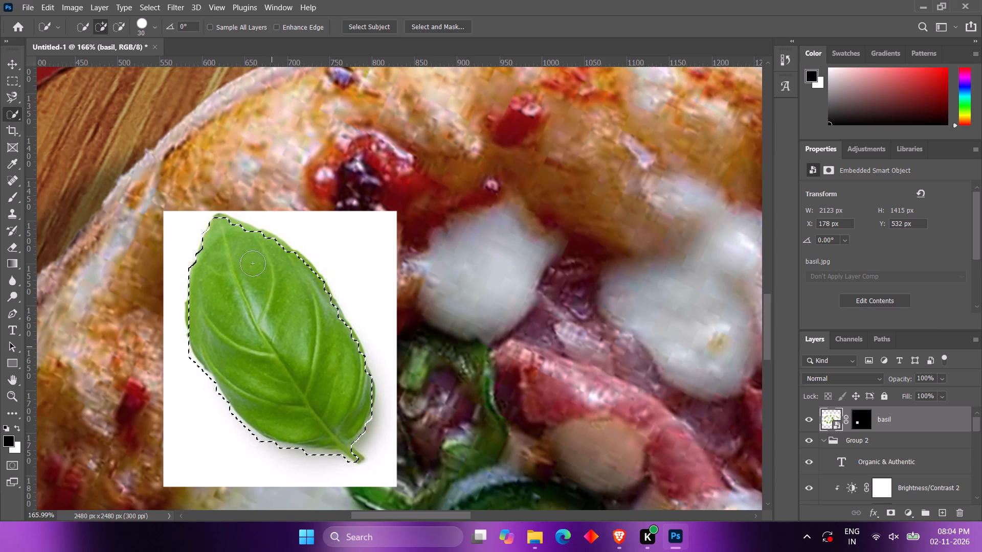
pyautogui.moveTo(253, 263); pyautogui.dragTo(251, 261)
pyautogui.click(889, 512)
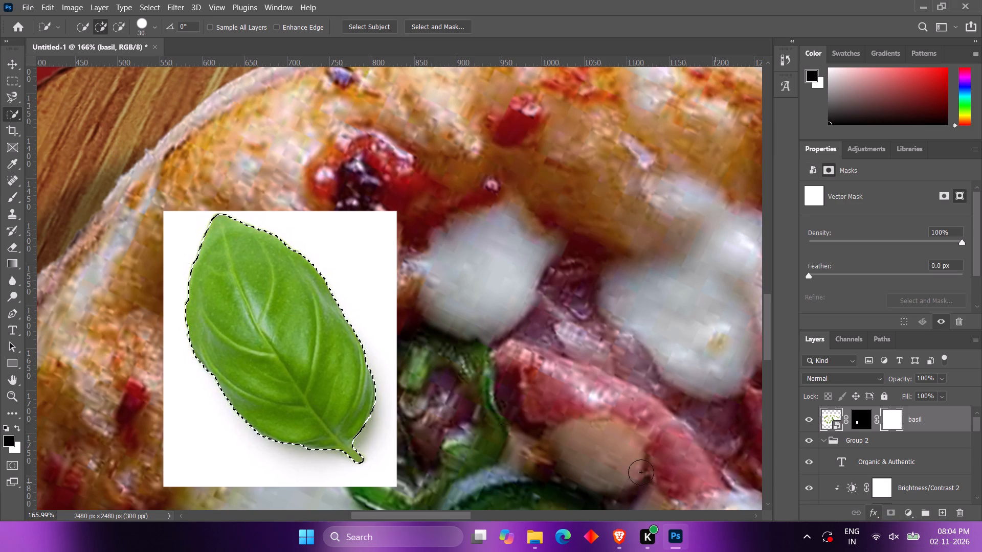
pyautogui.hotkey('ctrl', 'z')
pyautogui.click(861, 419)
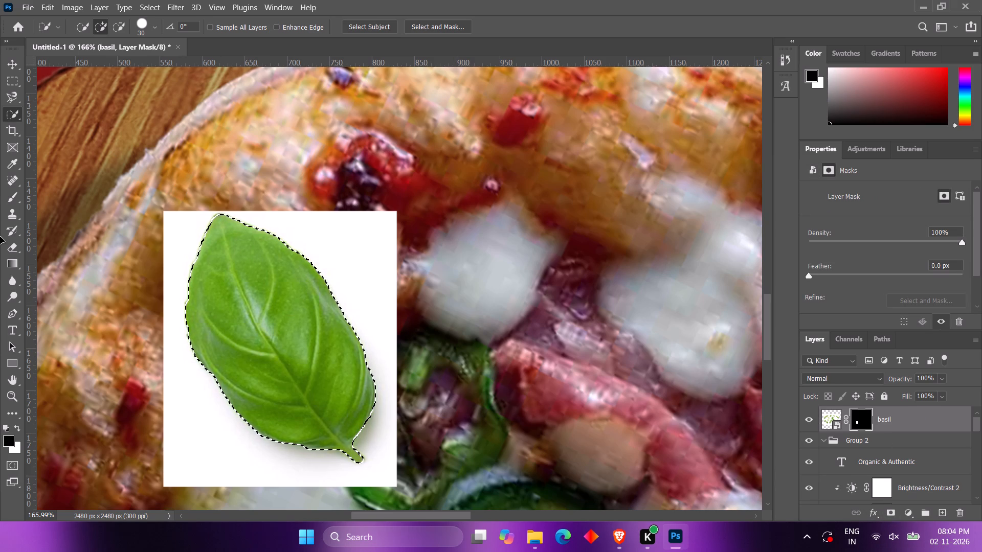
pyautogui.click(14, 195)
pyautogui.hotkey('ctrl', 'shift', 'i')
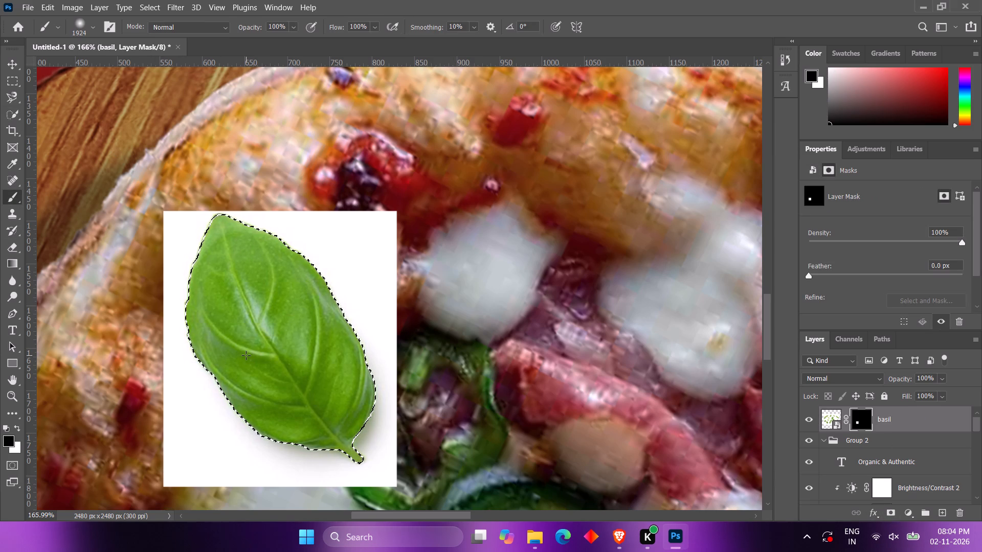
pyautogui.keyDown('alt'); pyautogui.moveTo(246, 355); pyautogui.dragTo(254, 358, button='right'); pyautogui.keyUp('alt')
pyautogui.click(254, 358)
pyautogui.keyDown('alt'); pyautogui.scroll(-6, 254, 358); pyautogui.keyUp('alt')
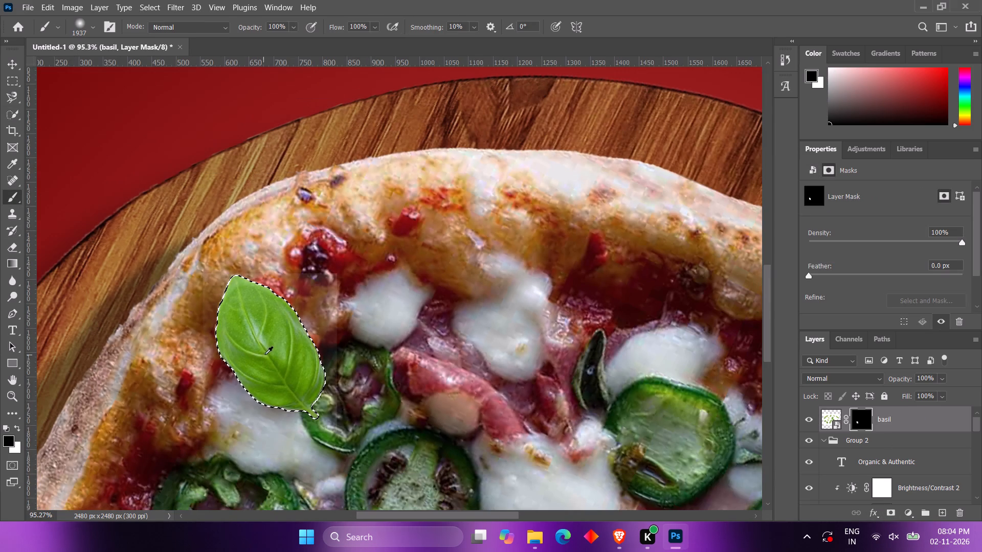
pyautogui.hotkey('ctrl', 'd')
# Add a Hue/Saturation adjustment clipped to the basil layer with saturation +2 and lightness -19.
pyautogui.keyDown('alt'); pyautogui.scroll(-14, 322, 333); pyautogui.keyUp('alt')
pyautogui.keyDown('alt'); pyautogui.scroll(4, 377, 359); pyautogui.keyUp('alt')
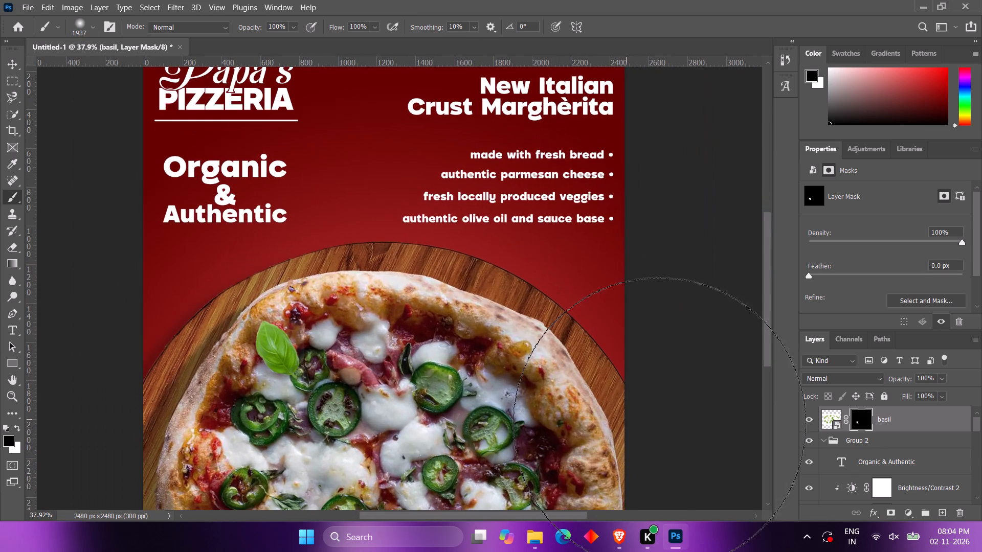
pyautogui.click(912, 512)
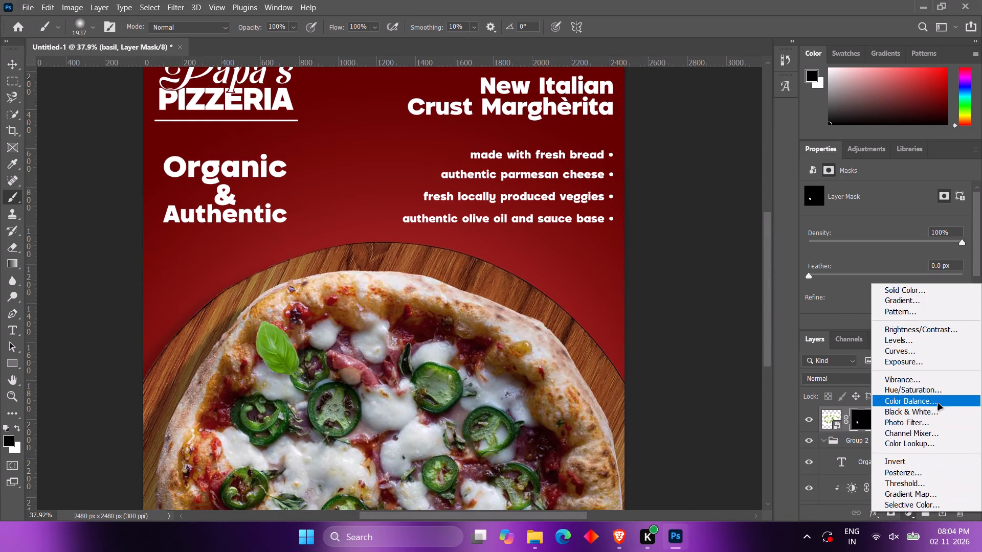
pyautogui.click(938, 395)
pyautogui.click(886, 265)
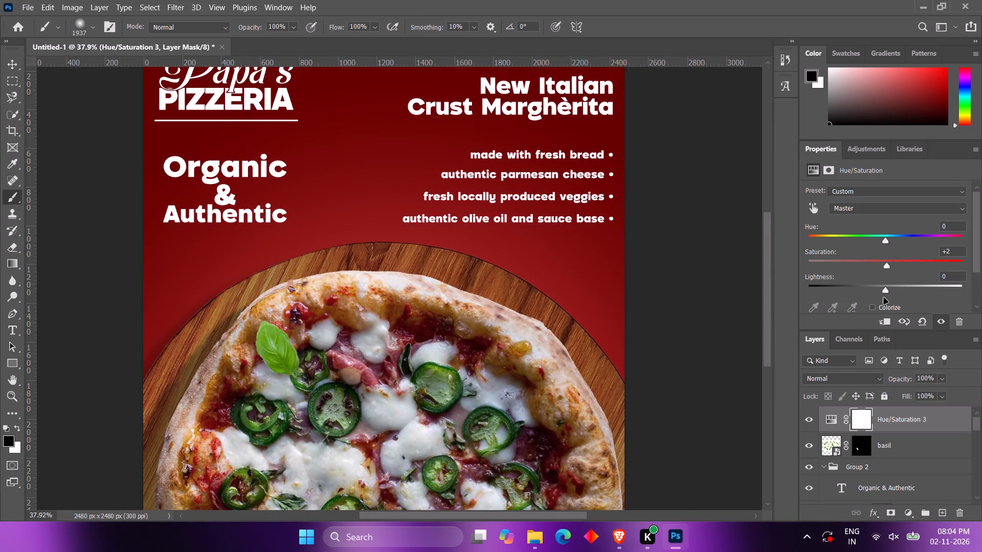
pyautogui.moveTo(886, 292); pyautogui.dragTo(856, 290)
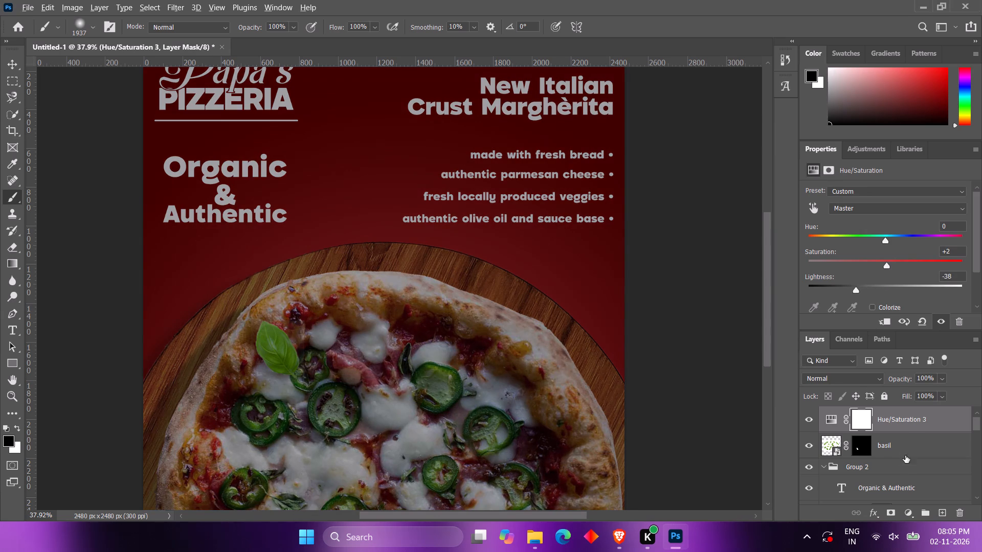
pyautogui.keyDown('alt'); pyautogui.click(907, 435); pyautogui.keyUp('alt')
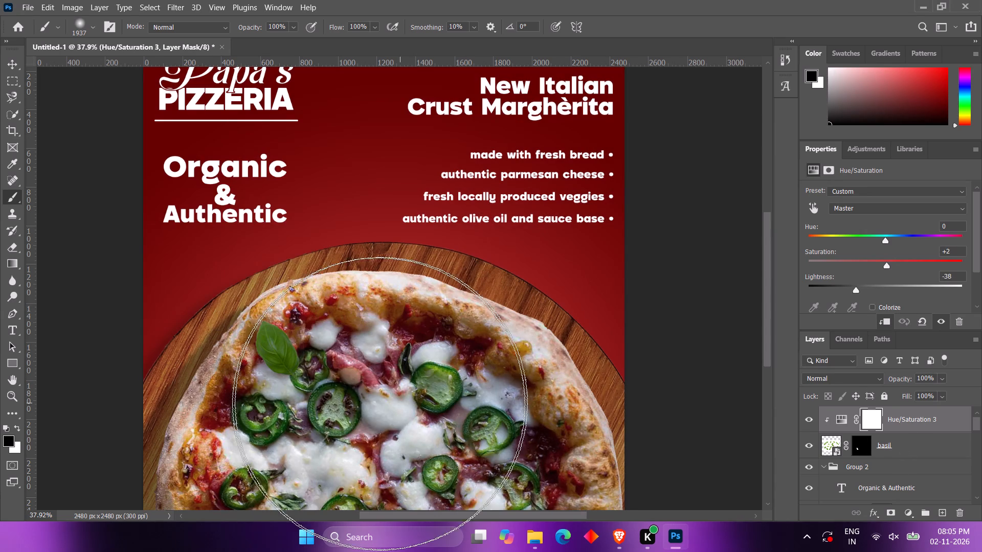
pyautogui.moveTo(856, 290); pyautogui.dragTo(871, 290)
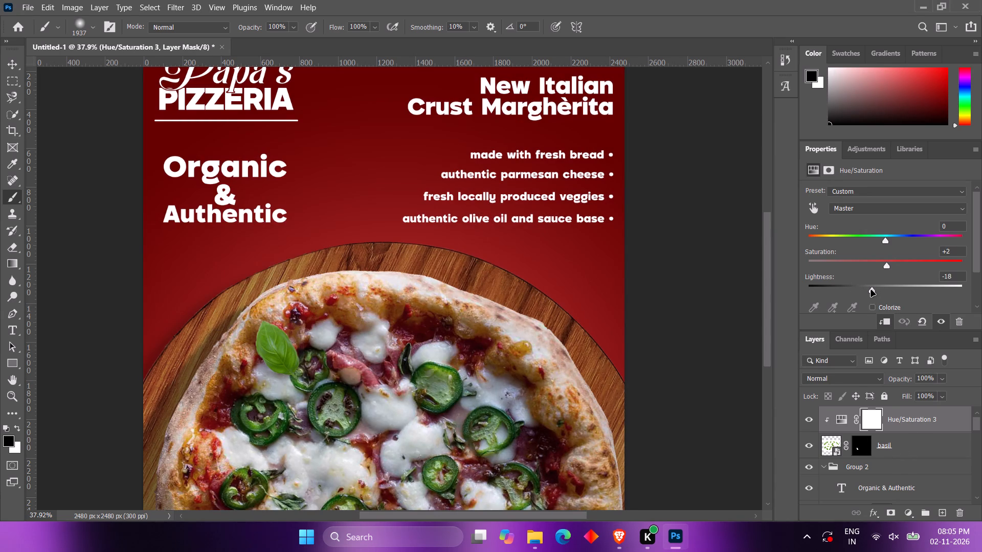
pyautogui.moveTo(871, 290); pyautogui.dragTo(871, 290)
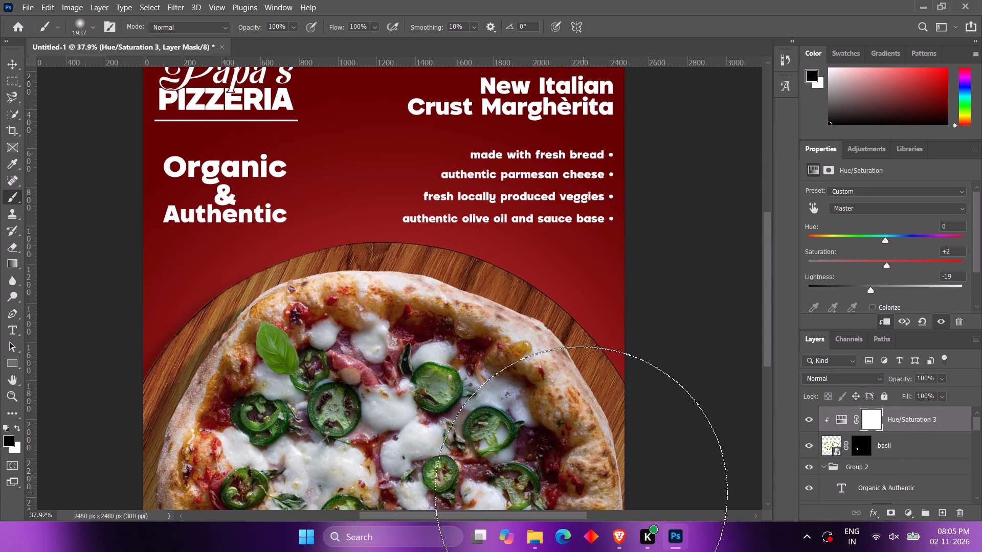
# Switch to the Brave browser, search Google Images for "sliced chilli" and look through the pictures.
pyautogui.click(626, 545)
pyautogui.moveTo(358, 58); pyautogui.dragTo(0, 58)
pyautogui.press('s')
pyautogui.write('liced chilli')
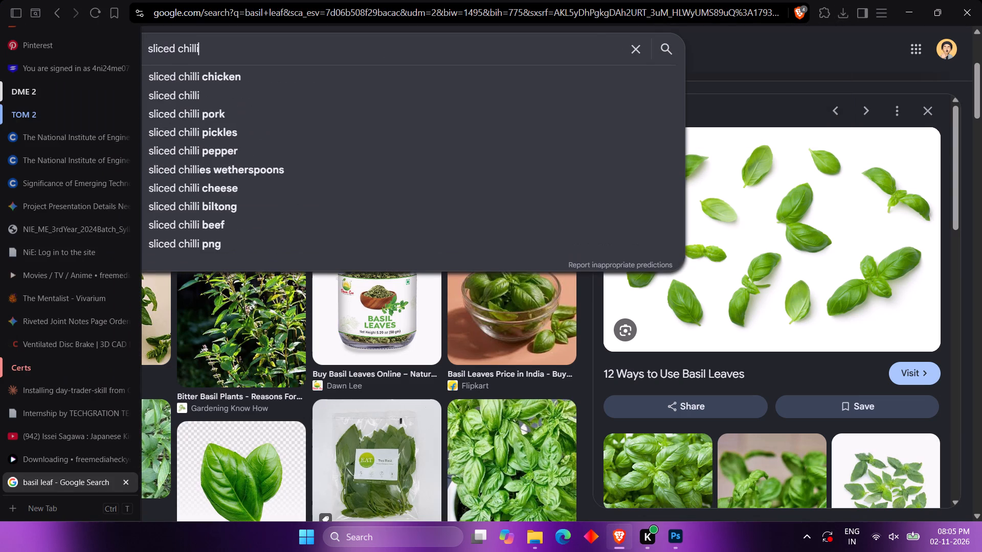
pyautogui.press('Return')
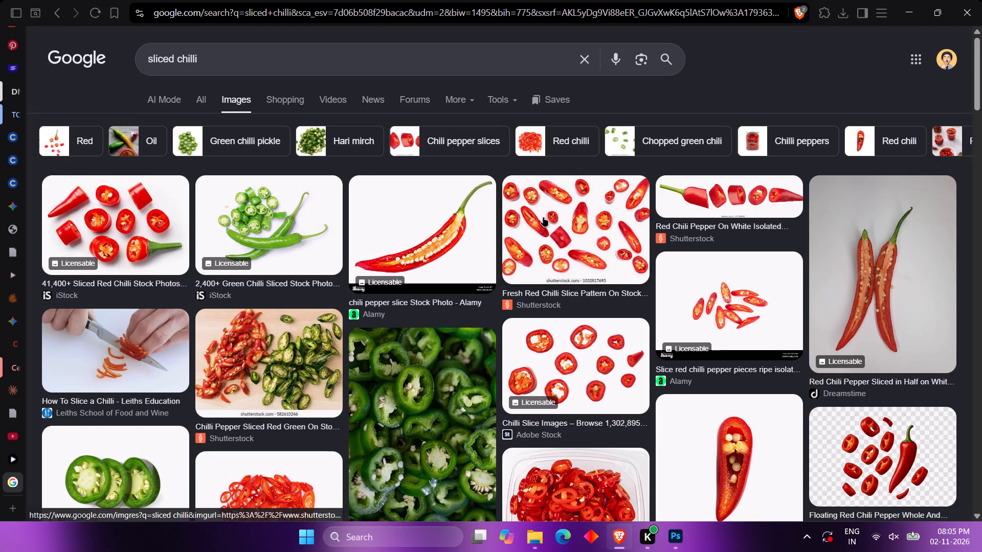
pyautogui.scroll(-3, 497, 241)
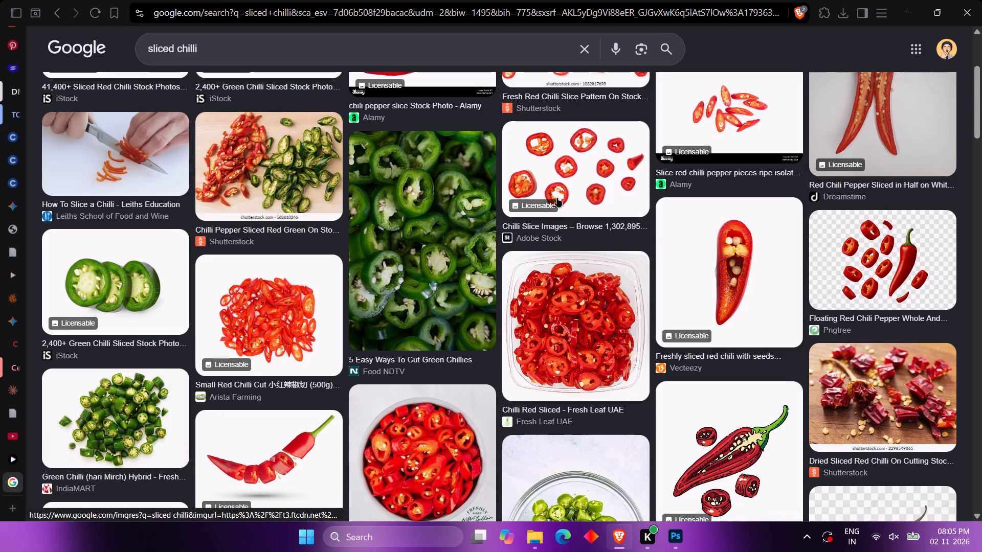
pyautogui.scroll(-3, 569, 190)
pyautogui.scroll(-2, 606, 217)
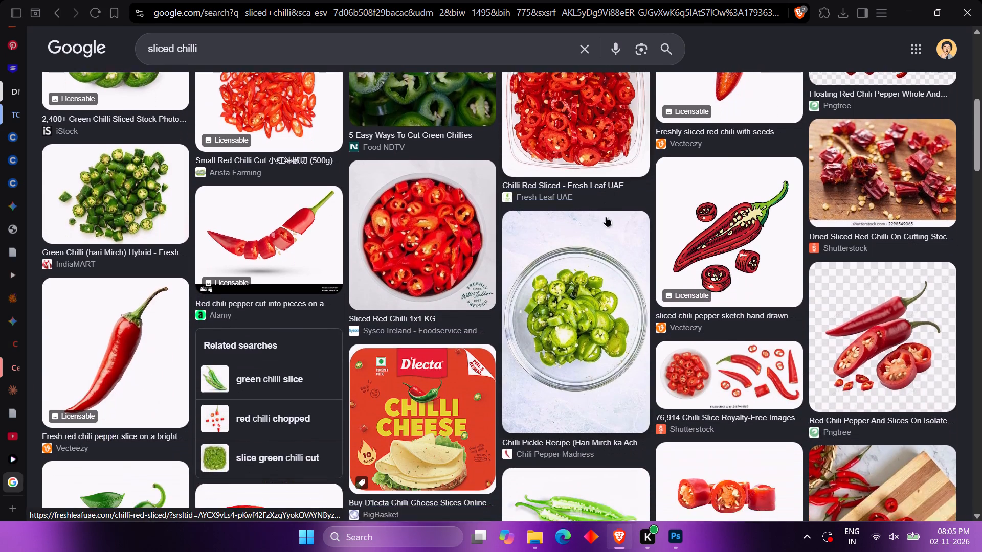
pyautogui.scroll(-5, 606, 217)
pyautogui.scroll(2, 602, 232)
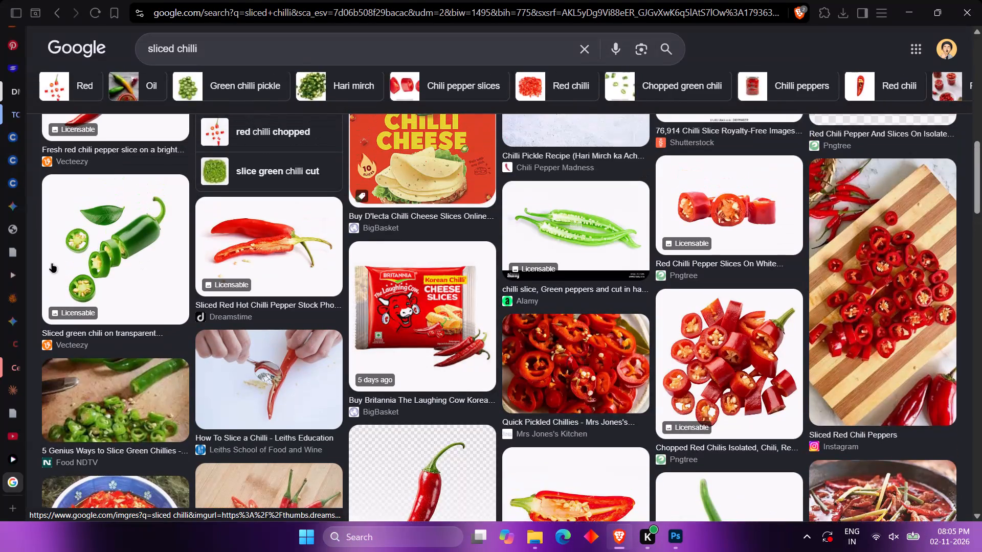
# Look through the green chilli slice pictures and their related images, ending with the Shutterstock sliced jalapeño photo.
pyautogui.click(52, 263)
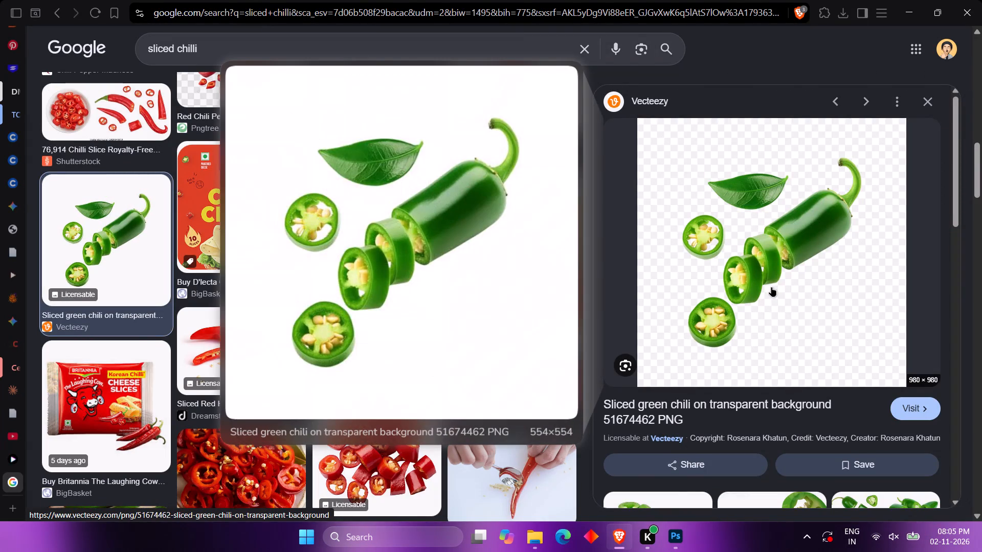
pyautogui.scroll(-5, 728, 302)
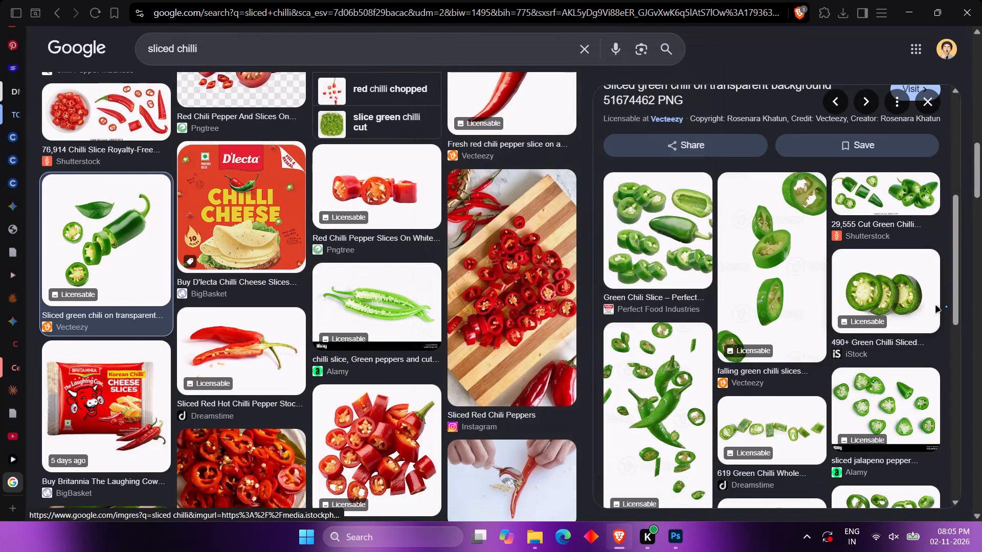
pyautogui.scroll(-2, 946, 317)
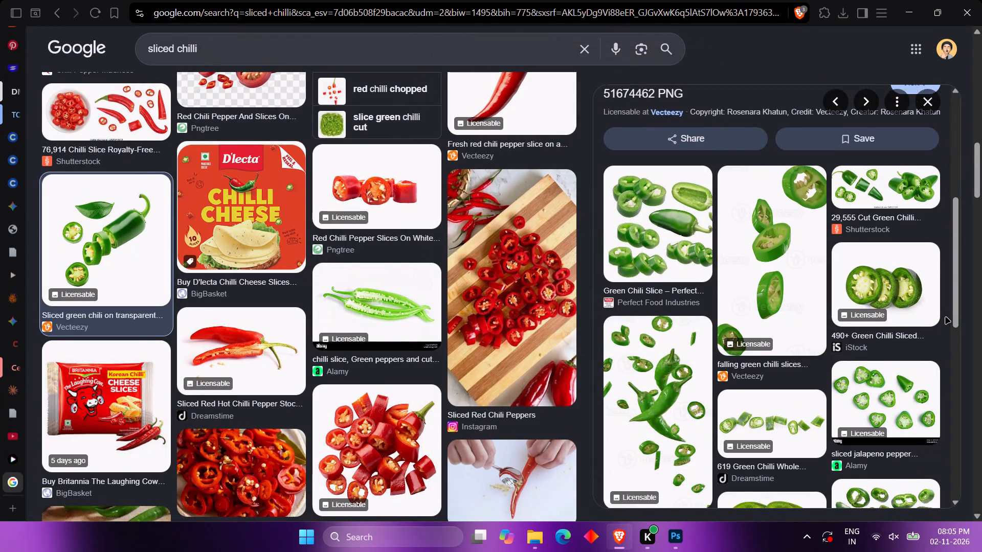
pyautogui.click(922, 295)
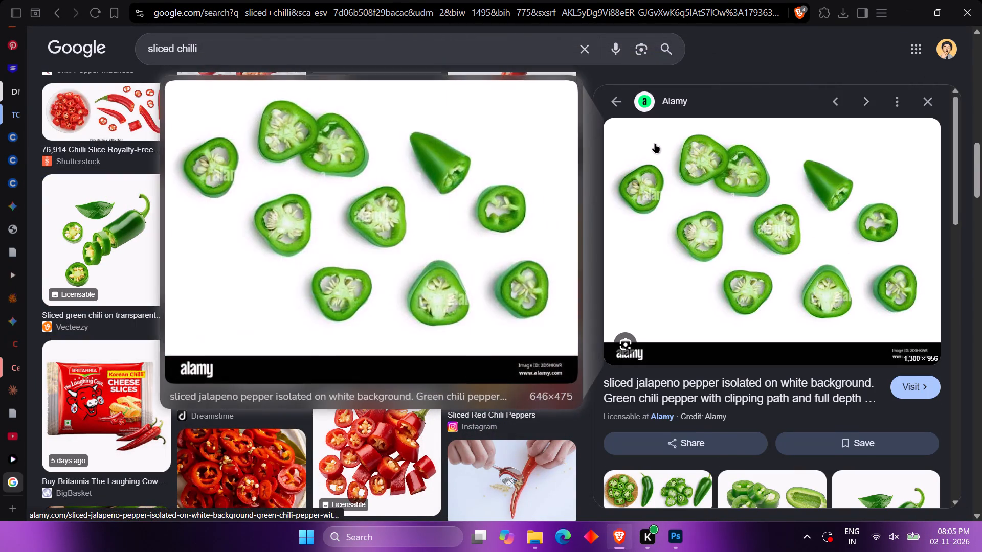
pyautogui.scroll(-3, 767, 302)
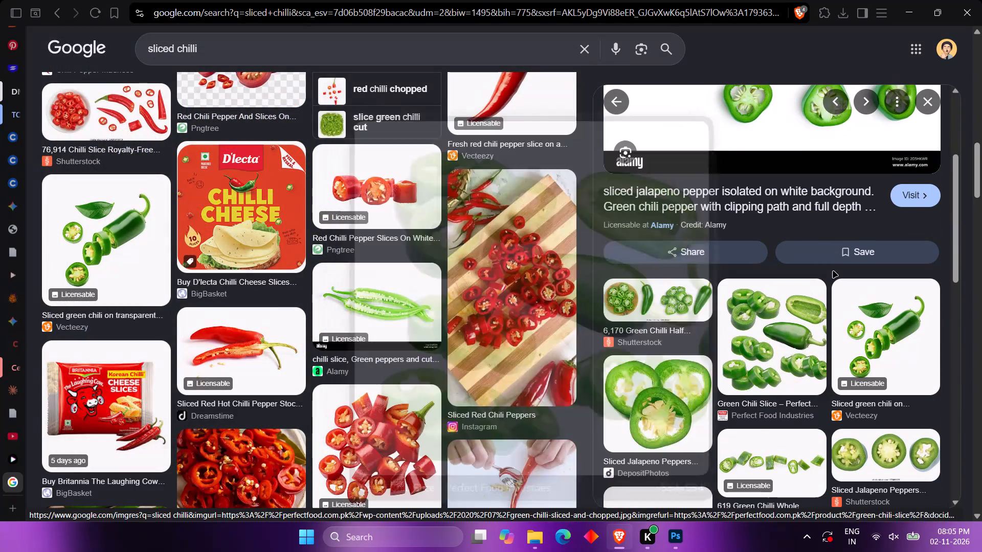
pyautogui.scroll(-3, 833, 271)
pyautogui.click(896, 255)
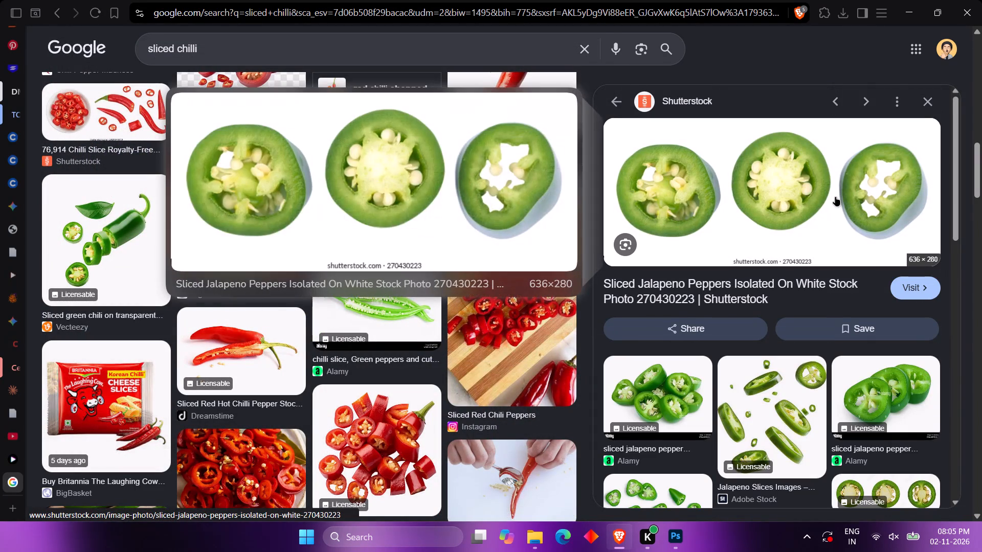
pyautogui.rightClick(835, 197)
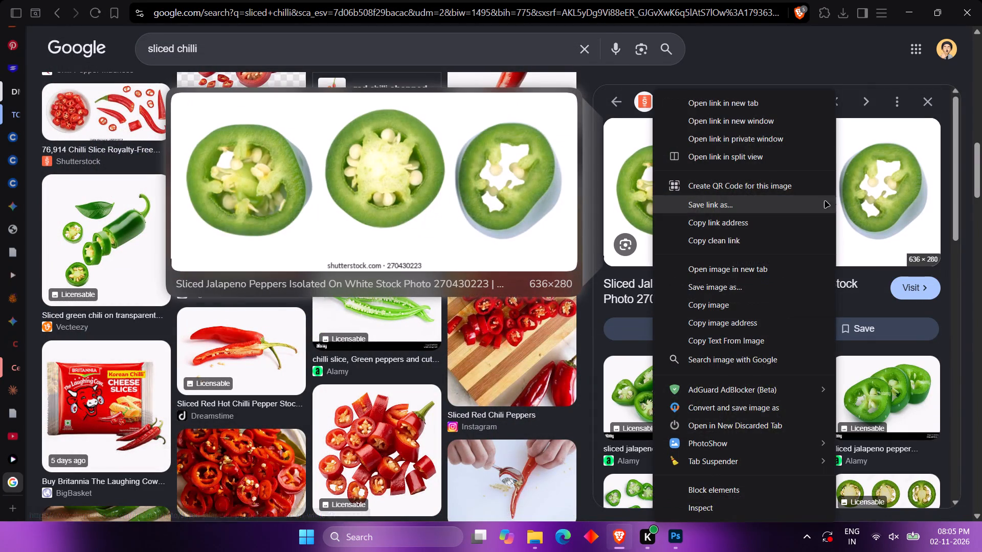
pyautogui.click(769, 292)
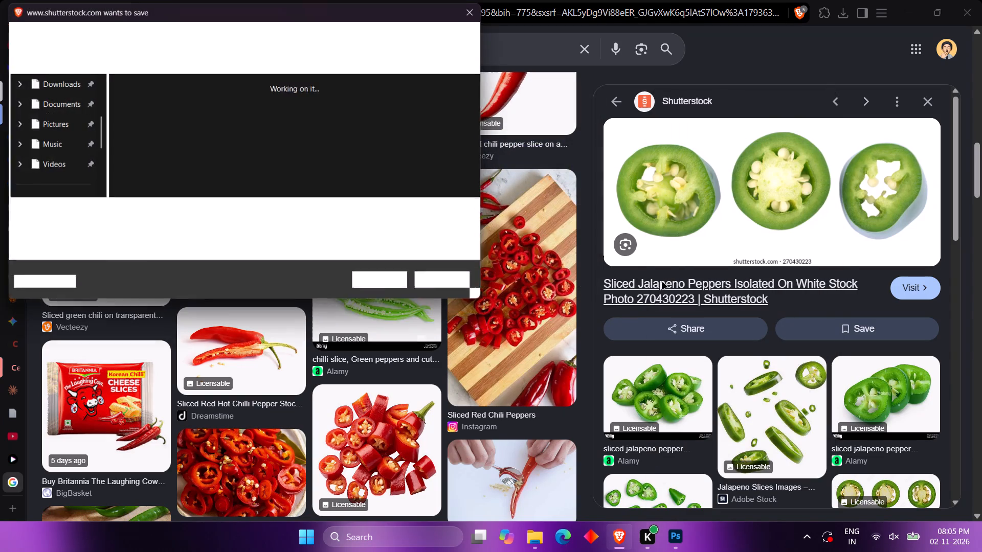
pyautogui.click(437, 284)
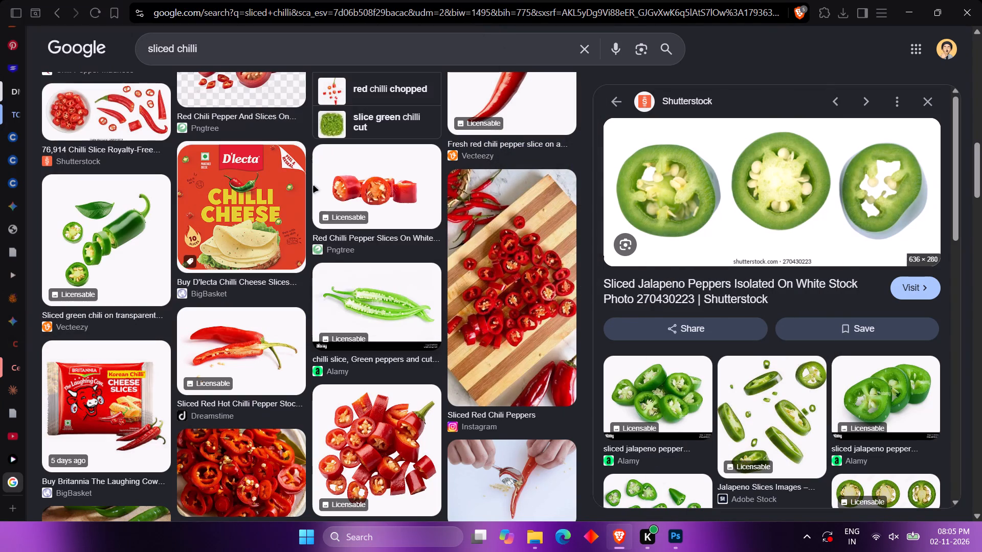
# Search Google Images for "tomato slice".
pyautogui.moveTo(218, 54); pyautogui.dragTo(0, 54)
pyautogui.write('tomato slice')
pyautogui.press('Return')
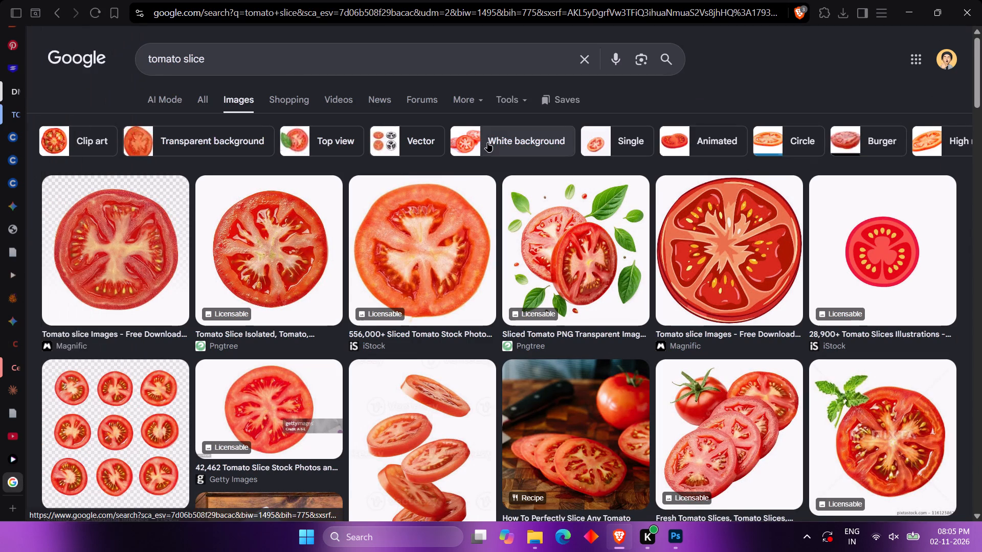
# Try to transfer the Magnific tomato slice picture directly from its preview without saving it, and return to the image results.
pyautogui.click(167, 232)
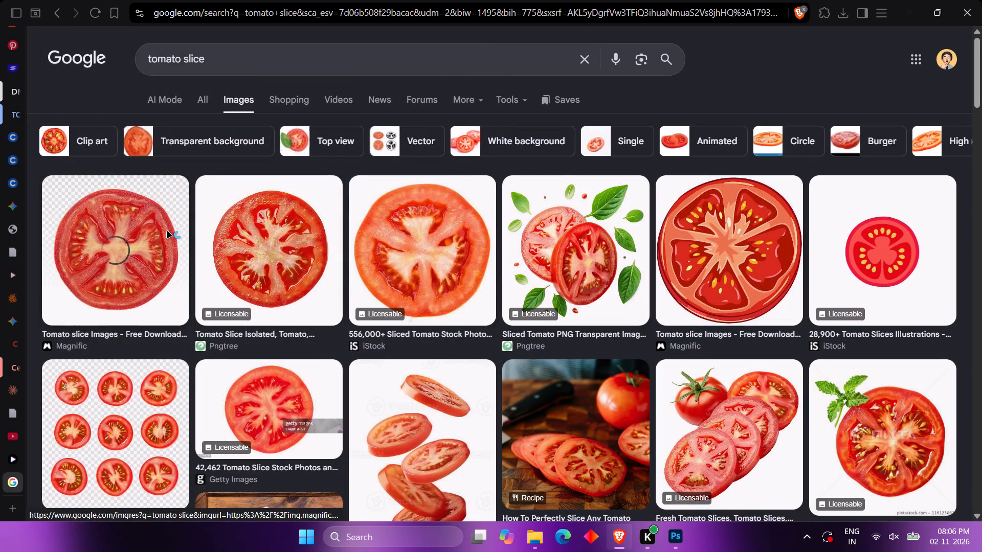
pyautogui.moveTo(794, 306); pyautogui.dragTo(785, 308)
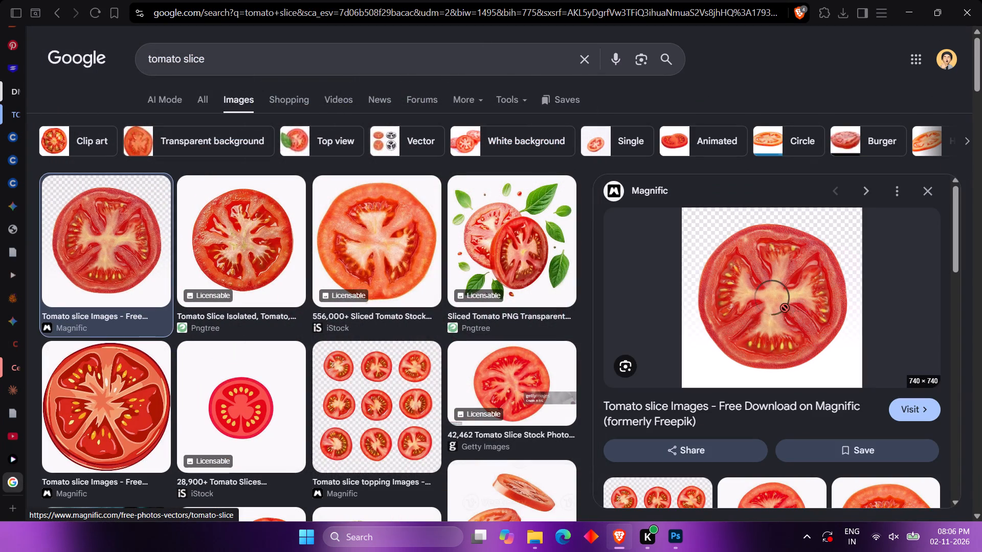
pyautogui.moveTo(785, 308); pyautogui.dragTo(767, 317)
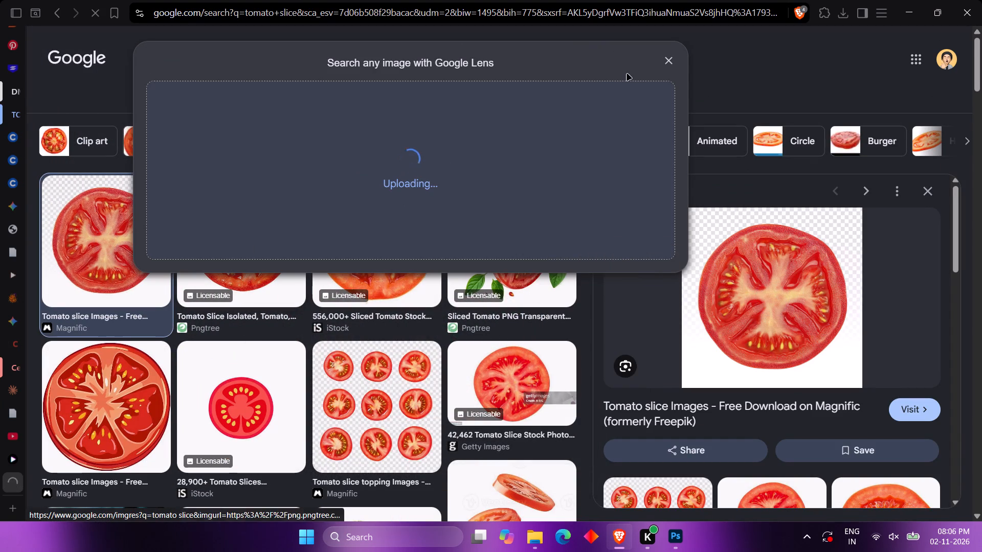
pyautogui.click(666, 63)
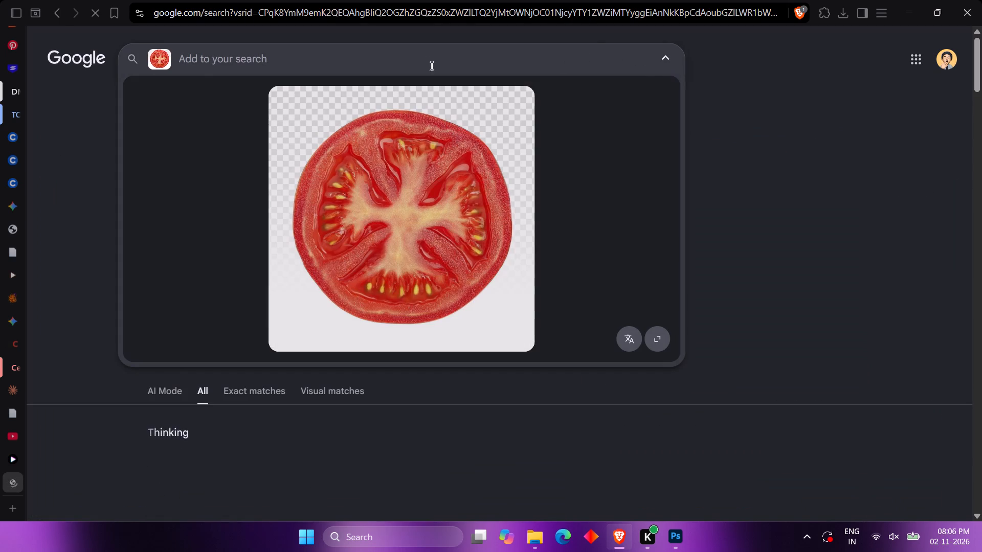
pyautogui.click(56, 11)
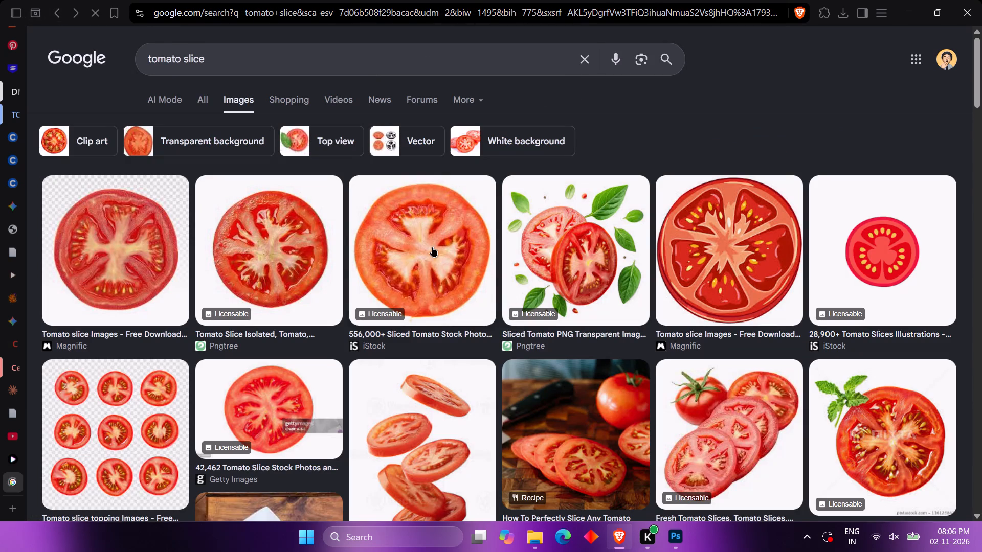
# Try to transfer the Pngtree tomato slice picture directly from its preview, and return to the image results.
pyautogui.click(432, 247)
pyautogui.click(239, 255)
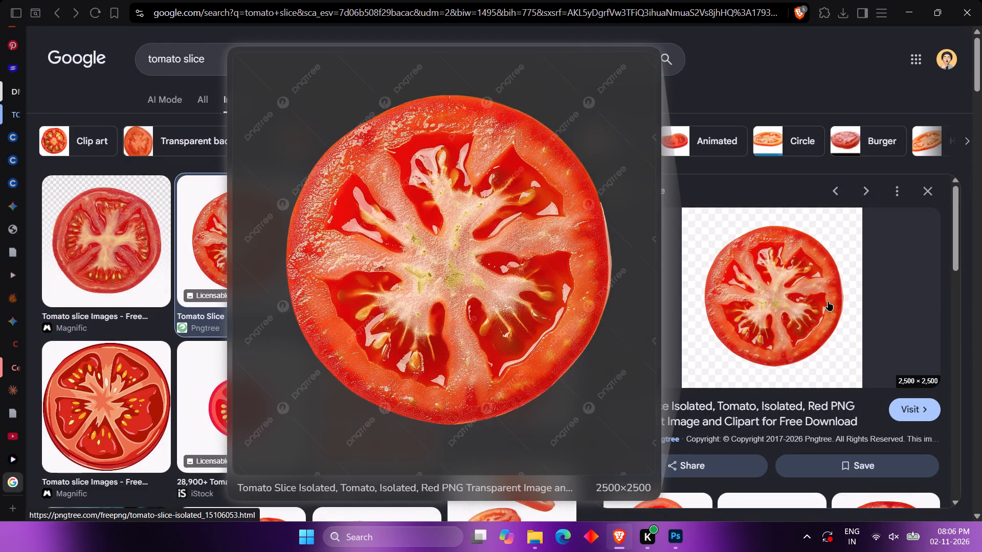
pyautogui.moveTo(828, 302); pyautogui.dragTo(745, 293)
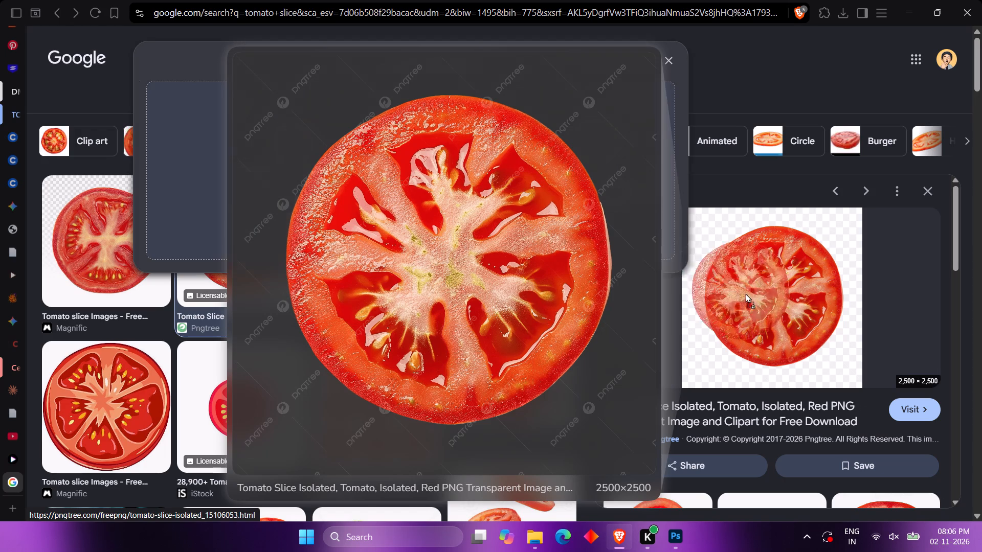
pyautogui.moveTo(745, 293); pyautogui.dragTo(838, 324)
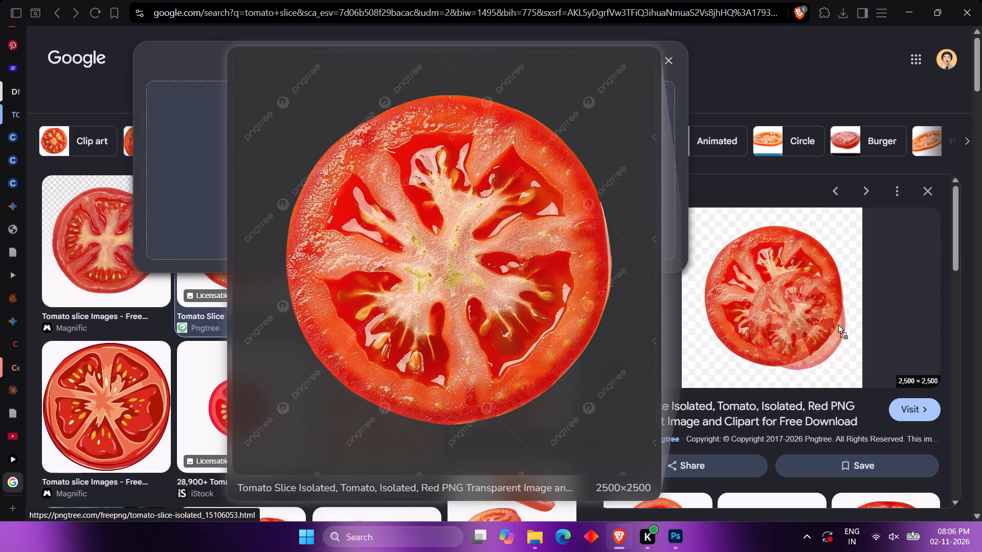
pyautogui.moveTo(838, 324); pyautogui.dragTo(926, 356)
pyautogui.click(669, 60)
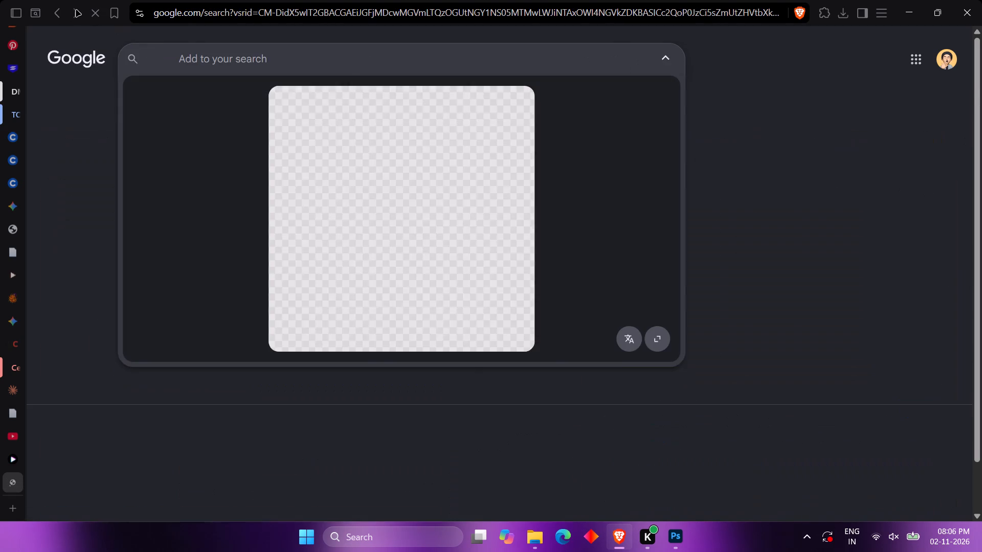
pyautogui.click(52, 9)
# Save the Pngtree tomato slice image as images.jfif in the Scraps folder.
pyautogui.click(289, 261)
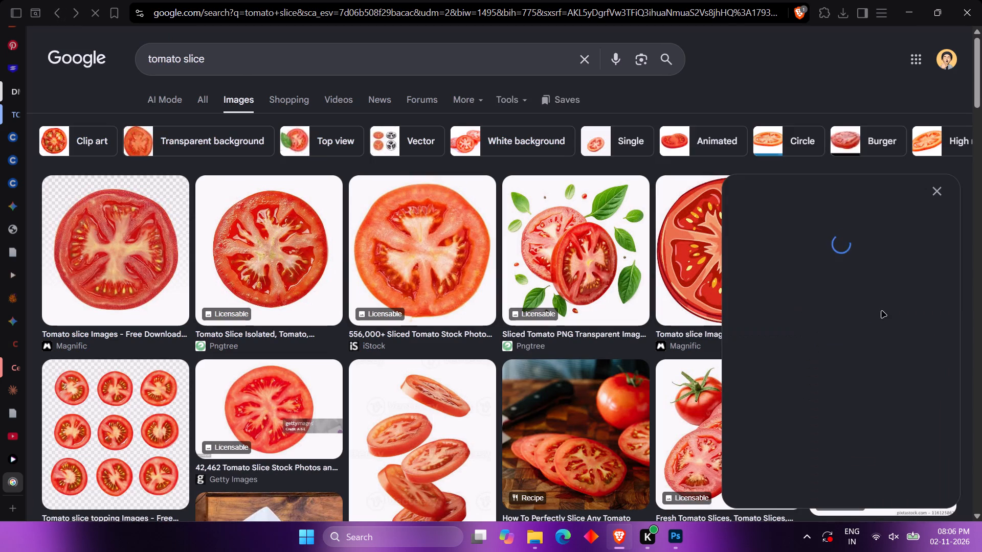
pyautogui.rightClick(832, 283)
pyautogui.click(760, 291)
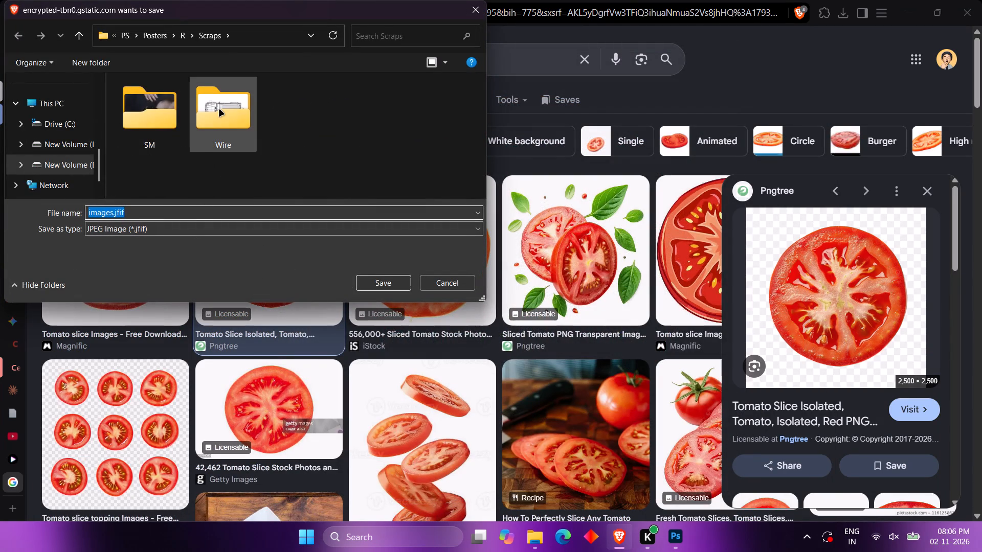
pyautogui.click(219, 110)
pyautogui.scroll(-1, 43, 161)
pyautogui.click(387, 144)
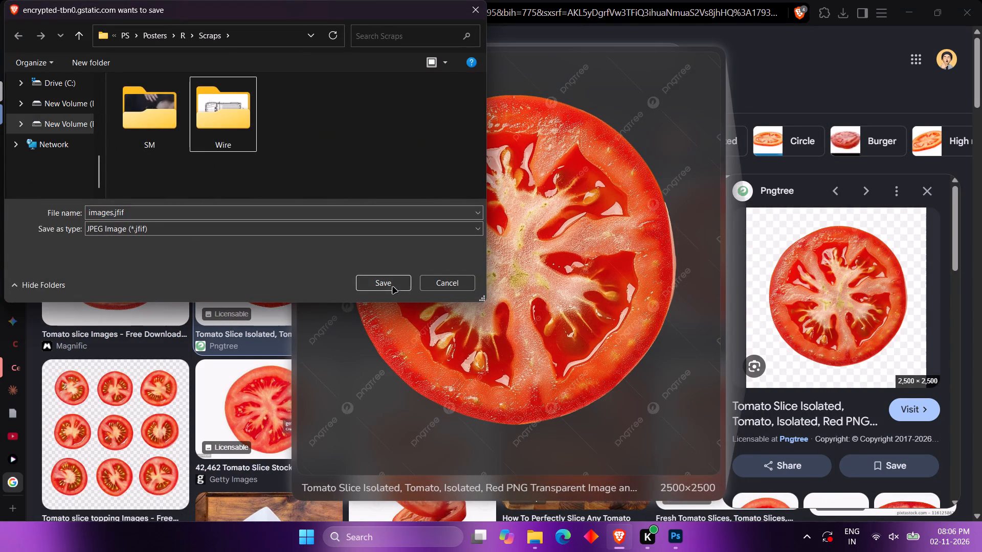
pyautogui.click(391, 285)
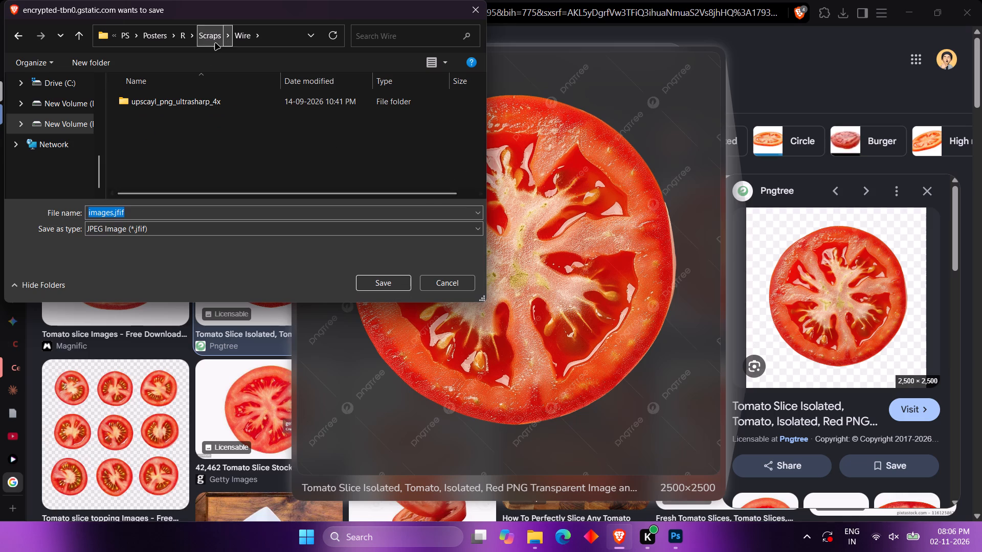
pyautogui.click(215, 43)
pyautogui.click(379, 168)
pyautogui.click(381, 286)
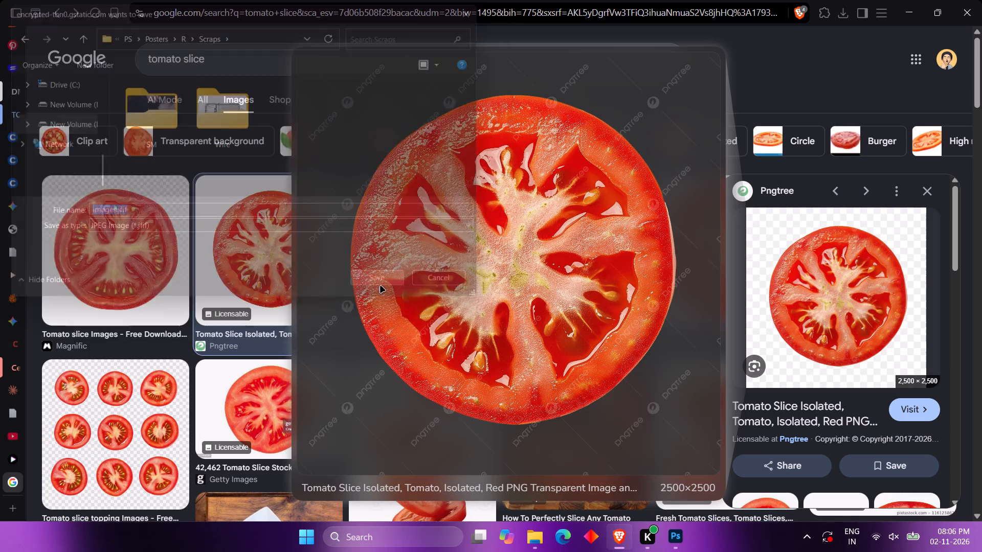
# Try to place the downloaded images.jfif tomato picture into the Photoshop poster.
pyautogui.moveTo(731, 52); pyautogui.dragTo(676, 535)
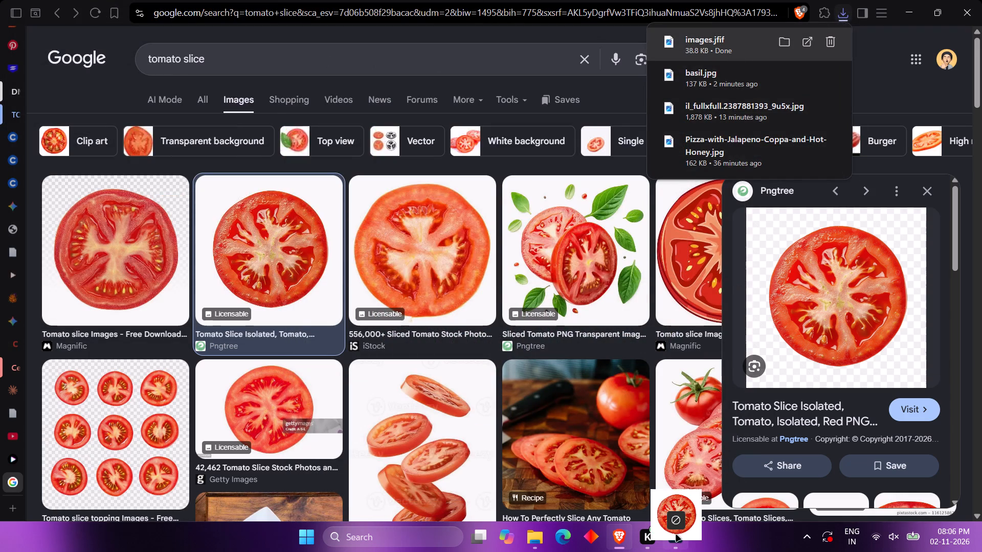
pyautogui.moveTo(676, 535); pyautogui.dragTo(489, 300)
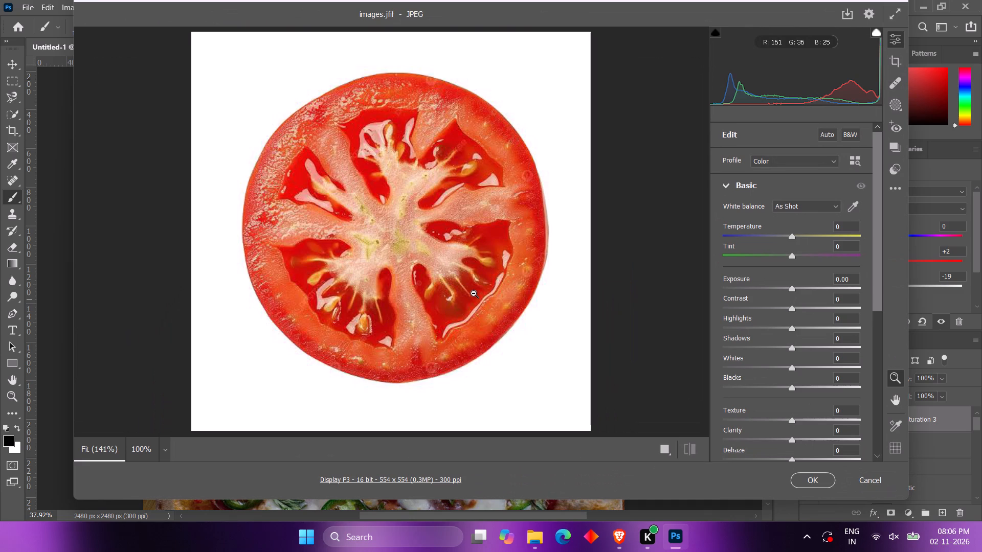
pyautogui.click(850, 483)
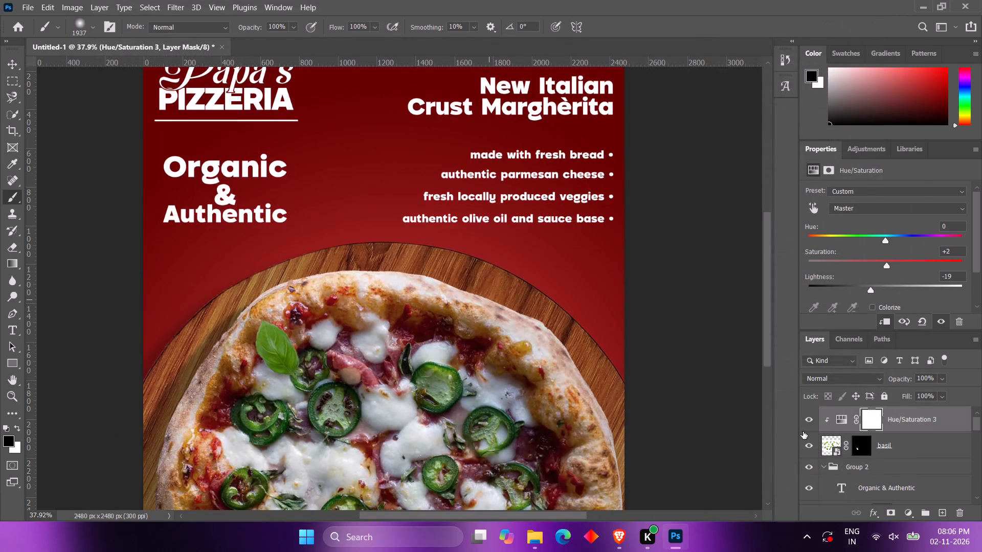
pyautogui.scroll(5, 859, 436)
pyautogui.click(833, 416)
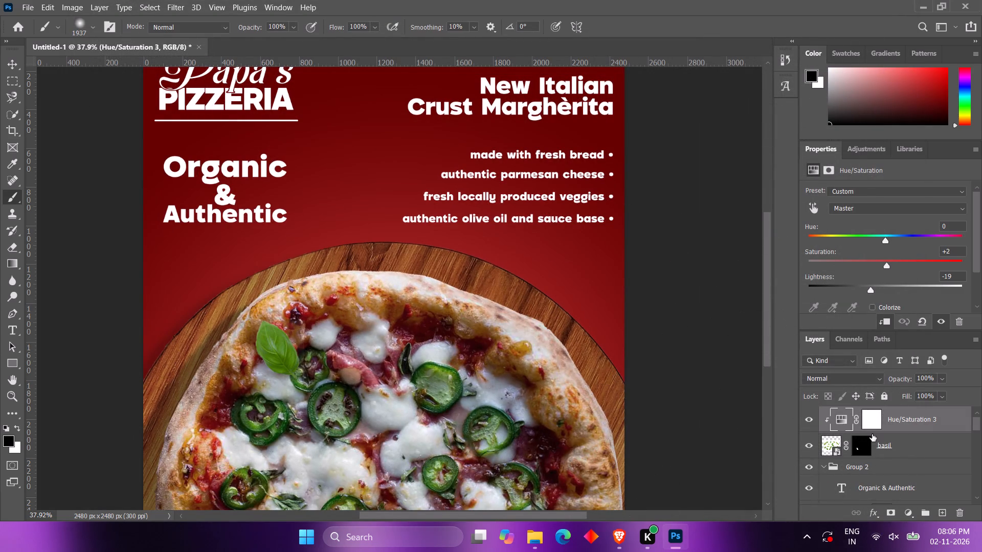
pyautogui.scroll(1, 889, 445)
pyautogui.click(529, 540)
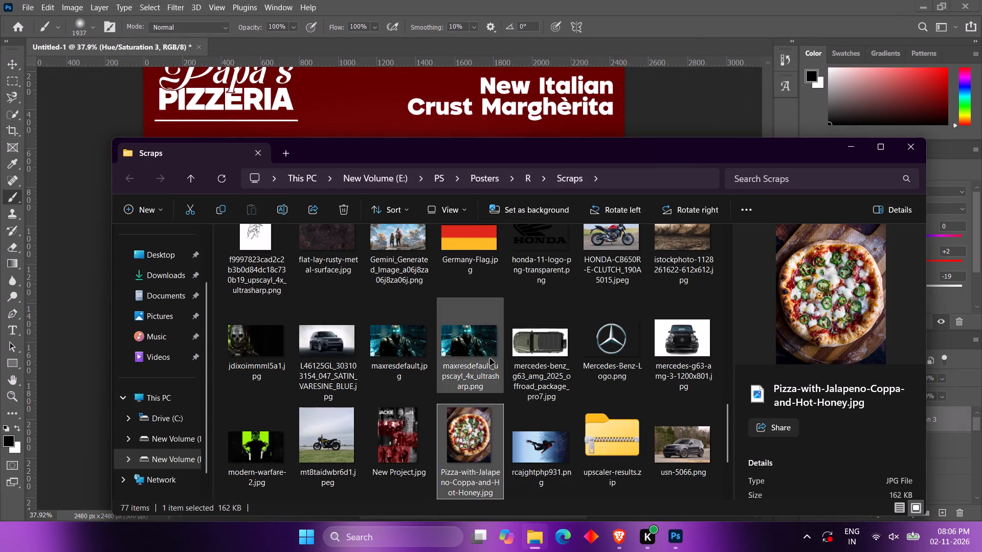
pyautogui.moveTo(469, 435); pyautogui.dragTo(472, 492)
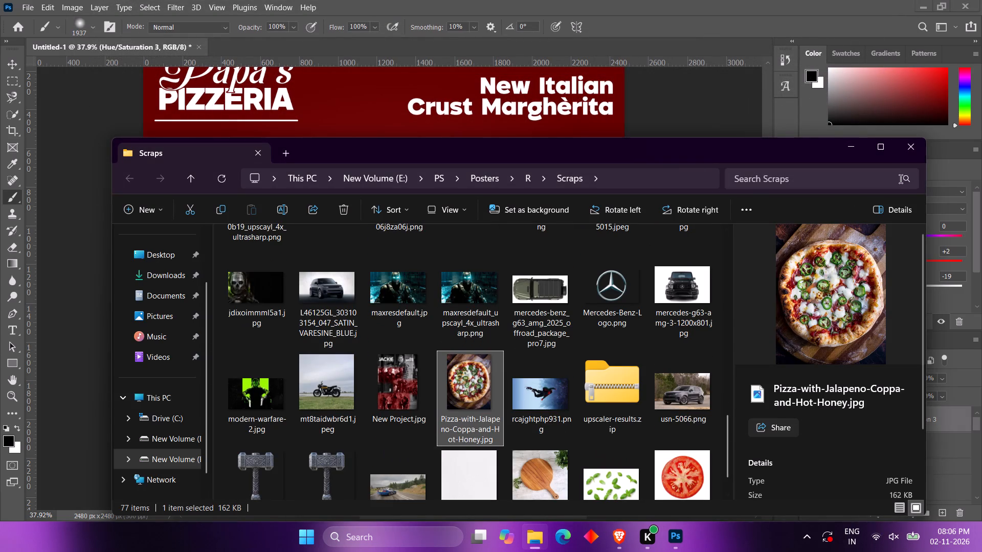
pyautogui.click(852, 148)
# Place the downloaded images.jfif tomato picture from the browser into the Photoshop poster at its default size.
pyautogui.click(625, 538)
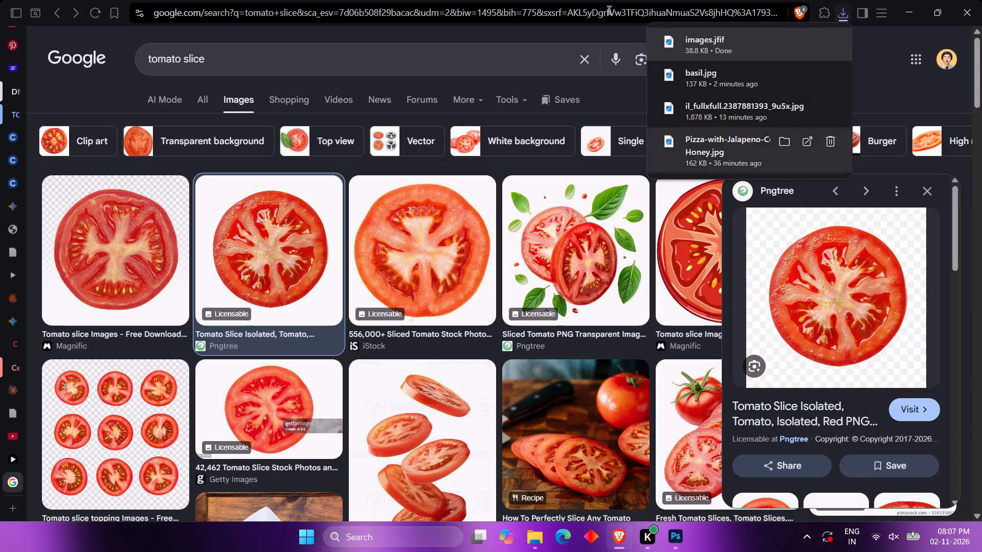
pyautogui.moveTo(707, 45); pyautogui.dragTo(667, 543)
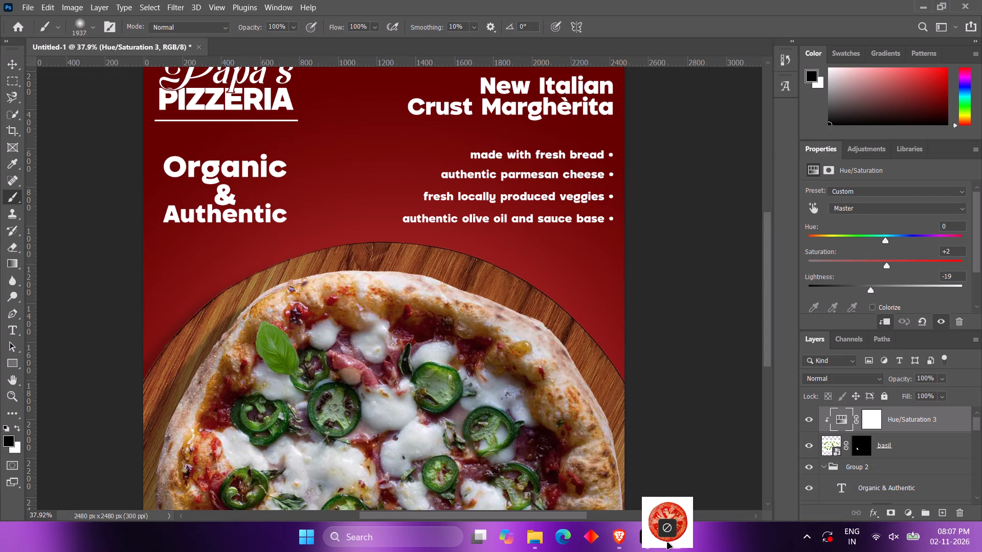
pyautogui.moveTo(667, 543); pyautogui.dragTo(429, 298)
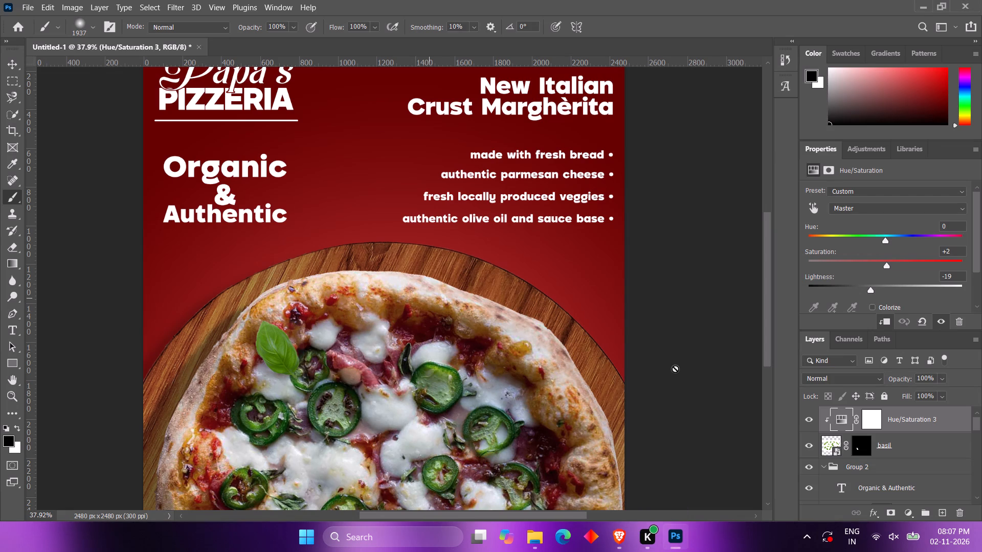
pyautogui.scroll(3, 458, 255)
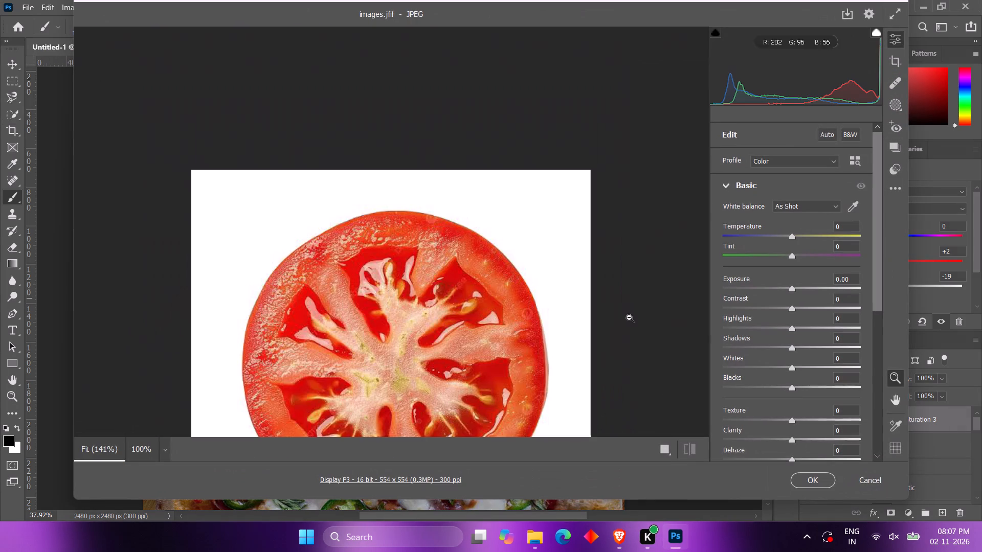
pyautogui.click(817, 477)
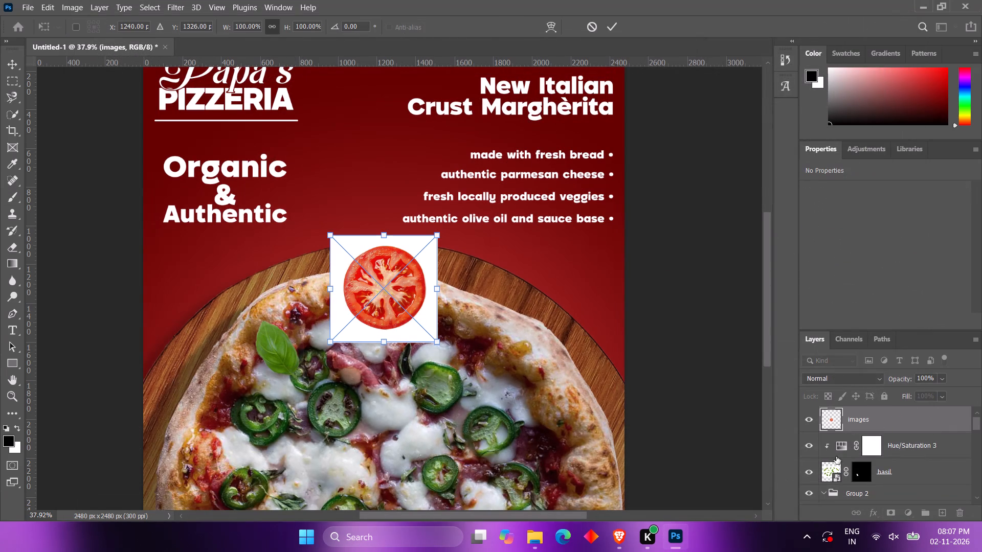
pyautogui.scroll(3, 874, 450)
pyautogui.keyDown('alt'); pyautogui.scroll(12, 437, 324); pyautogui.keyUp('alt')
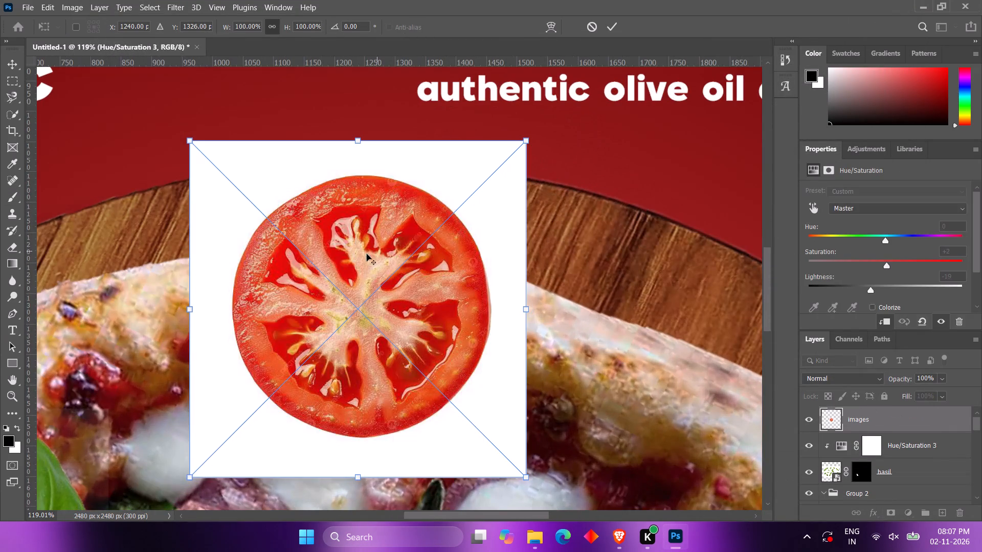
pyautogui.click(859, 424)
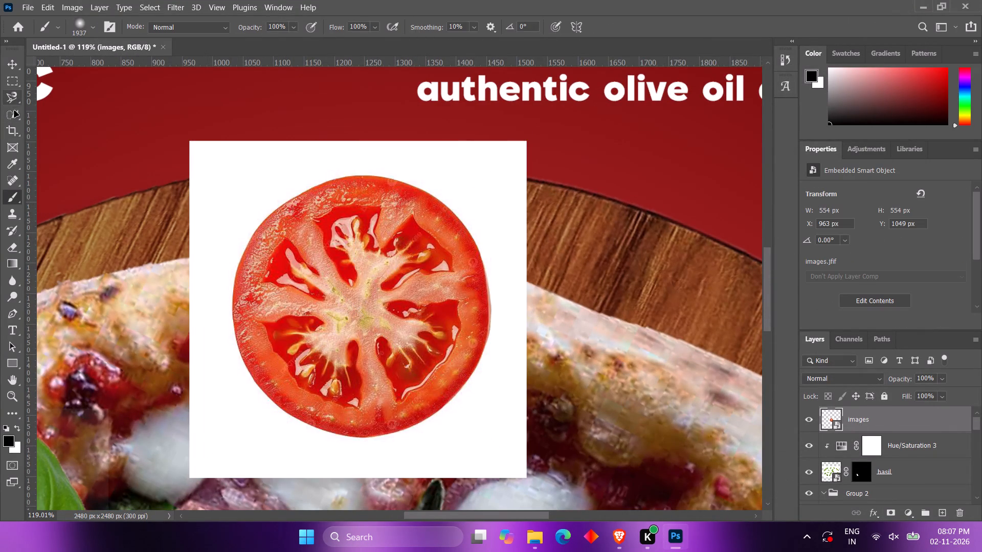
# Select the tomato slice in the placed picture with the Quick Selection tool.
pyautogui.click(14, 111)
pyautogui.moveTo(329, 244); pyautogui.dragTo(430, 268)
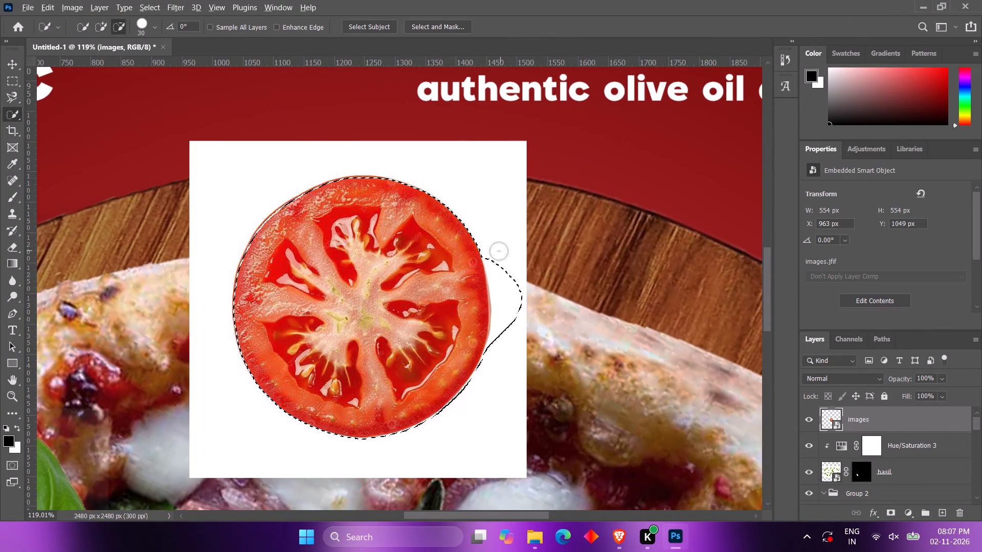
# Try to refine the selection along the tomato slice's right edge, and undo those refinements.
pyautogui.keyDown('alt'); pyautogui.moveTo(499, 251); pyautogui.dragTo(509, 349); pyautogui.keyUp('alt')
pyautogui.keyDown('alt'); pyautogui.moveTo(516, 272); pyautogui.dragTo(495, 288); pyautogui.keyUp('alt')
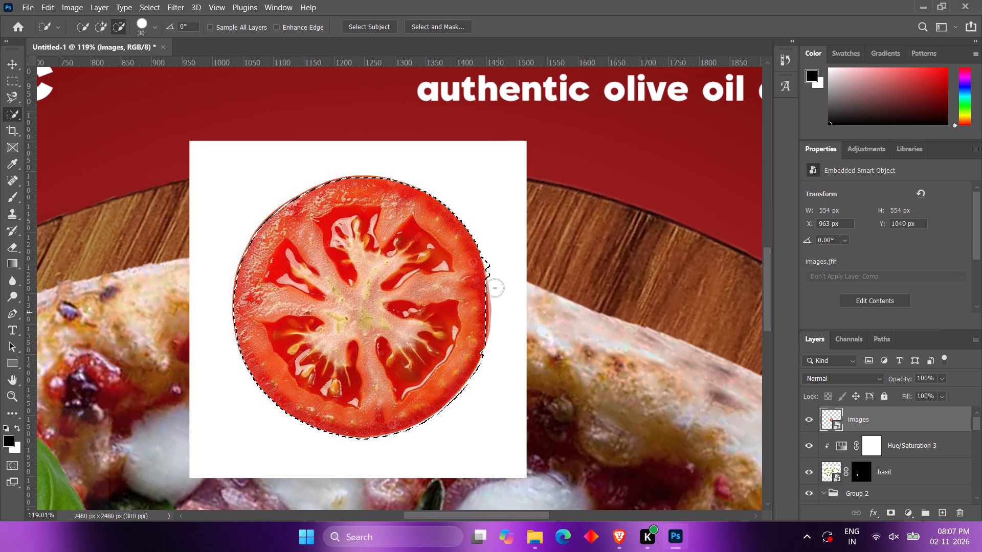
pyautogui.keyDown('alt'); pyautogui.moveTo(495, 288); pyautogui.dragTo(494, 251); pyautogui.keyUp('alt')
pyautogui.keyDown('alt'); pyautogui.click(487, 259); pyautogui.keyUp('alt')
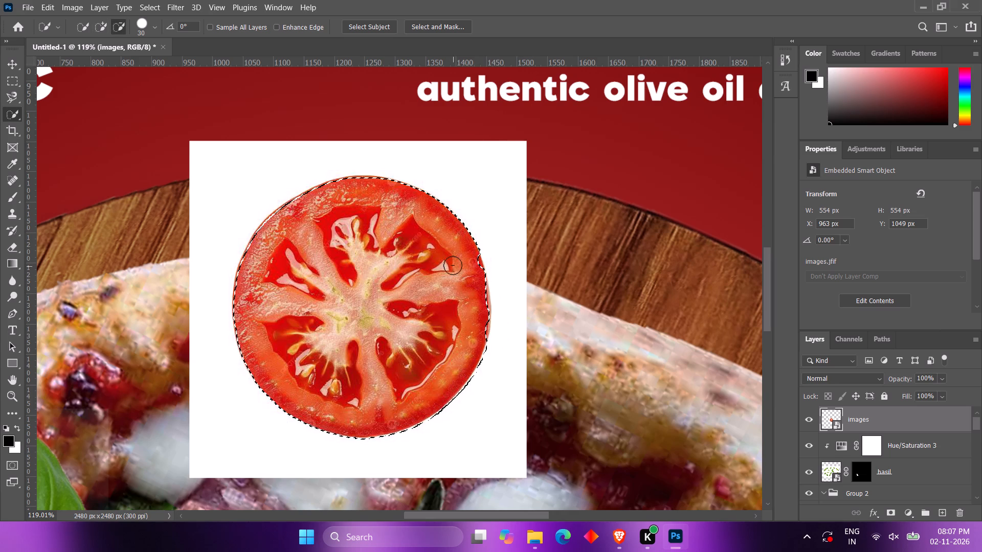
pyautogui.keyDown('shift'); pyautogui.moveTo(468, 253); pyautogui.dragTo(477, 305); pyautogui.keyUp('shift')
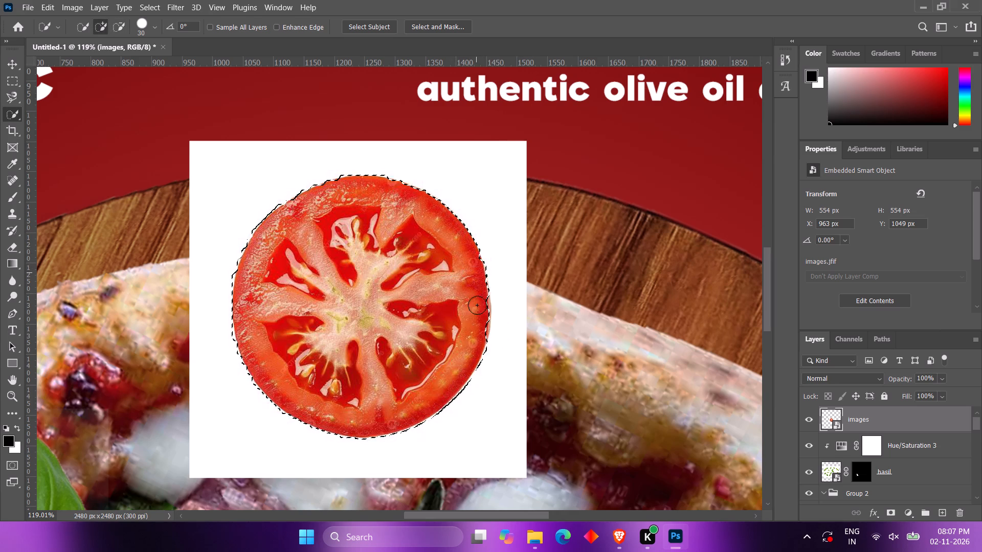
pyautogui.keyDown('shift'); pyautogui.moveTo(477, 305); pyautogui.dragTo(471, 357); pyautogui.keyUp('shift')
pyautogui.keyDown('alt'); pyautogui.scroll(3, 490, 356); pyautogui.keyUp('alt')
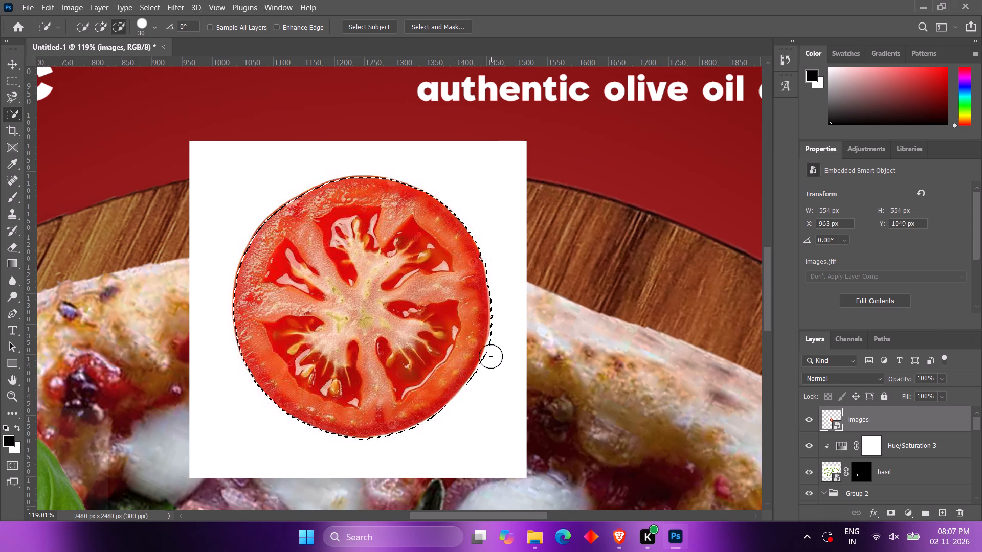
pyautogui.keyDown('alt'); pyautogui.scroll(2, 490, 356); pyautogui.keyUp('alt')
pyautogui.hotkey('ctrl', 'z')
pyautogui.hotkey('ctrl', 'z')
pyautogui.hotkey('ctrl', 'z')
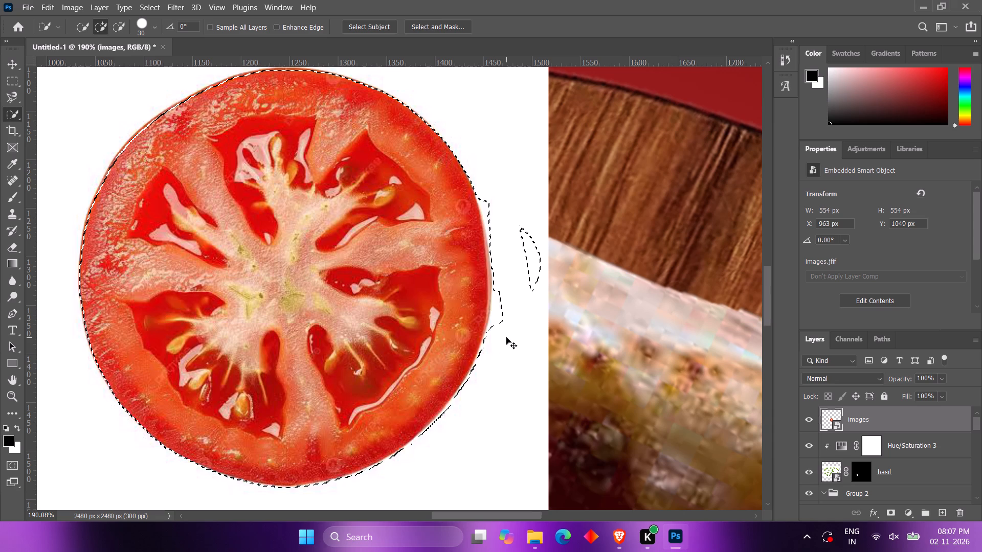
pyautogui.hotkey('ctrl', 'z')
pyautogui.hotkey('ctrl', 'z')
# Extend the selection over the tomato slice and mask the images layer to it, hiding the white background.
pyautogui.keyDown('shift'); pyautogui.moveTo(370, 240); pyautogui.dragTo(358, 215); pyautogui.keyUp('shift')
pyautogui.keyDown('alt'); pyautogui.scroll(-2, 418, 261); pyautogui.keyUp('alt')
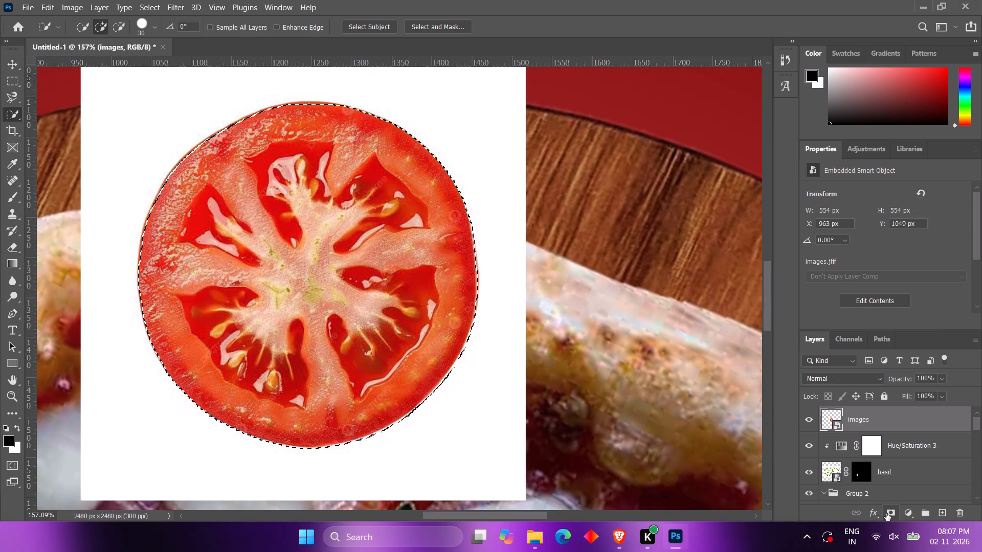
pyautogui.click(886, 513)
# Add a Hue/Saturation adjustment with Lightness -9 above the tomato layer and clip it to that layer.
pyautogui.keyDown('alt'); pyautogui.scroll(-20, 514, 335); pyautogui.keyUp('alt')
pyautogui.keyDown('alt'); pyautogui.scroll(-1, 514, 335); pyautogui.keyUp('alt')
pyautogui.keyDown('alt'); pyautogui.scroll(7, 460, 318); pyautogui.keyUp('alt')
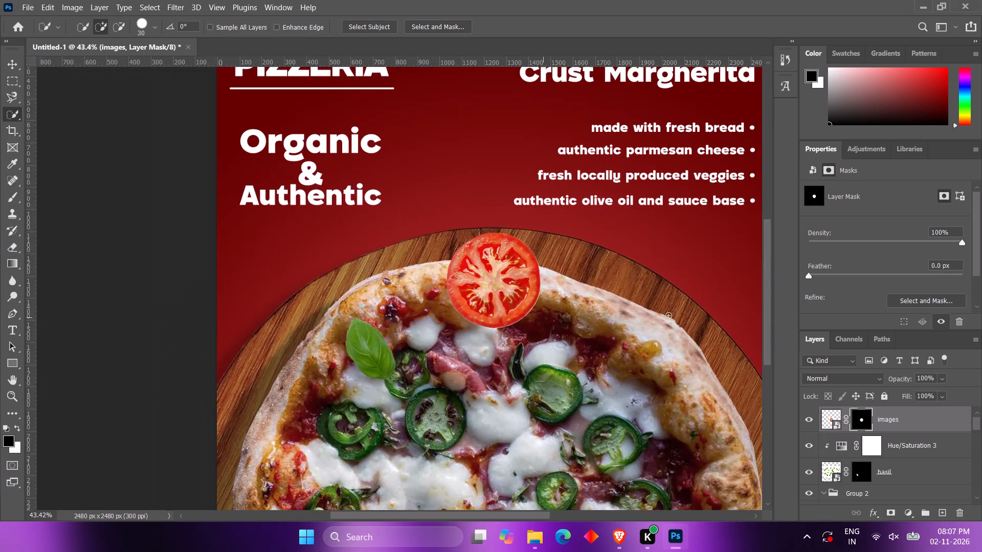
pyautogui.keyDown('alt'); pyautogui.scroll(-3, 484, 314); pyautogui.keyUp('alt')
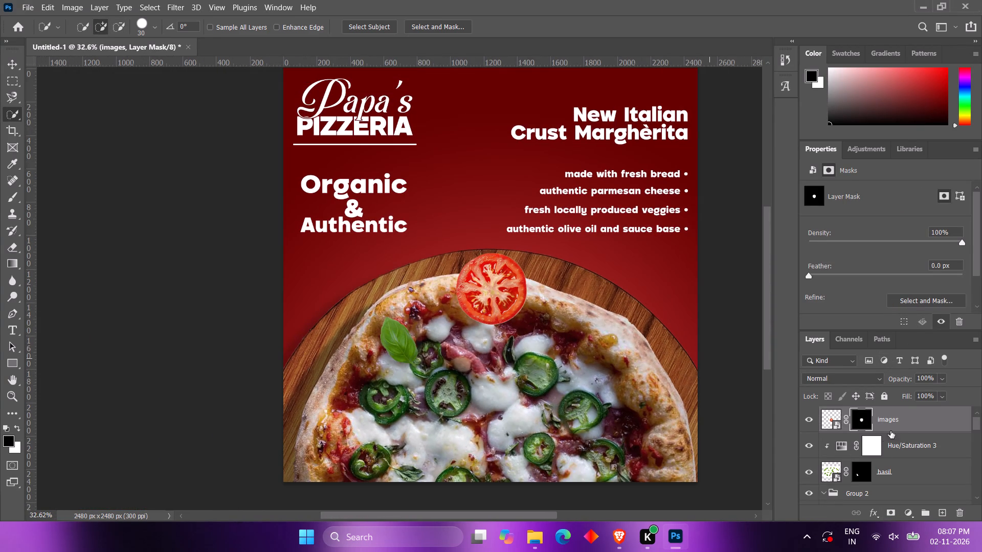
pyautogui.click(898, 424)
pyautogui.click(905, 509)
pyautogui.click(941, 389)
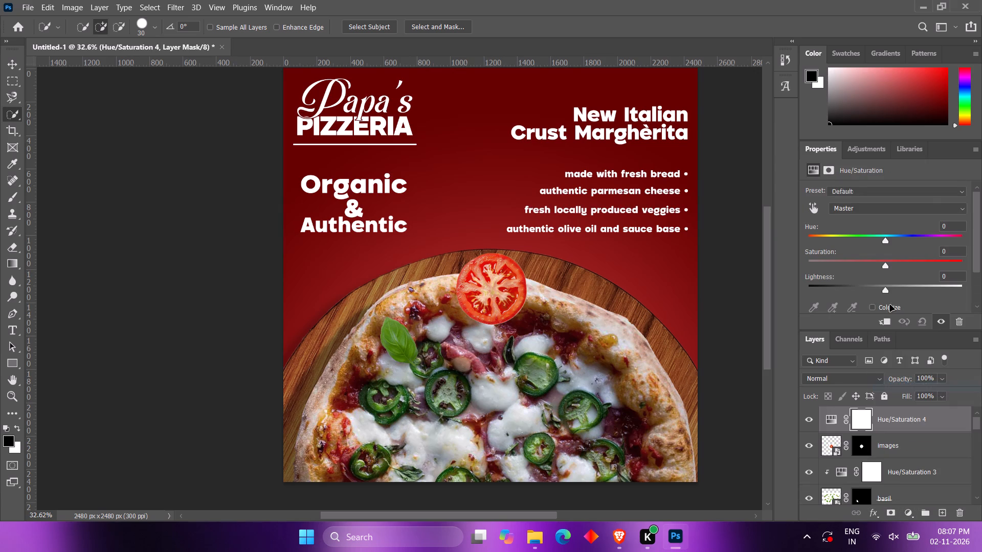
pyautogui.moveTo(886, 290); pyautogui.dragTo(878, 289)
pyautogui.keyDown('alt'); pyautogui.click(917, 431); pyautogui.keyUp('alt')
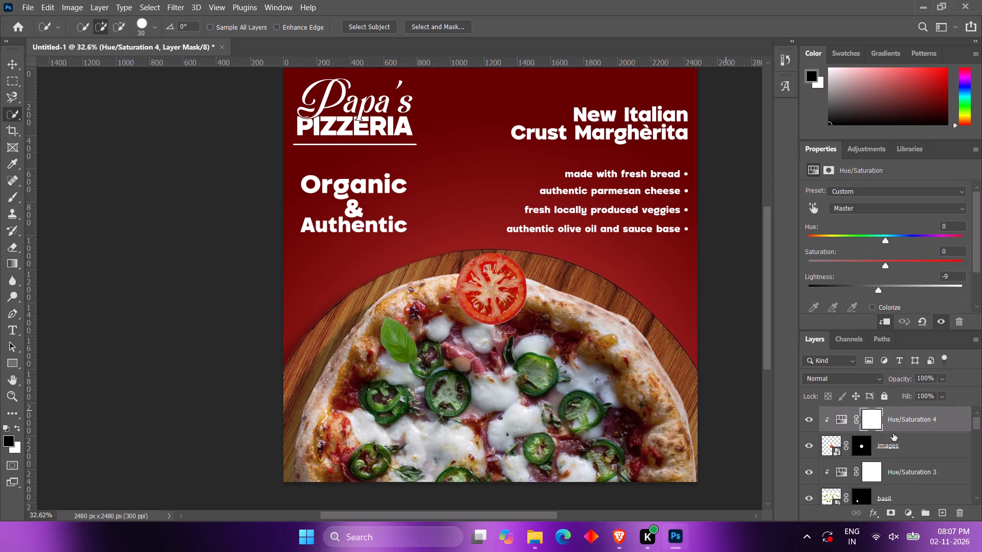
# Convert the tomato layer and its Hue/Saturation adjustment together into one smart object.
pyautogui.keyDown('shift'); pyautogui.click(914, 446); pyautogui.keyUp('shift')
pyautogui.rightClick(914, 446)
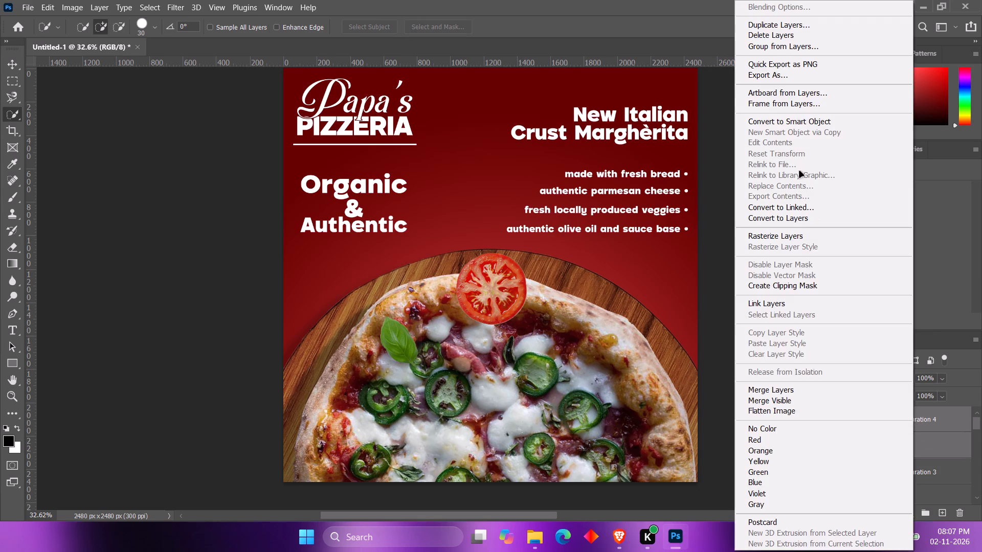
pyautogui.click(815, 119)
# Convert the basil layer and its Hue/Saturation 3 adjustment together into one smart object.
pyautogui.click(888, 446)
pyautogui.keyDown('shift'); pyautogui.click(897, 469); pyautogui.keyUp('shift')
pyautogui.rightClick(913, 458)
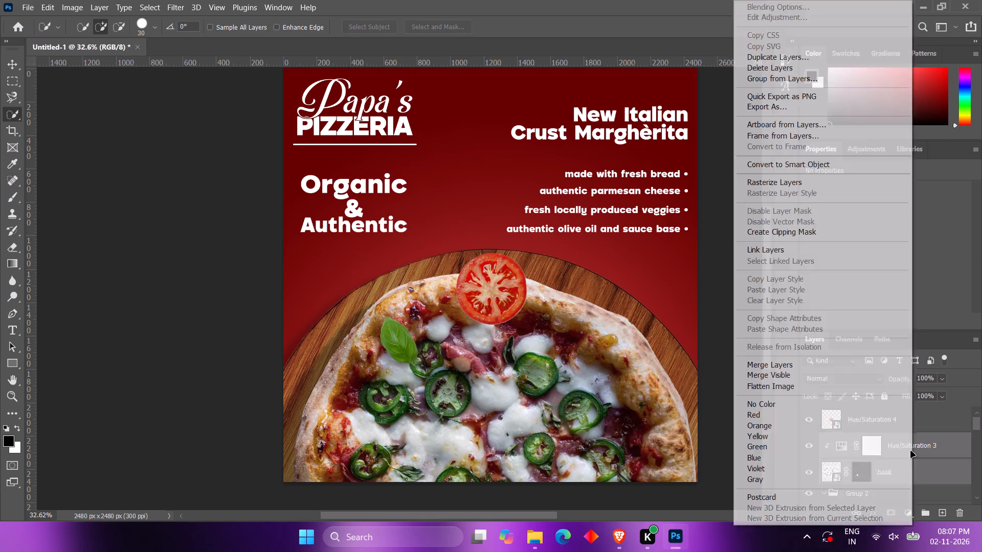
pyautogui.click(839, 163)
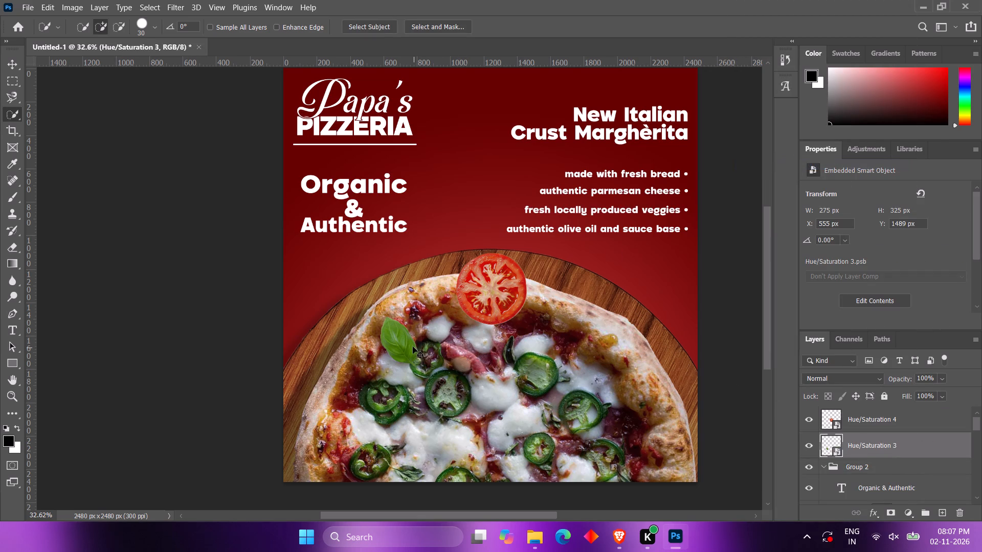
# Duplicate the basil leaf onto the pizza's upper-right crust and its centre, and the tomato slice onto the red background above the board.
pyautogui.keyDown('ctrl'); pyautogui.keyDown('alt'); pyautogui.moveTo(399, 343); pyautogui.dragTo(587, 325); pyautogui.keyUp('alt'); pyautogui.keyUp('ctrl')
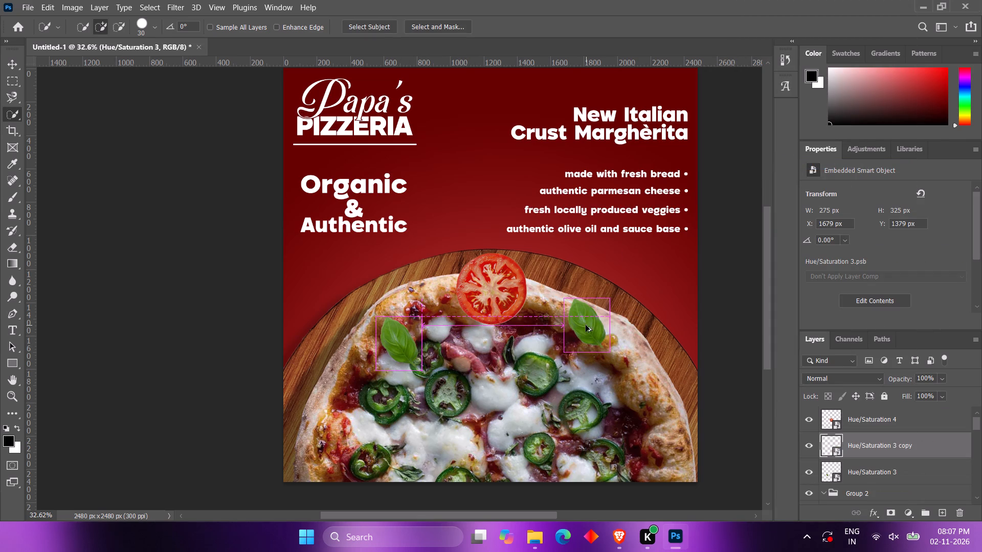
pyautogui.keyDown('ctrl'); pyautogui.keyDown('alt'); pyautogui.moveTo(495, 296); pyautogui.dragTo(468, 228); pyautogui.keyUp('alt'); pyautogui.keyUp('ctrl')
pyautogui.keyDown('ctrl'); pyautogui.keyDown('alt'); pyautogui.moveTo(593, 326); pyautogui.dragTo(568, 357); pyautogui.keyUp('alt'); pyautogui.keyUp('ctrl')
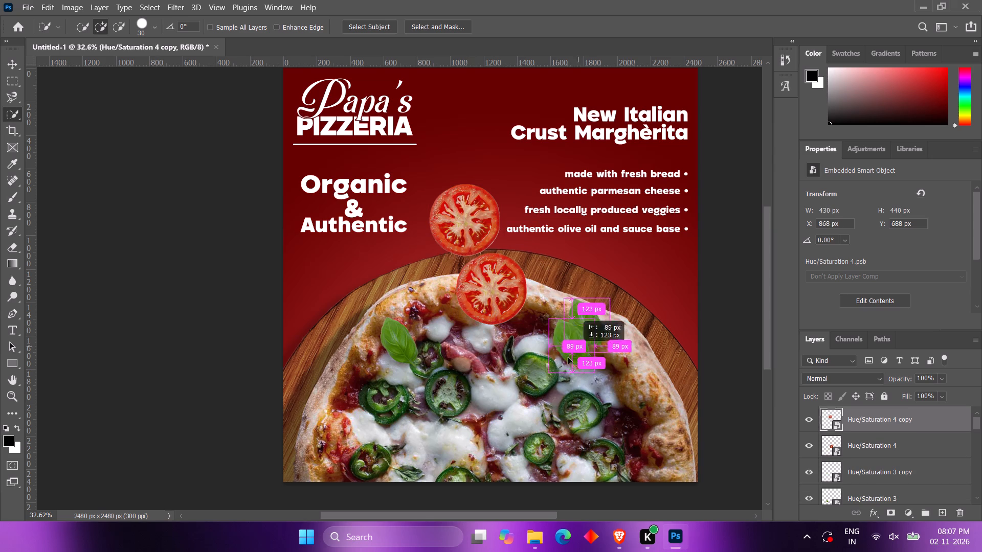
pyautogui.keyDown('ctrl'); pyautogui.keyDown('alt'); pyautogui.moveTo(568, 357); pyautogui.dragTo(487, 416); pyautogui.keyUp('alt'); pyautogui.keyUp('ctrl')
# Move the tomato copy to the poster's top edge between title and headline, partly cropped, and enlarge it to about 162%.
pyautogui.keyDown('alt'); pyautogui.scroll(-1, 485, 416); pyautogui.keyUp('alt')
pyautogui.keyDown('alt'); pyautogui.scroll(1, 531, 256); pyautogui.keyUp('alt')
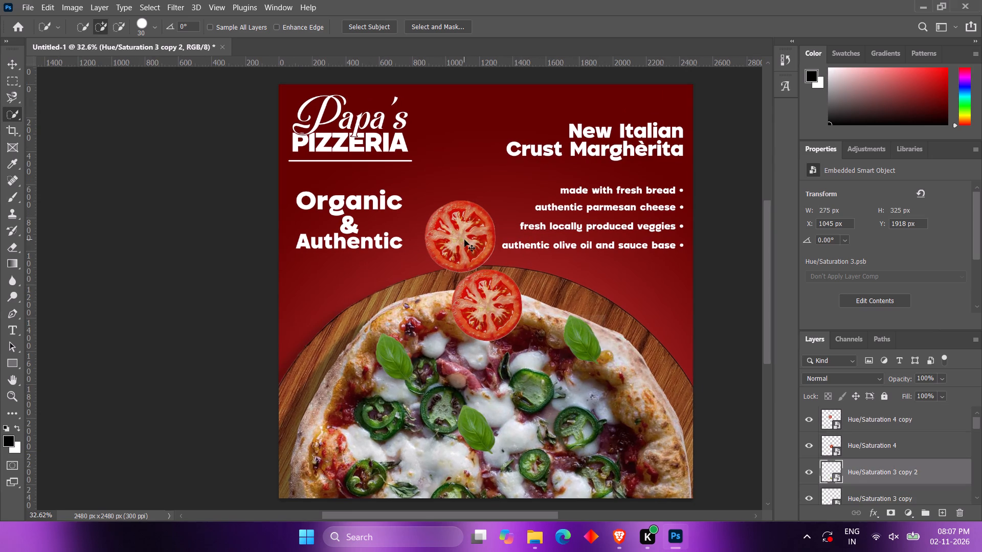
pyautogui.keyDown('ctrl'); pyautogui.moveTo(464, 240); pyautogui.dragTo(454, 167); pyautogui.keyUp('ctrl')
pyautogui.hotkey('ctrl', 't')
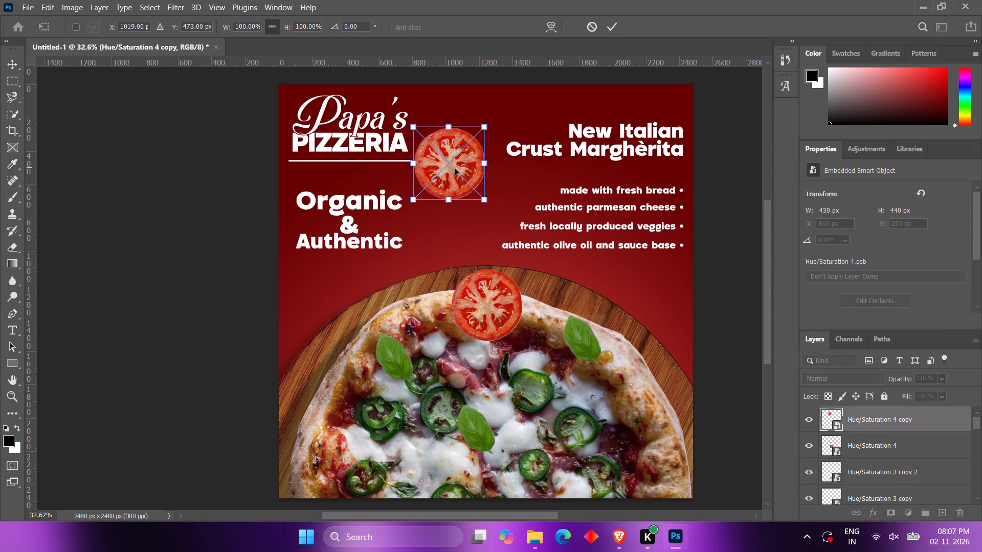
pyautogui.keyDown('alt'); pyautogui.moveTo(484, 203); pyautogui.dragTo(520, 229); pyautogui.keyUp('alt')
pyautogui.moveTo(468, 187); pyautogui.dragTo(493, 131)
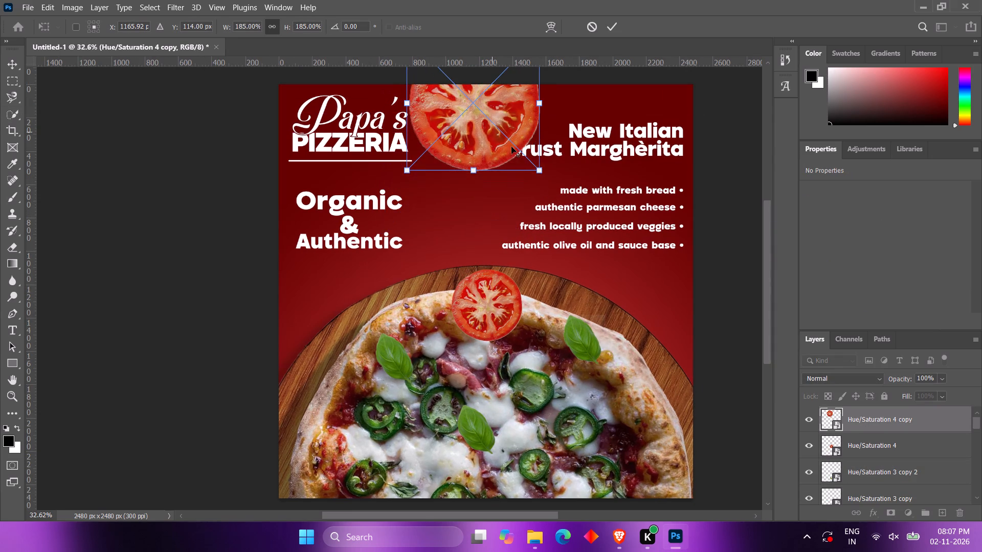
pyautogui.keyDown('alt'); pyautogui.moveTo(541, 169); pyautogui.dragTo(530, 159); pyautogui.keyUp('alt')
pyautogui.keyDown('alt'); pyautogui.moveTo(528, 160); pyautogui.dragTo(519, 152); pyautogui.keyUp('alt')
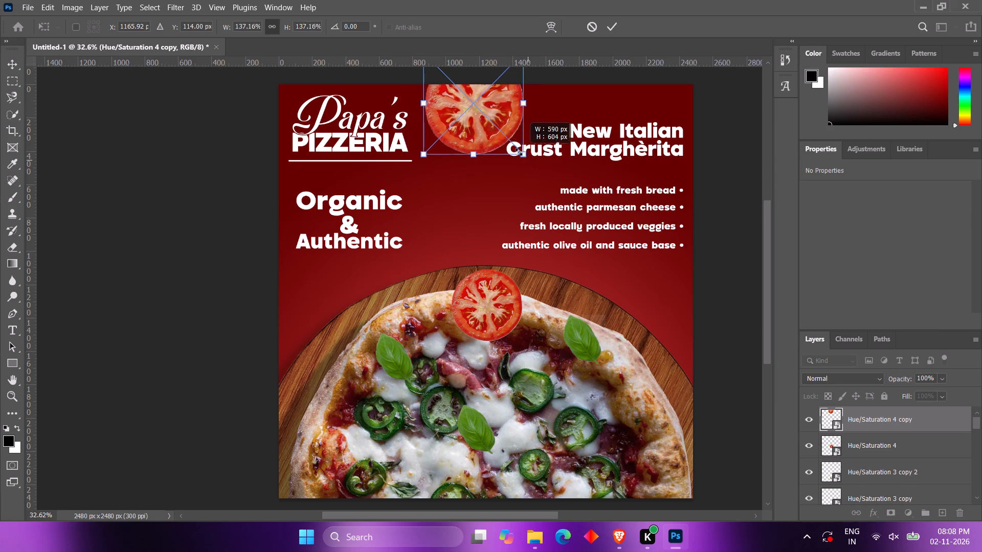
pyautogui.keyDown('alt'); pyautogui.moveTo(519, 152); pyautogui.dragTo(518, 151); pyautogui.keyUp('alt')
pyautogui.moveTo(483, 130); pyautogui.dragTo(476, 127)
pyautogui.keyDown('alt'); pyautogui.moveTo(510, 147); pyautogui.dragTo(525, 156); pyautogui.keyUp('alt')
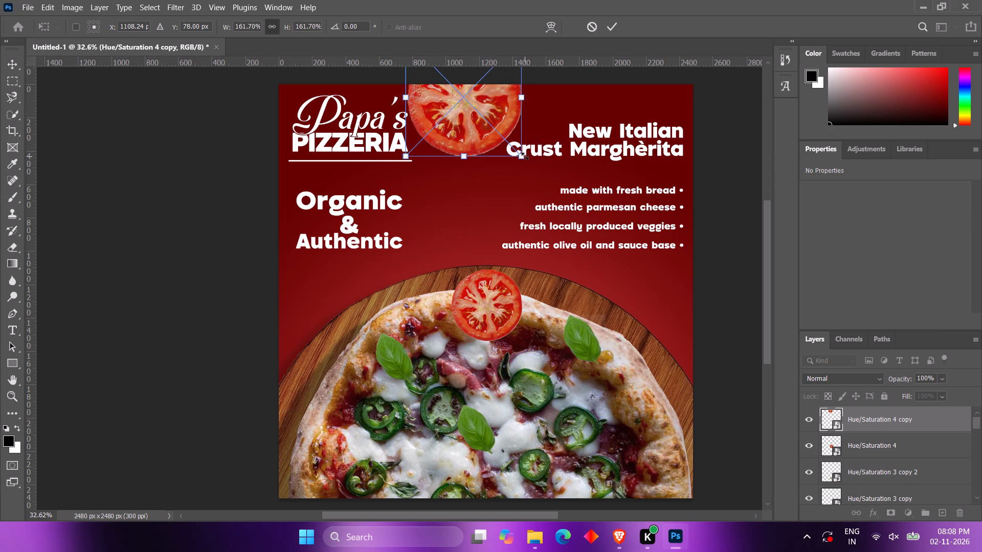
# Move the original tomato slice to the board's upper-left edge, overlapping the pizza crust.
pyautogui.moveTo(496, 295); pyautogui.dragTo(494, 316)
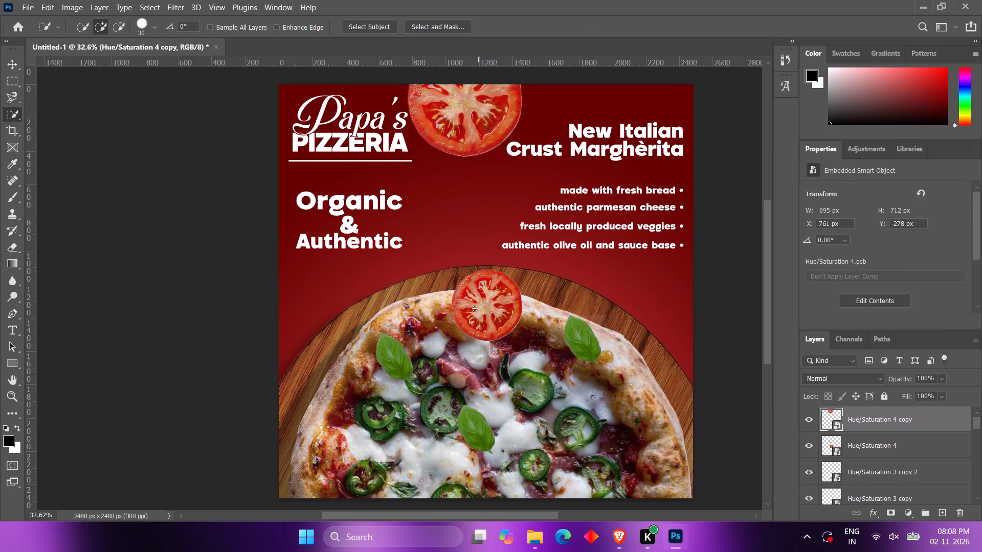
pyautogui.moveTo(475, 308); pyautogui.dragTo(529, 304)
pyautogui.click(16, 64)
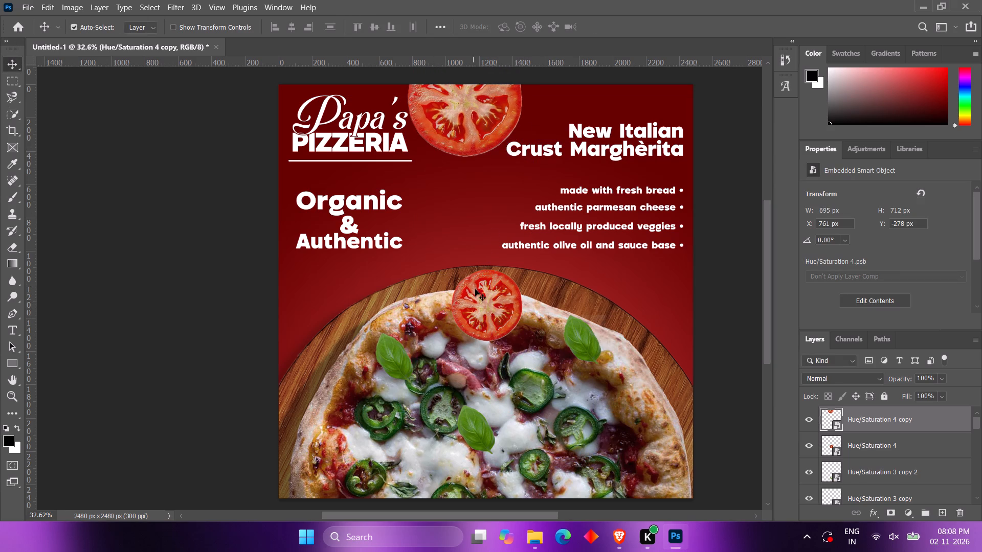
pyautogui.moveTo(490, 313); pyautogui.dragTo(348, 324)
# Move the original basil leaf down onto the left-centre of the pizza, beside the jalapeño slices.
pyautogui.moveTo(387, 360); pyautogui.dragTo(385, 422)
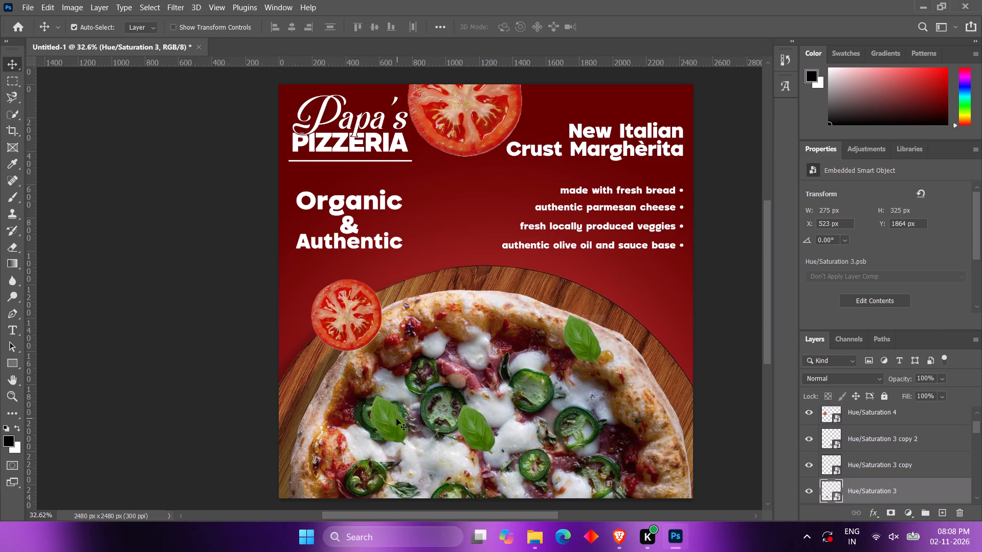
pyautogui.moveTo(396, 419); pyautogui.dragTo(413, 427)
# Enlarge the basil leaf at the pizza's centre to about 224% and move it to the poster's bottom edge.
pyautogui.click(460, 418)
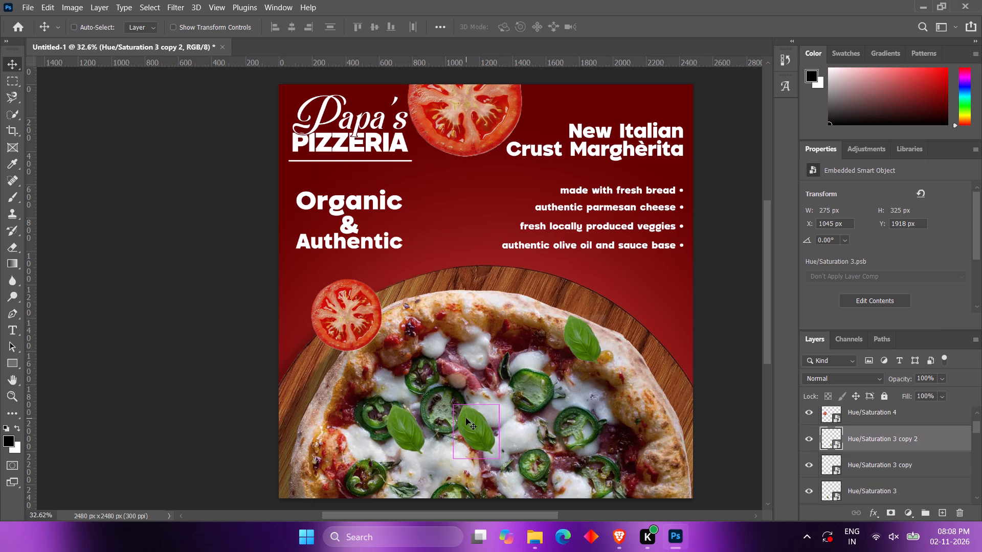
pyautogui.hotkey('ctrl', 't')
pyautogui.keyDown('alt'); pyautogui.moveTo(499, 456); pyautogui.dragTo(532, 486); pyautogui.keyUp('alt')
pyautogui.moveTo(479, 431); pyautogui.dragTo(504, 459)
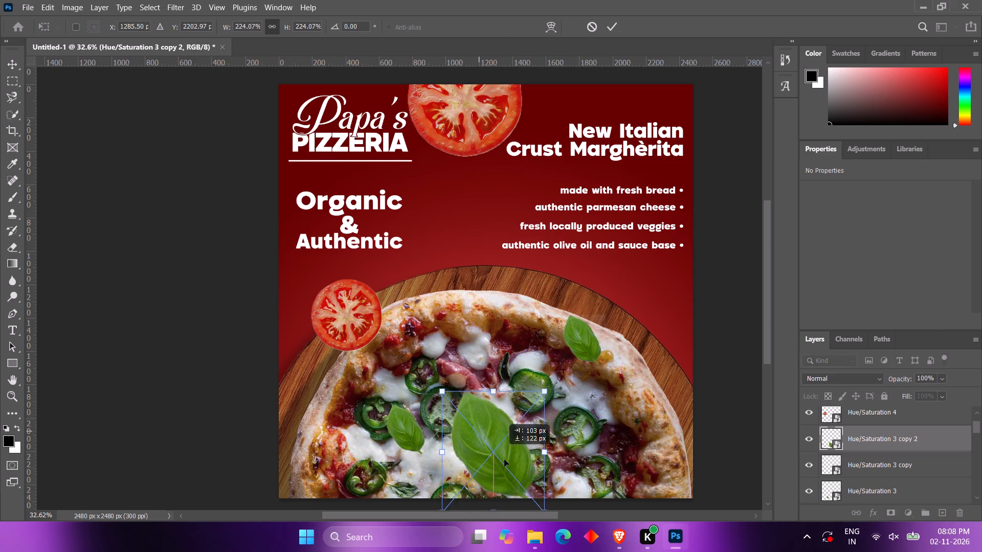
pyautogui.moveTo(504, 459); pyautogui.dragTo(511, 461)
pyautogui.click(613, 27)
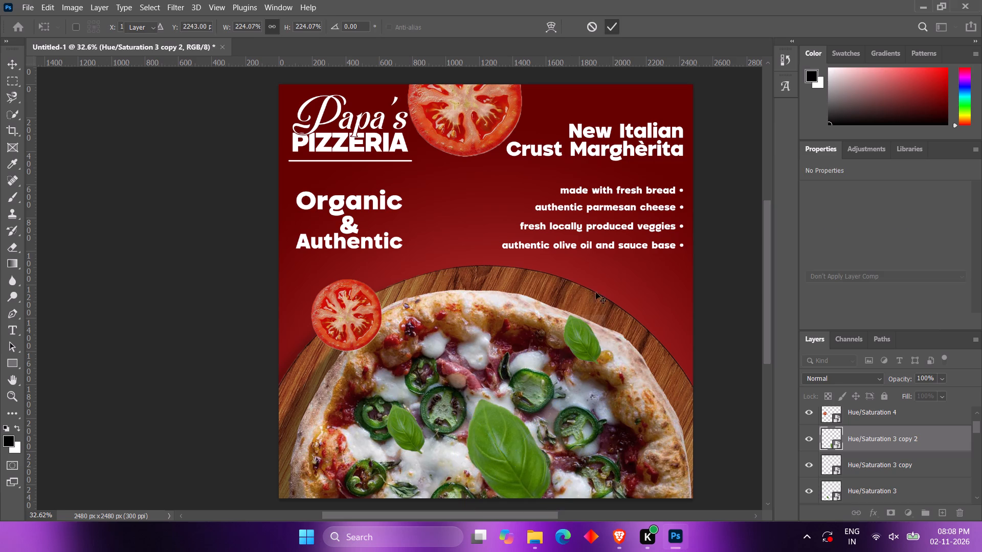
# Enlarge the basil leaf on the pizza's upper-right crust to about 149% and move it outward onto the board's right edge.
pyautogui.click(589, 329)
pyautogui.hotkey('ctrl', 't')
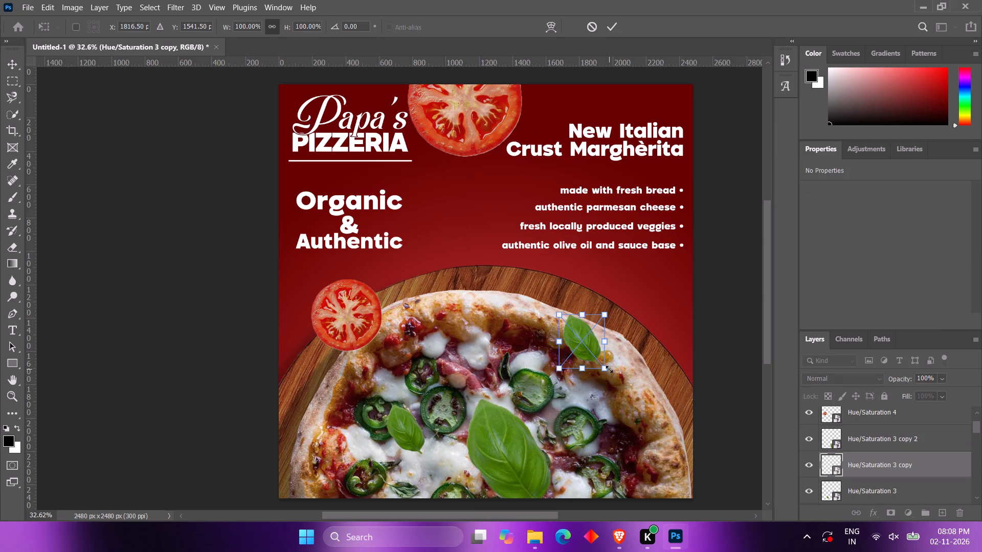
pyautogui.keyDown('alt'); pyautogui.moveTo(609, 369); pyautogui.dragTo(642, 393); pyautogui.keyUp('alt')
pyautogui.keyDown('alt'); pyautogui.moveTo(631, 398); pyautogui.dragTo(617, 384); pyautogui.keyUp('alt')
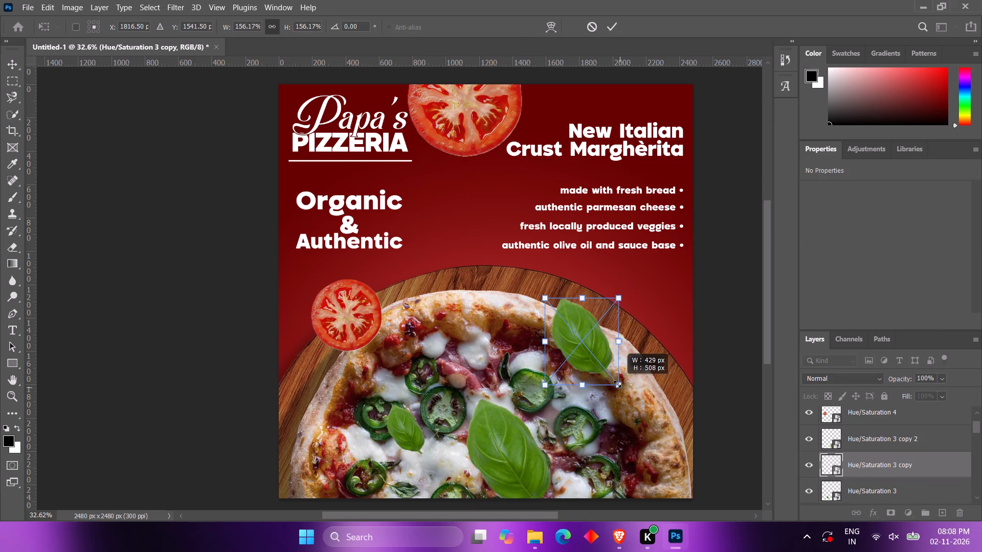
pyautogui.keyDown('alt'); pyautogui.moveTo(617, 384); pyautogui.dragTo(615, 382); pyautogui.keyUp('alt')
pyautogui.moveTo(593, 355); pyautogui.dragTo(648, 343)
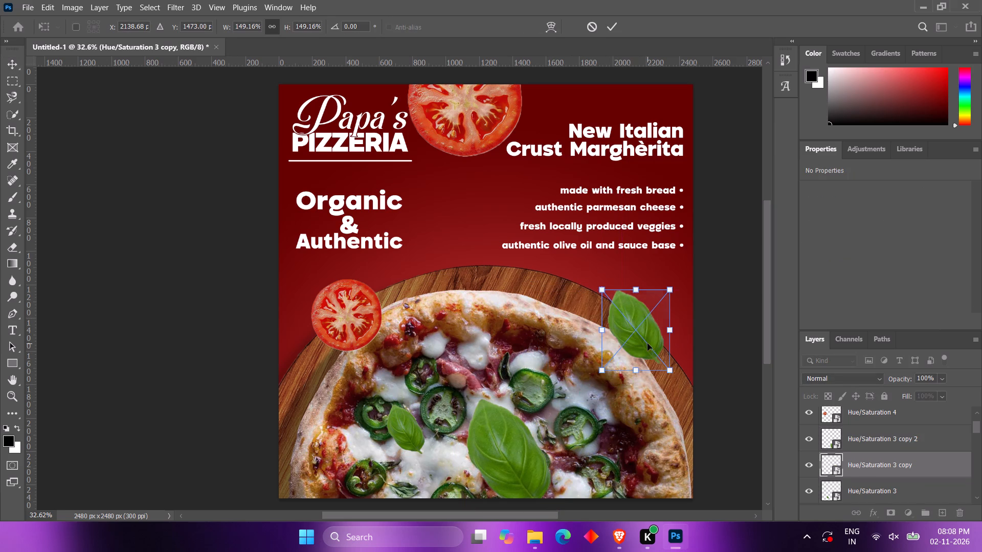
pyautogui.click(608, 29)
# Apply a Motion Blur to the large tomato slice at the poster's top edge, with angle -87° and distance 49 pixels.
pyautogui.keyDown('alt'); pyautogui.scroll(-2, 362, 309); pyautogui.keyUp('alt')
pyautogui.keyDown('alt'); pyautogui.scroll(2, 430, 251); pyautogui.keyUp('alt')
pyautogui.scroll(1, 889, 480)
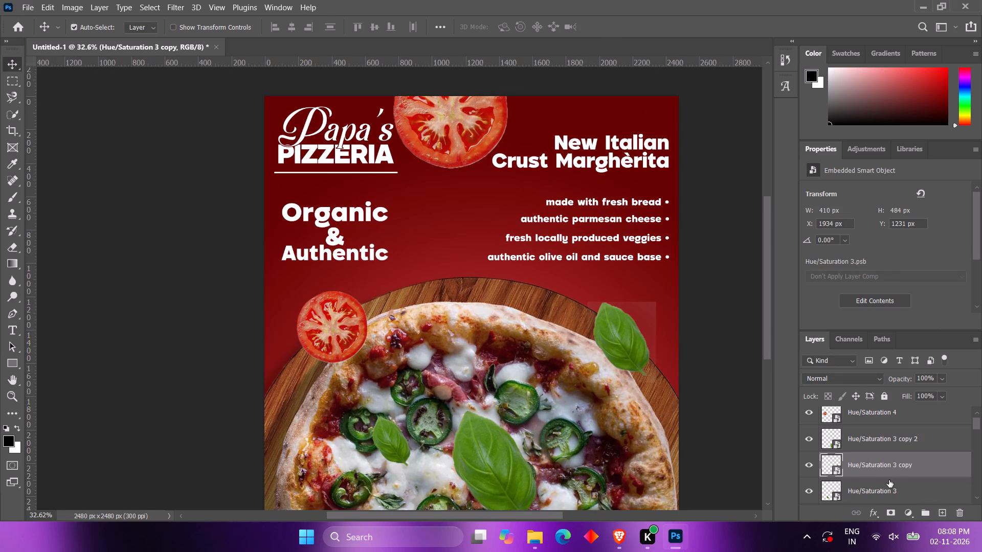
pyautogui.scroll(-2, 889, 480)
pyautogui.scroll(4, 889, 480)
pyautogui.click(875, 419)
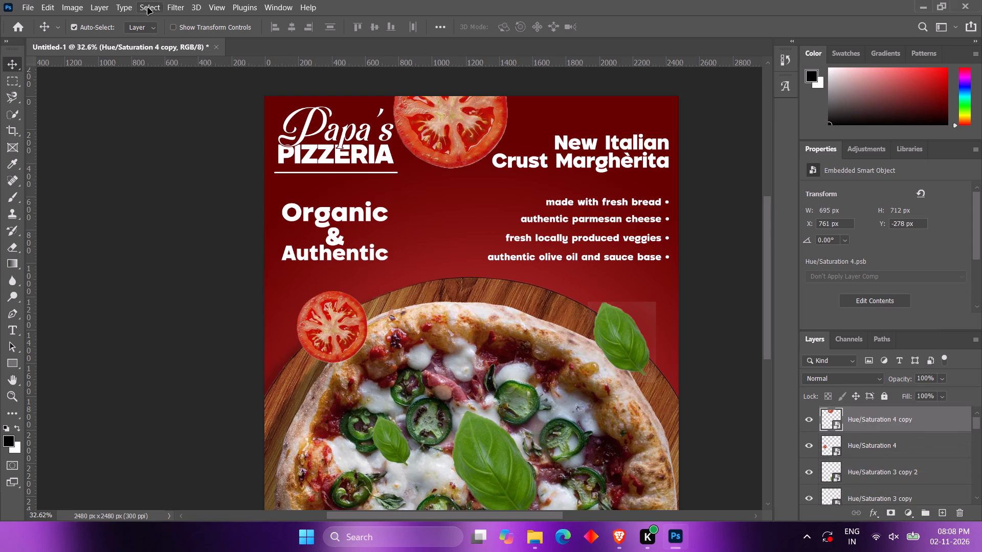
pyautogui.click(158, 3)
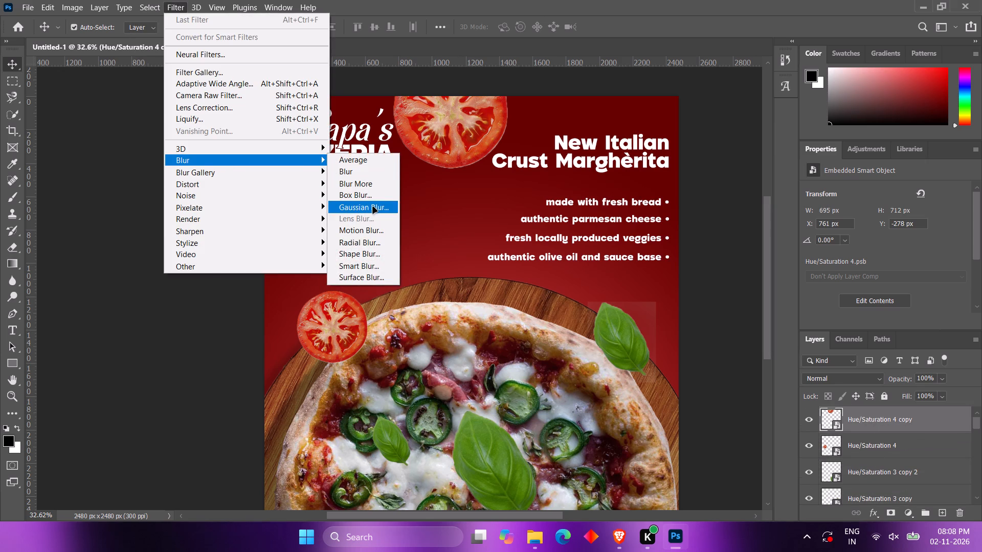
pyautogui.click(373, 231)
pyautogui.moveTo(505, 77); pyautogui.dragTo(692, 114)
pyautogui.moveTo(678, 304); pyautogui.dragTo(685, 281)
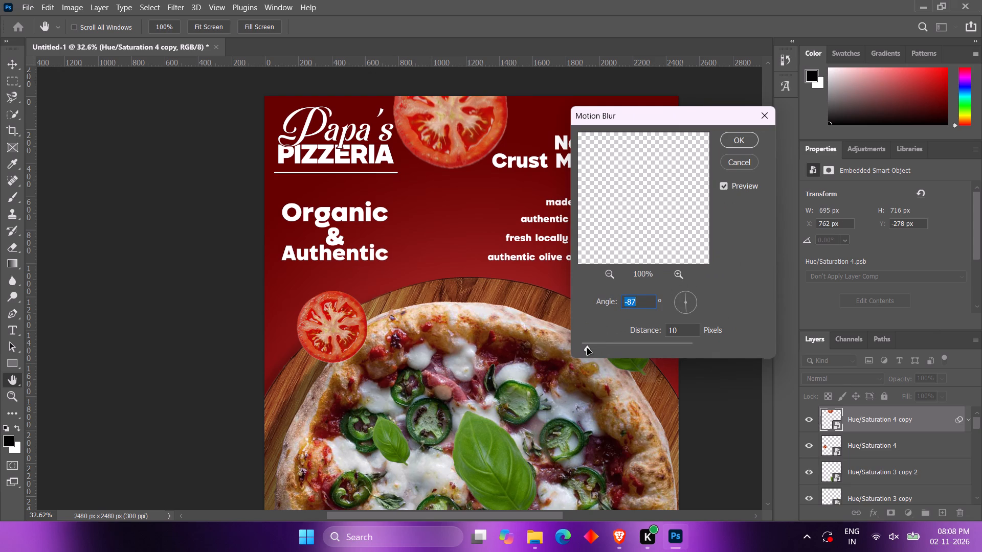
pyautogui.moveTo(587, 349); pyautogui.dragTo(593, 350)
pyautogui.moveTo(593, 350); pyautogui.dragTo(603, 350)
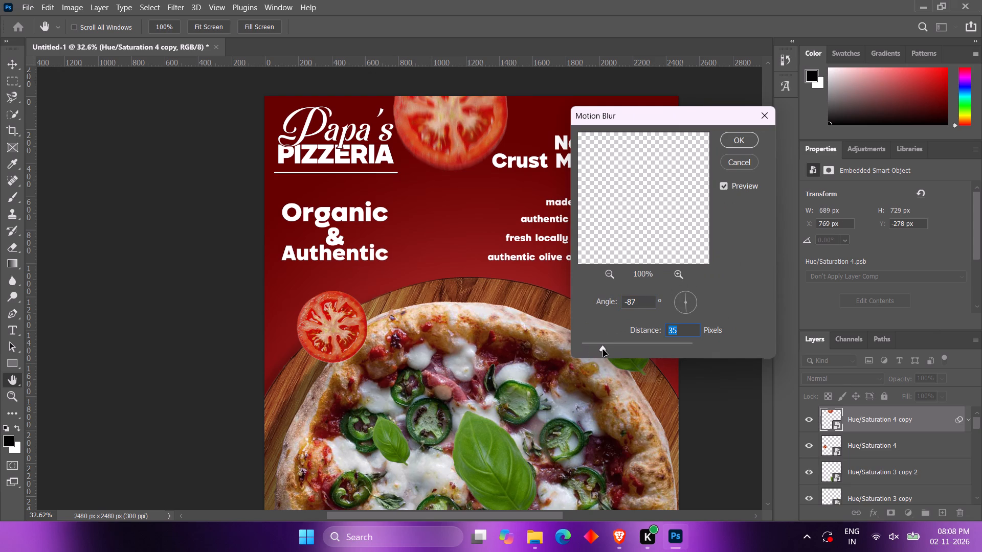
pyautogui.moveTo(603, 350); pyautogui.dragTo(611, 350)
pyautogui.click(742, 145)
# Add a Gaussian Blur with a 1.1 pixel radius to the same large tomato slice.
pyautogui.click(150, 0)
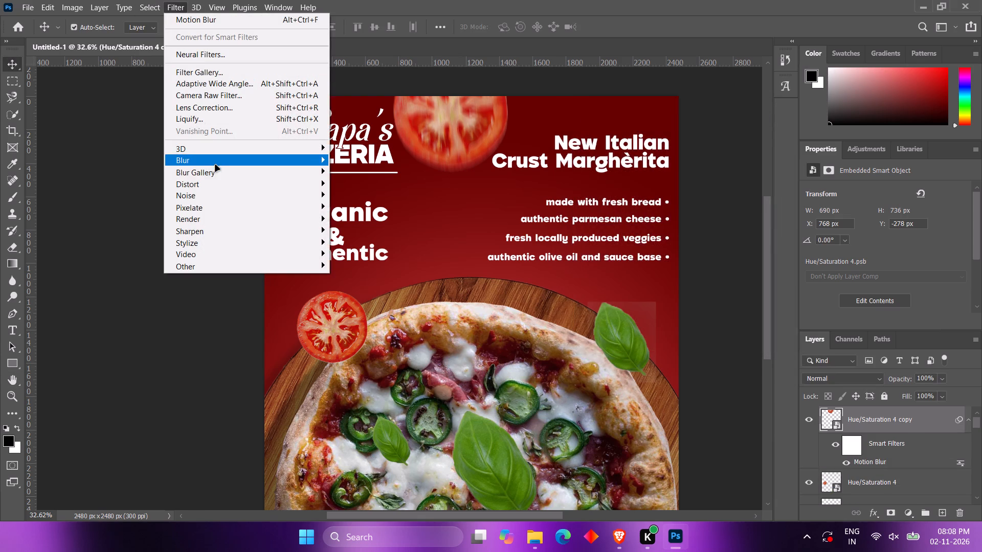
pyautogui.click(217, 162)
pyautogui.click(372, 209)
pyautogui.moveTo(512, 94); pyautogui.dragTo(602, 95)
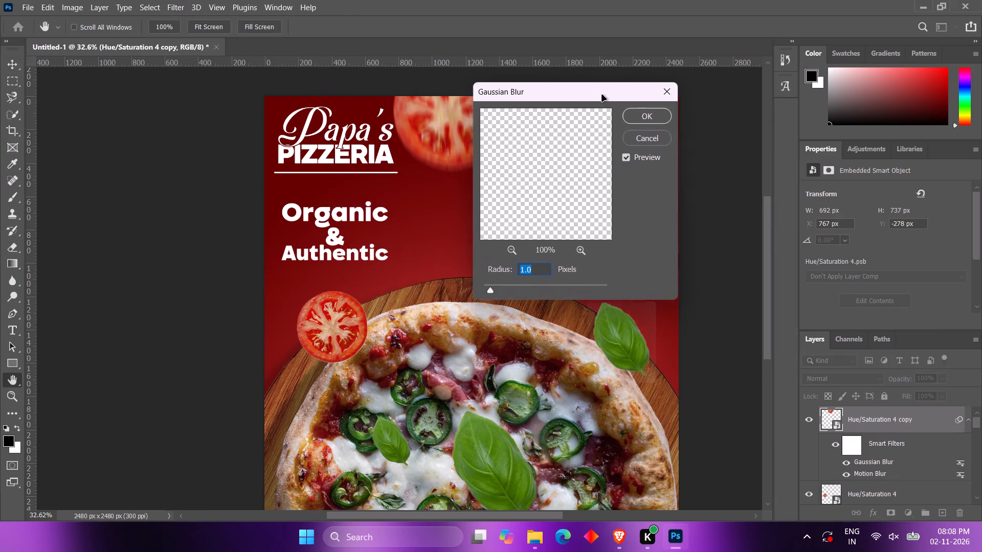
pyautogui.moveTo(602, 95); pyautogui.dragTo(637, 98)
pyautogui.click(529, 290)
pyautogui.moveTo(547, 291); pyautogui.dragTo(605, 291)
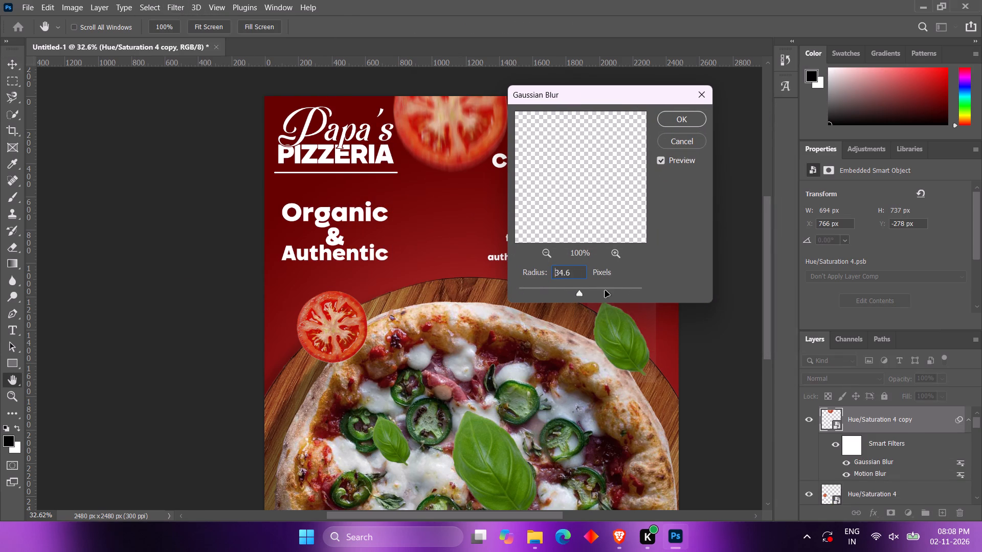
pyautogui.moveTo(605, 291); pyautogui.dragTo(635, 291)
pyautogui.click(600, 290)
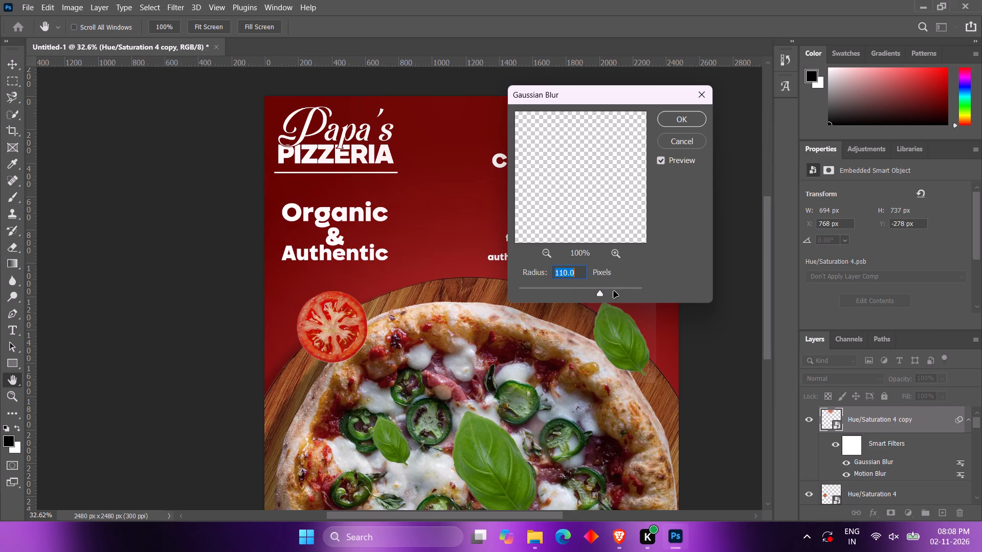
pyautogui.click(535, 287)
pyautogui.click(526, 289)
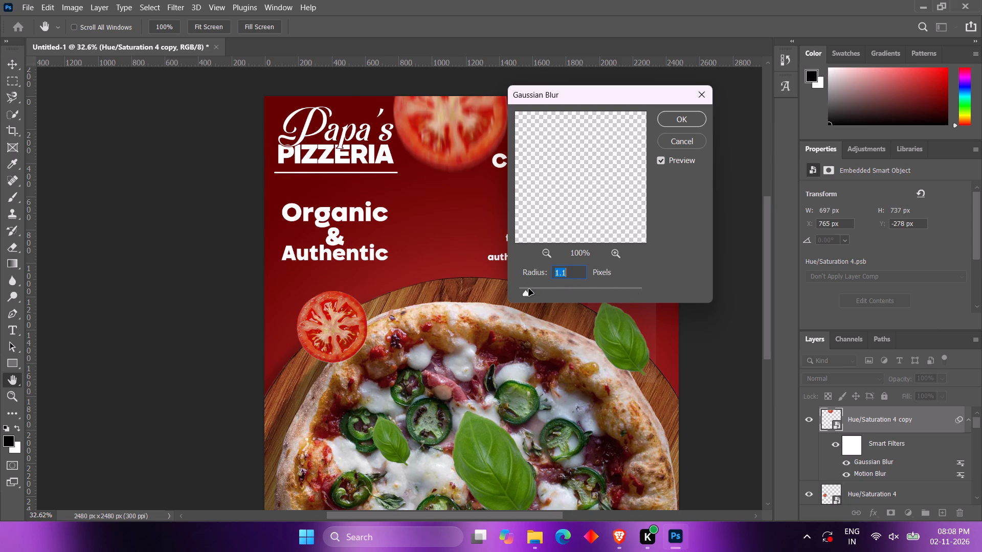
pyautogui.click(680, 124)
# Rotate the tomato slice on the board's upper-left edge about 61° counterclockwise.
pyautogui.scroll(-1, 586, 201)
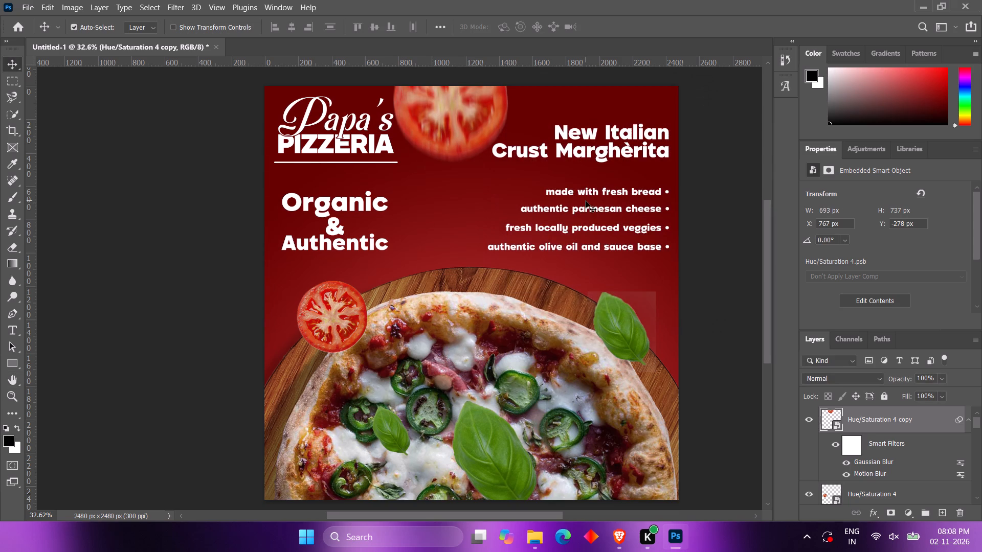
pyautogui.click(340, 314)
pyautogui.hotkey('ctrl', 't')
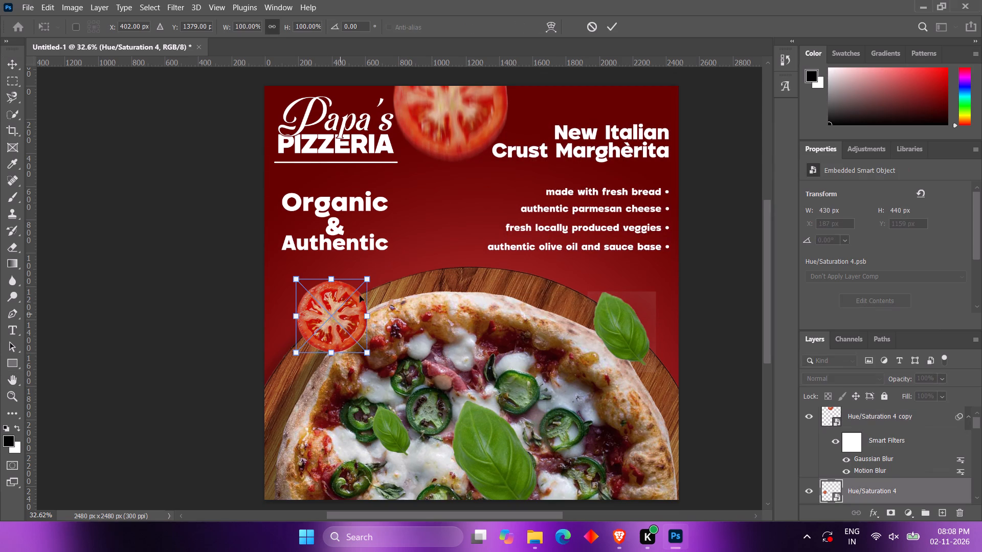
pyautogui.click(618, 22)
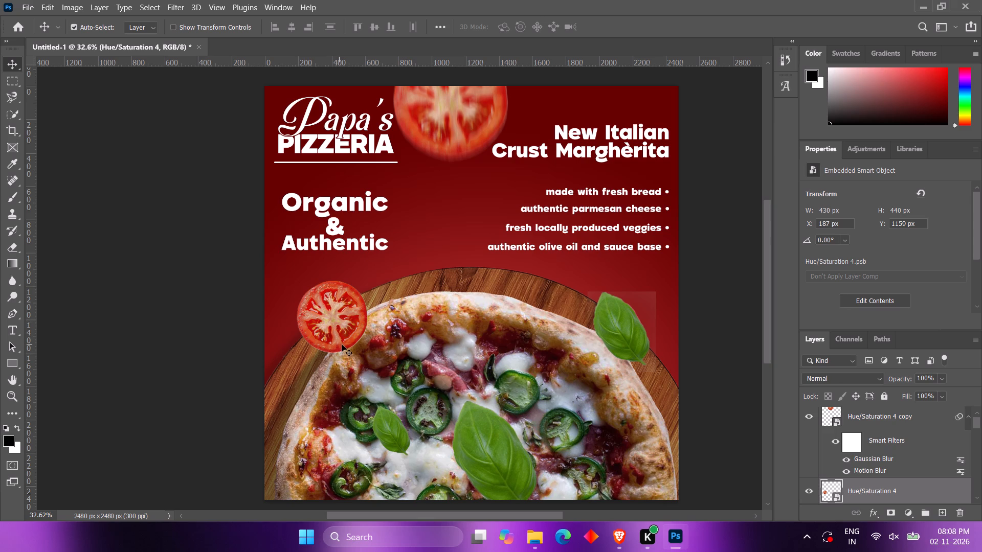
pyautogui.hotkey('ctrl', 't')
pyautogui.moveTo(381, 362); pyautogui.dragTo(392, 346)
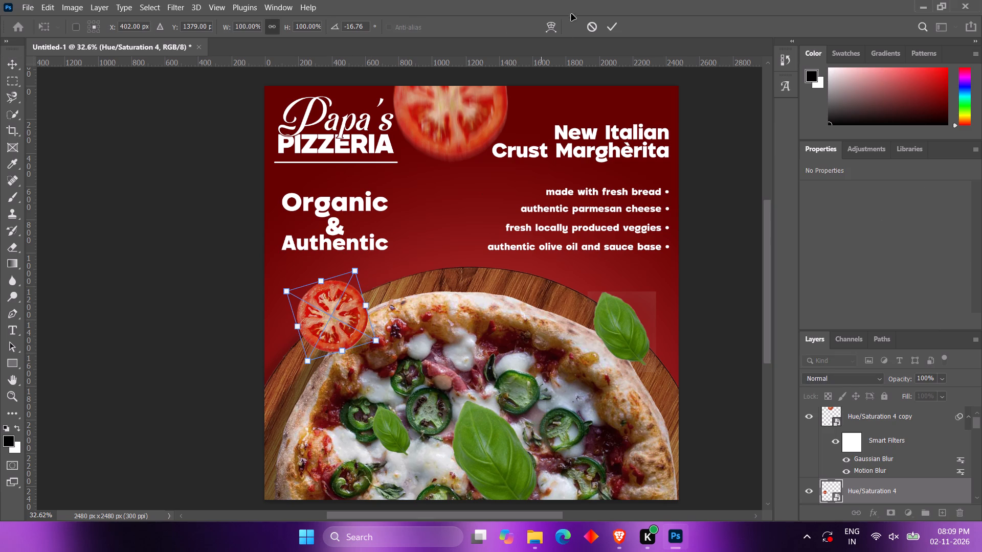
pyautogui.moveTo(400, 357); pyautogui.dragTo(440, 291)
pyautogui.click(608, 30)
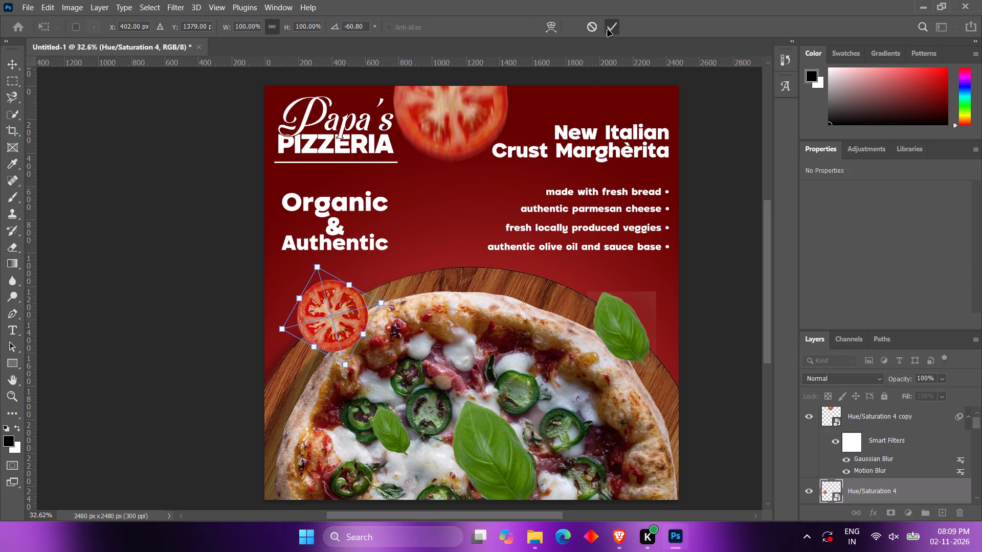
# Rotate the large basil leaf at the poster's bottom edge about 70° clockwise.
pyautogui.click(508, 434)
pyautogui.hotkey('ctrl', 't')
pyautogui.moveTo(551, 380); pyautogui.dragTo(573, 392)
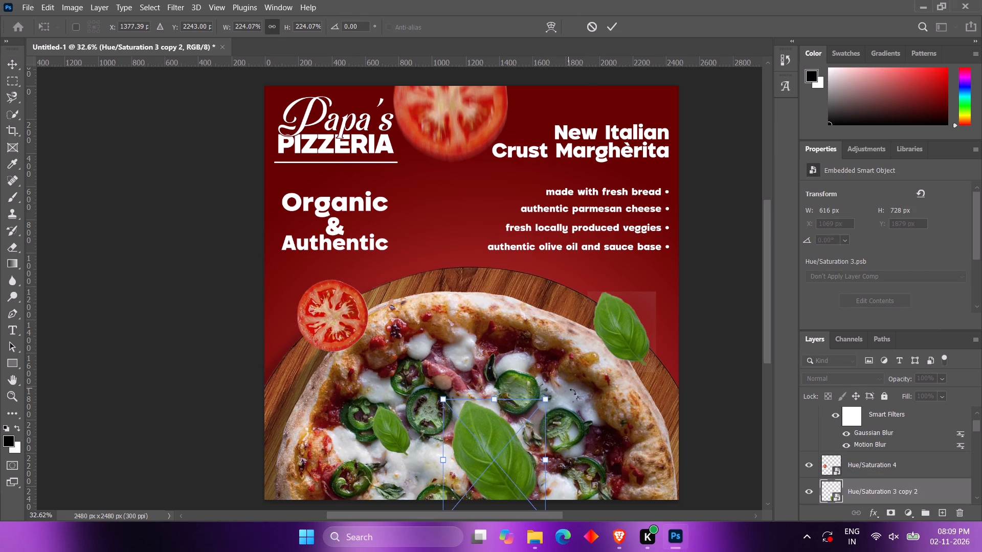
pyautogui.moveTo(573, 392); pyautogui.dragTo(614, 492)
pyautogui.click(617, 20)
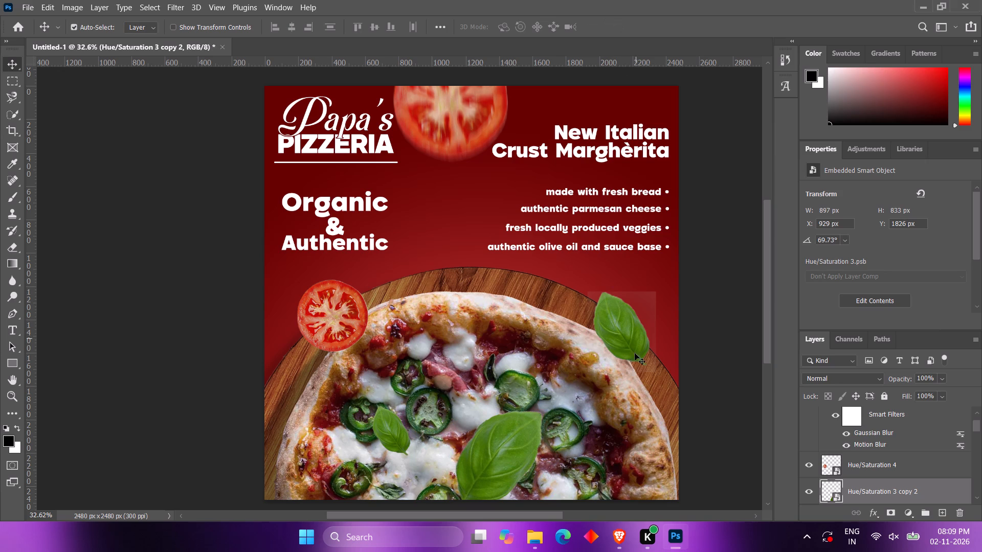
# Rotate the basil leaf on the board's right edge about 25.5° clockwise.
pyautogui.click(612, 339)
pyautogui.hotkey('ctrl', 't')
pyautogui.moveTo(666, 277); pyautogui.dragTo(682, 294)
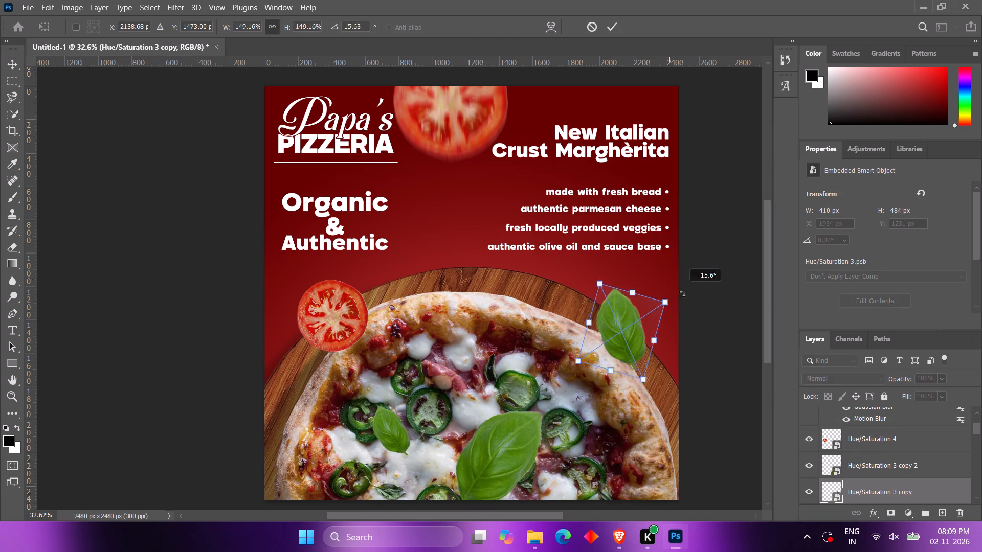
pyautogui.moveTo(682, 294); pyautogui.dragTo(688, 300)
pyautogui.click(606, 32)
# Open the smart object contents of the basil leaf on the board's right edge for editing.
pyautogui.keyDown('alt'); pyautogui.scroll(5, 645, 292); pyautogui.keyUp('alt')
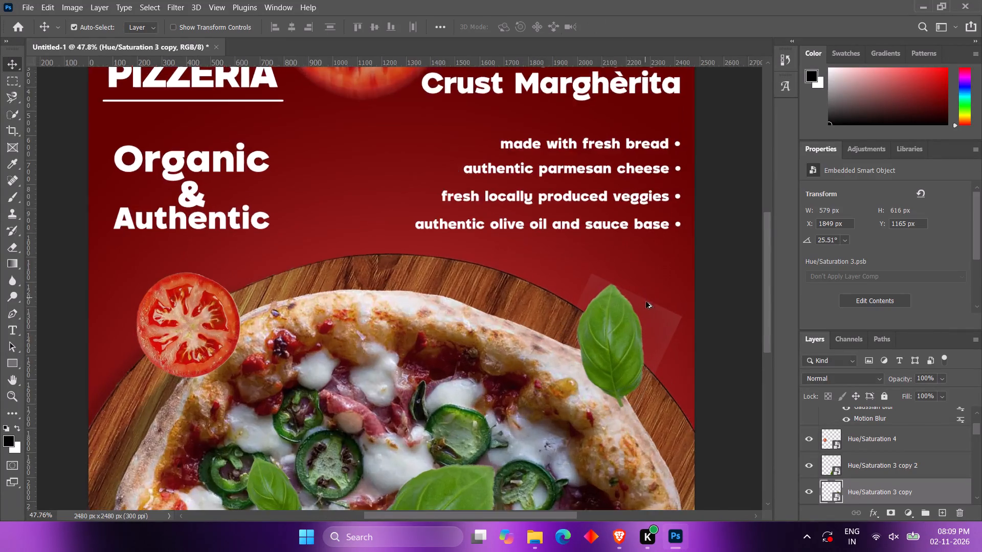
pyautogui.keyDown('alt'); pyautogui.scroll(4, 646, 302); pyautogui.keyUp('alt')
pyautogui.scroll(-20, 611, 313)
pyautogui.scroll(-7, 611, 313)
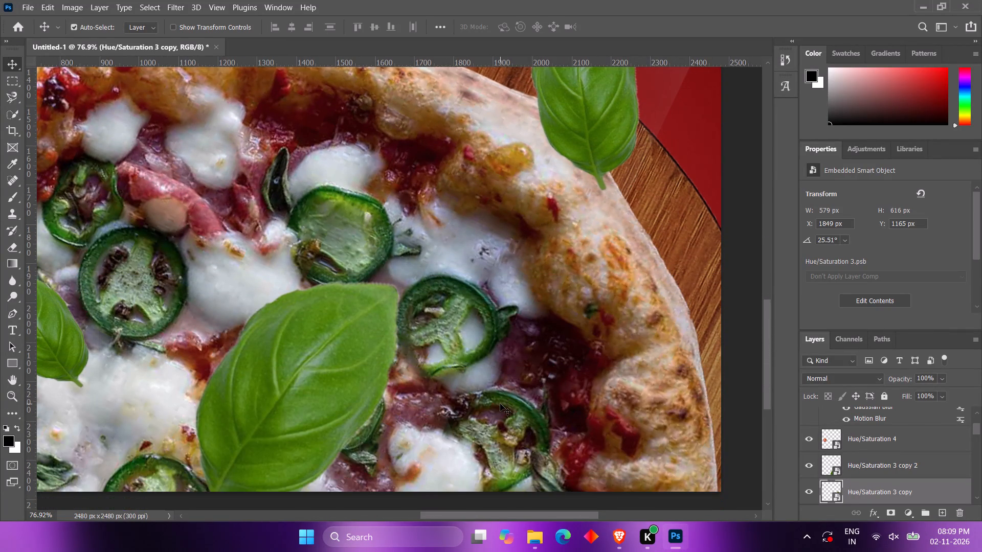
pyautogui.scroll(1, 500, 404)
pyautogui.keyDown('alt'); pyautogui.scroll(-5, 500, 404); pyautogui.keyUp('alt')
pyautogui.keyDown('alt'); pyautogui.scroll(7, 623, 109); pyautogui.keyUp('alt')
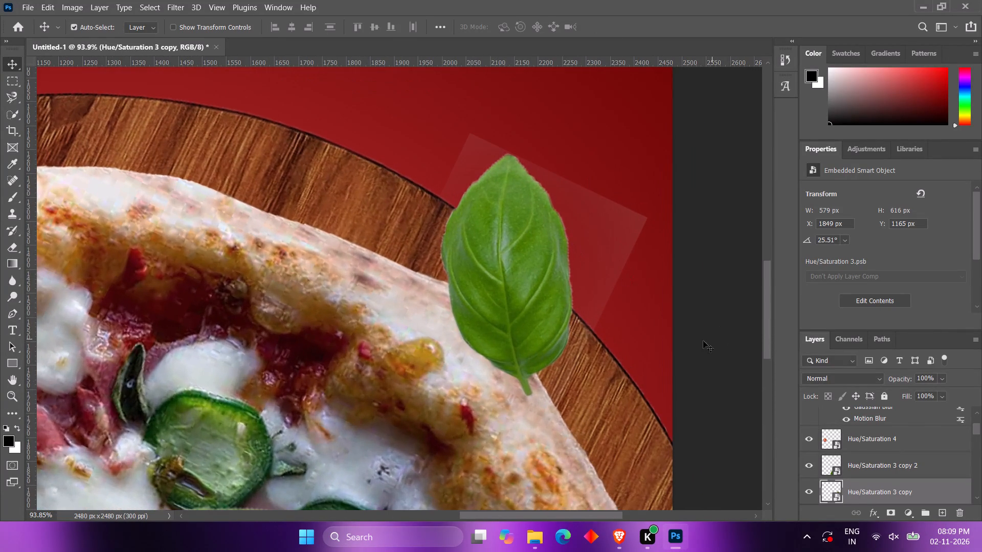
pyautogui.doubleClick(824, 488)
pyautogui.click(526, 211)
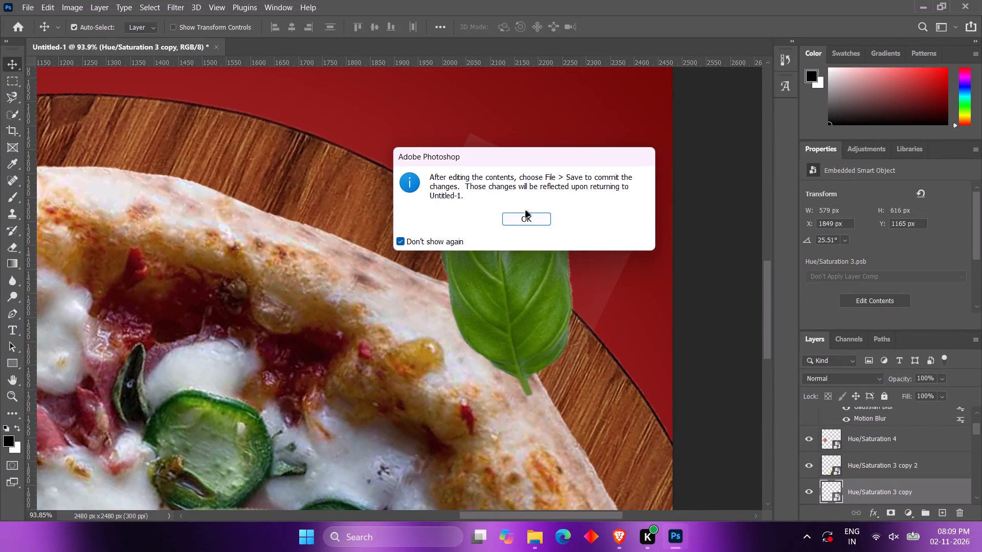
pyautogui.click(525, 214)
# Examine the basil leaf's cutout edges, layer mask and transform extents inside the smart object.
pyautogui.keyDown('alt'); pyautogui.scroll(5, 429, 255); pyautogui.keyUp('alt')
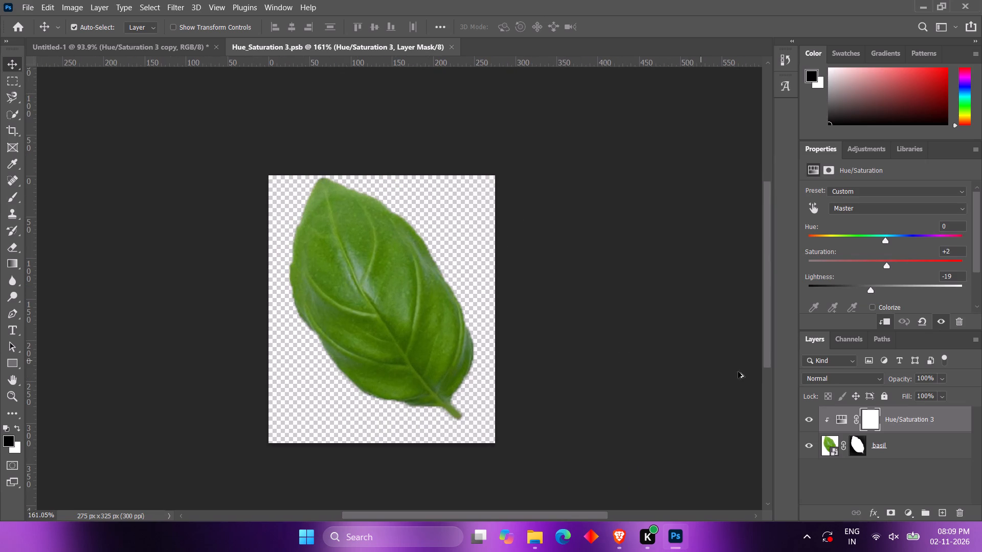
pyautogui.click(863, 441)
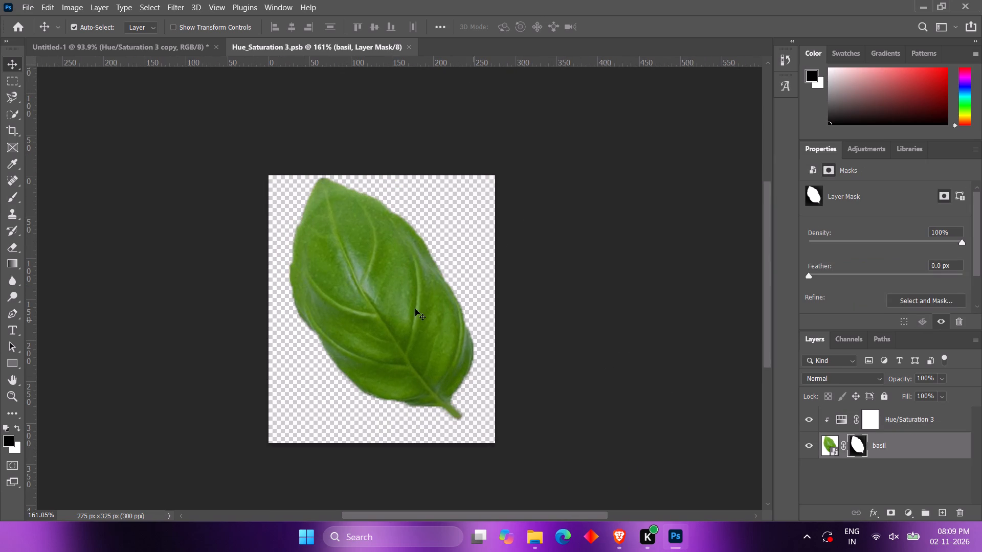
pyautogui.click(828, 442)
pyautogui.hotkey('ctrl', 't')
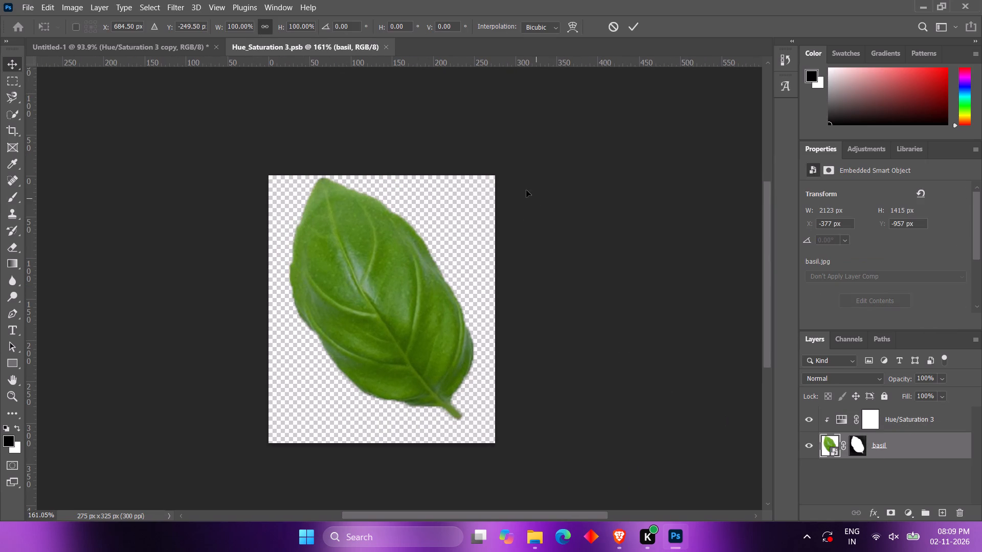
pyautogui.keyDown('alt'); pyautogui.scroll(-12, 543, 270); pyautogui.keyUp('alt')
pyautogui.keyDown('alt'); pyautogui.scroll(7, 496, 303); pyautogui.keyUp('alt')
pyautogui.keyDown('alt'); pyautogui.scroll(5, 601, 187); pyautogui.keyUp('alt')
pyautogui.click(638, 26)
pyautogui.scroll(-5, 598, 94)
pyautogui.keyDown('alt'); pyautogui.scroll(3, 314, 218); pyautogui.keyUp('alt')
pyautogui.scroll(-3, 314, 218)
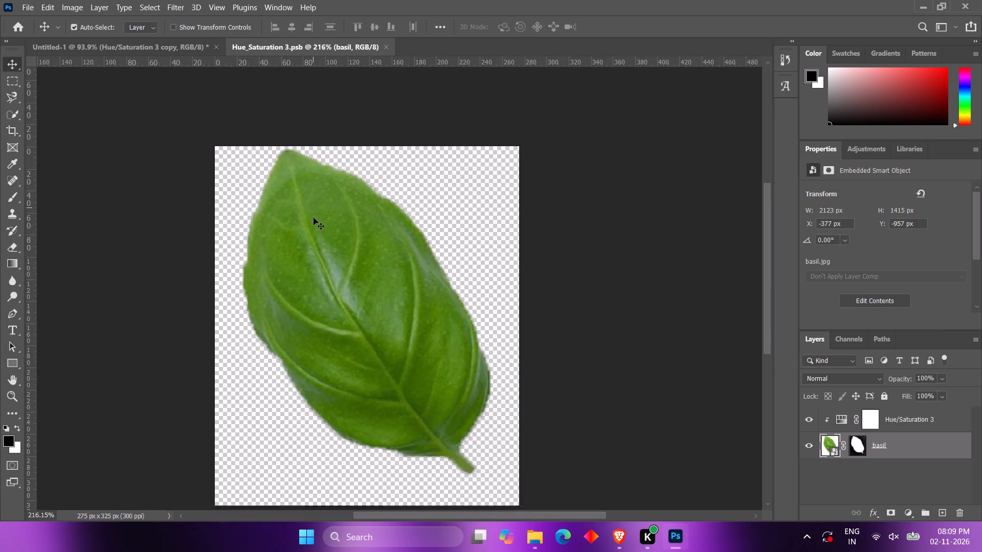
pyautogui.scroll(-3, 314, 218)
pyautogui.keyDown('alt'); pyautogui.scroll(-2, 238, 207); pyautogui.keyUp('alt')
pyautogui.keyDown('alt'); pyautogui.scroll(2, 214, 191); pyautogui.keyUp('alt')
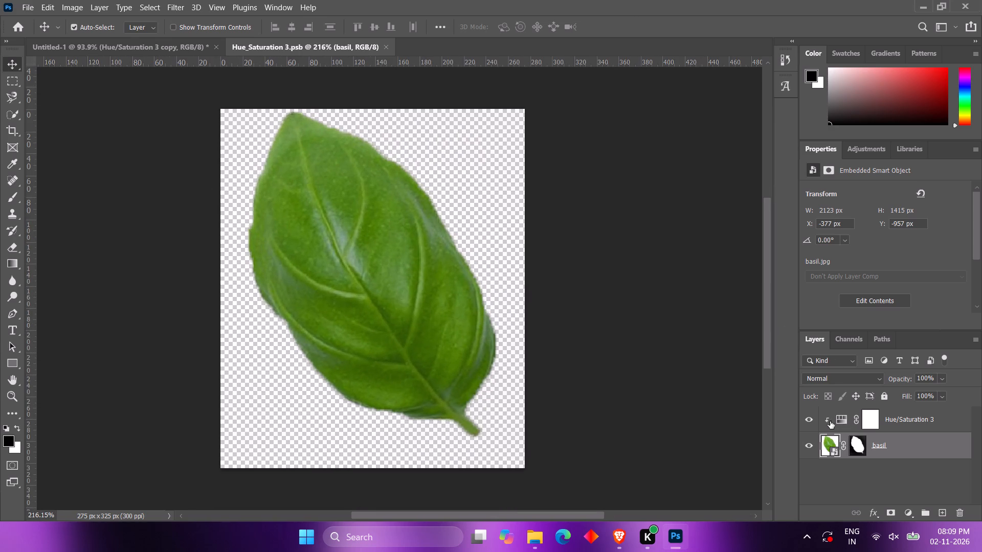
# Convert the masked basil layer to a smart object and close the leaf's contents document, returning to the poster.
pyautogui.rightClick(888, 434)
pyautogui.rightClick(938, 450)
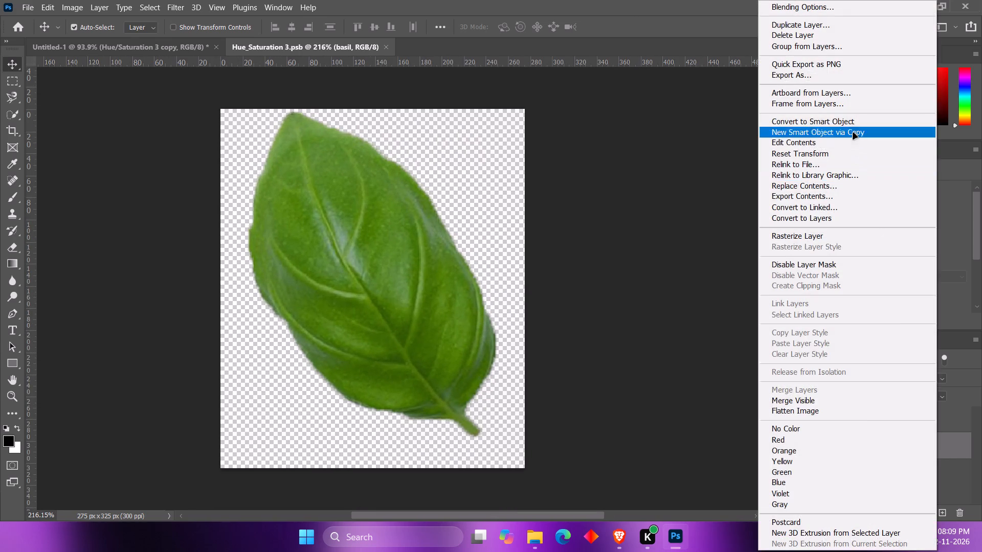
pyautogui.click(851, 120)
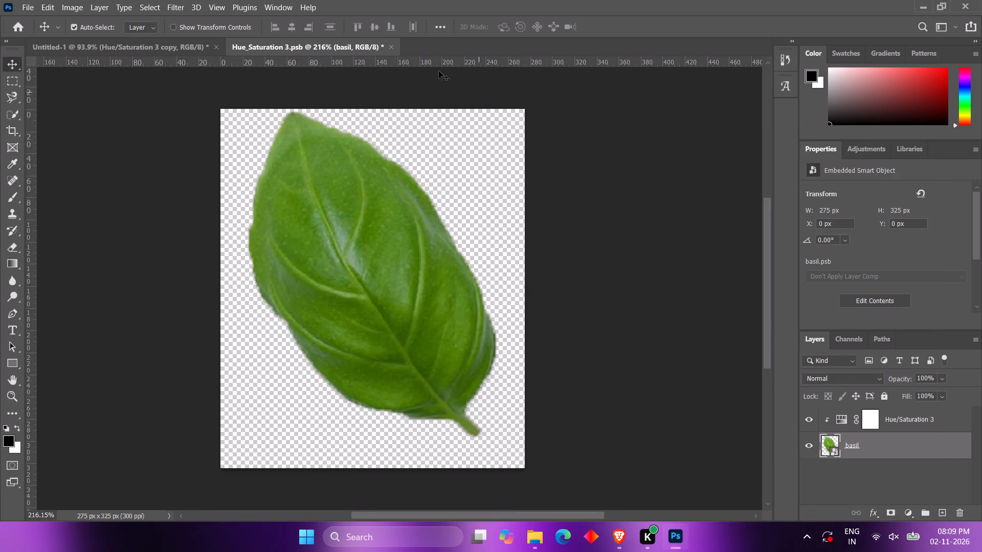
pyautogui.click(390, 47)
pyautogui.click(470, 205)
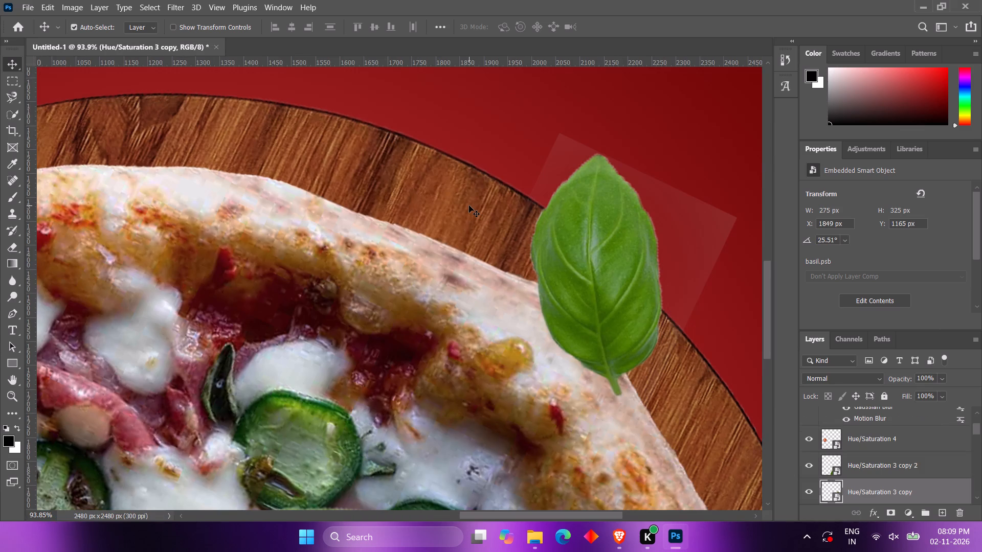
# Open the nested basil contents inside the smart object of the leaf on the board's right edge.
pyautogui.doubleClick(840, 488)
pyautogui.doubleClick(827, 442)
pyautogui.keyDown('alt'); pyautogui.scroll(4, 474, 274); pyautogui.keyUp('alt')
pyautogui.keyDown('alt'); pyautogui.scroll(2, 369, 260); pyautogui.keyUp('alt')
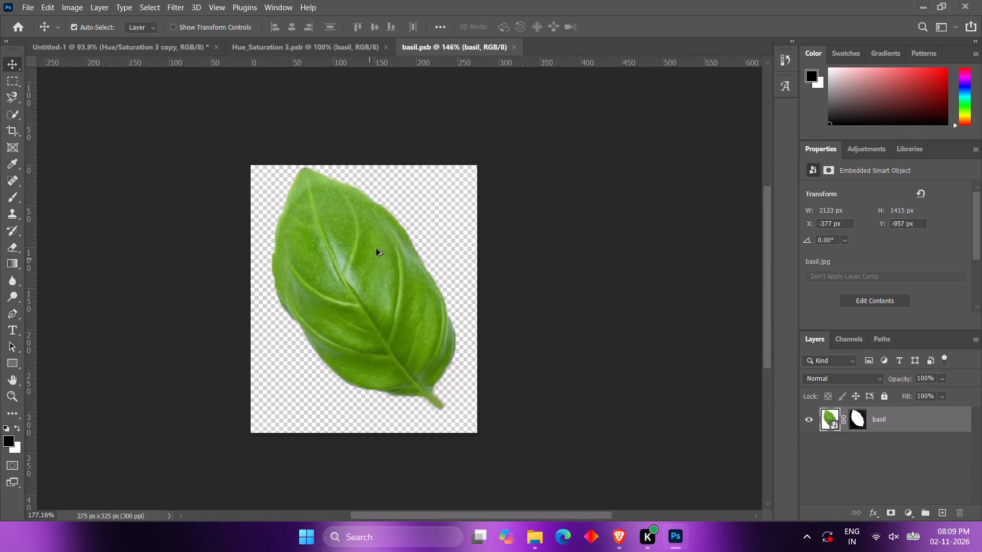
pyautogui.keyDown('alt'); pyautogui.scroll(2, 376, 249); pyautogui.keyUp('alt')
# Paint black on the basil layer mask beside the leaf's upper right edge with a hard brush of 268 px.
pyautogui.click(16, 206)
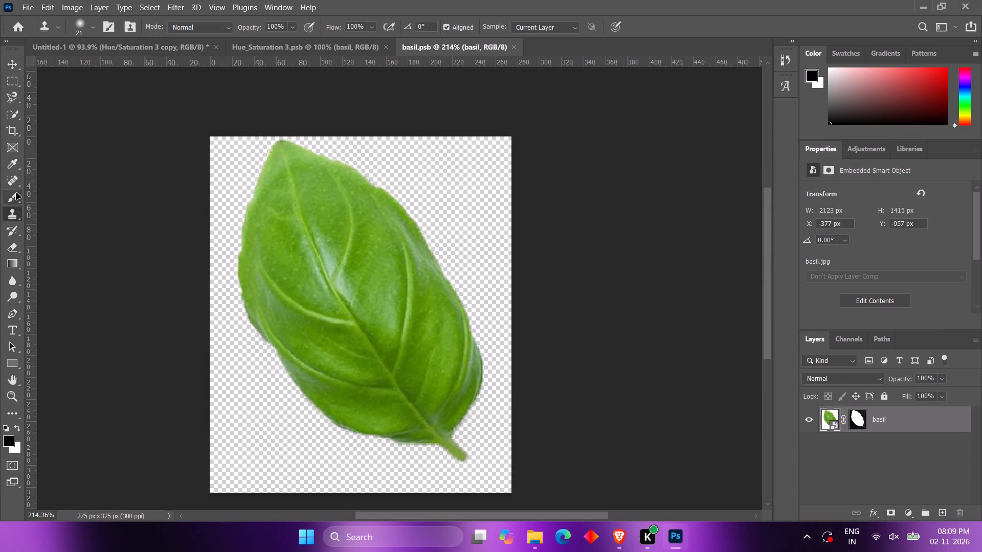
pyautogui.click(16, 193)
pyautogui.click(853, 416)
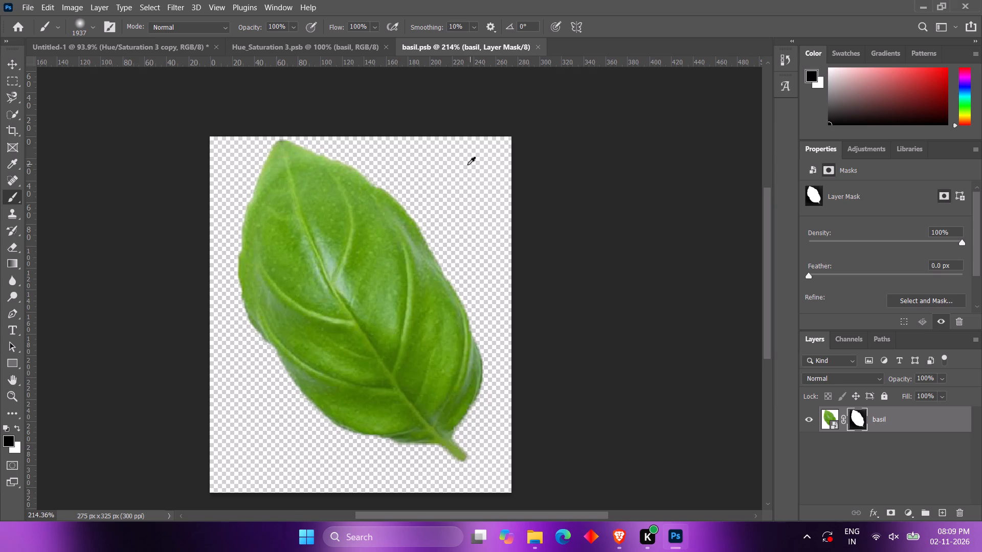
pyautogui.keyDown('alt'); pyautogui.moveTo(467, 165); pyautogui.dragTo(102, 290, button='right'); pyautogui.keyUp('alt')
pyautogui.keyDown('alt'); pyautogui.moveTo(506, 192); pyautogui.dragTo(93, 233, button='right'); pyautogui.keyUp('alt')
pyautogui.keyDown('alt'); pyautogui.moveTo(589, 151); pyautogui.dragTo(191, 177, button='right'); pyautogui.keyUp('alt')
pyautogui.keyDown('alt'); pyautogui.moveTo(456, 211); pyautogui.dragTo(34, 230, button='right'); pyautogui.keyUp('alt')
pyautogui.keyDown('alt'); pyautogui.moveTo(477, 197); pyautogui.dragTo(477, 328, button='right'); pyautogui.keyUp('alt')
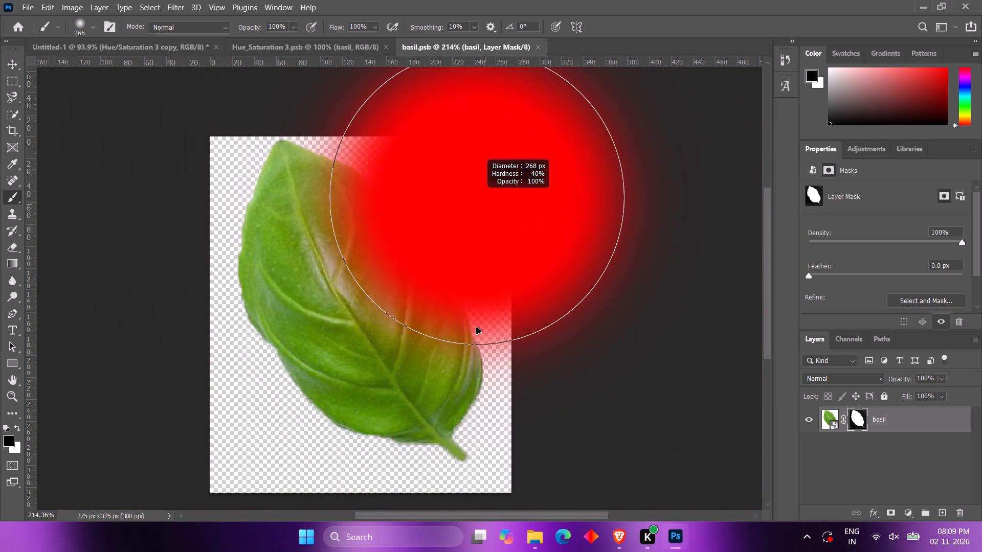
pyautogui.keyDown('alt'); pyautogui.moveTo(477, 328); pyautogui.dragTo(462, 500, button='right'); pyautogui.keyUp('alt')
pyautogui.click(552, 157)
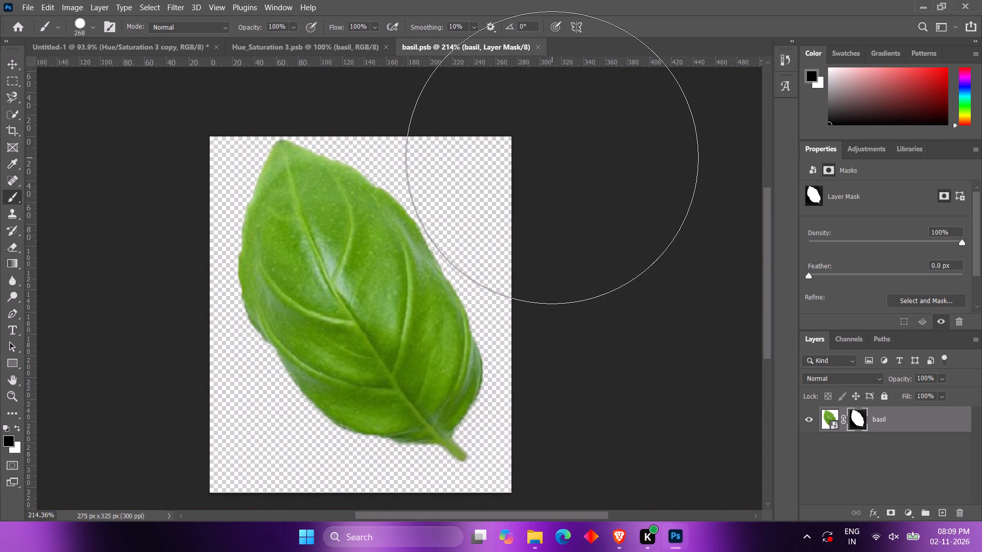
# Save and close both nested leaf documents, returning to the poster.
pyautogui.click(539, 48)
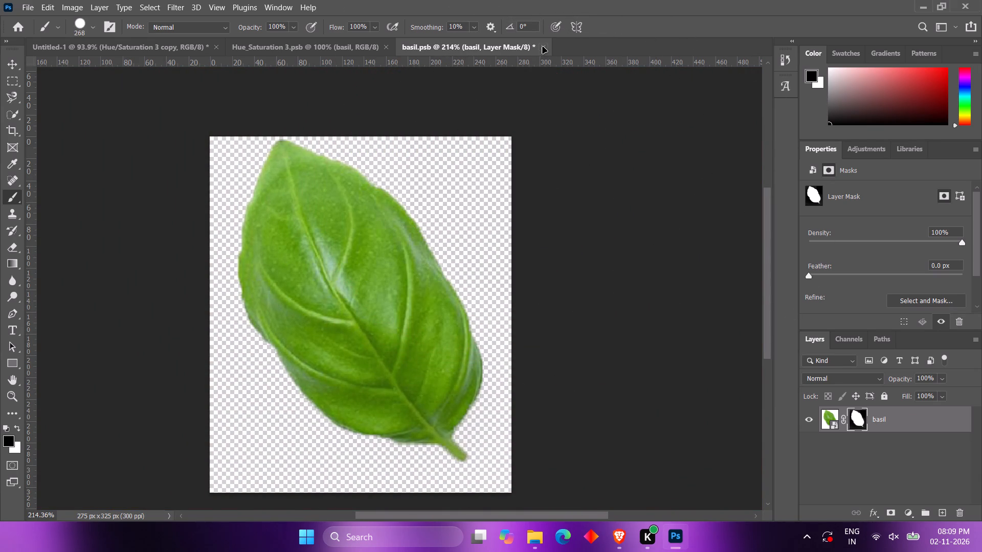
pyautogui.click(543, 47)
pyautogui.click(465, 210)
pyautogui.click(393, 50)
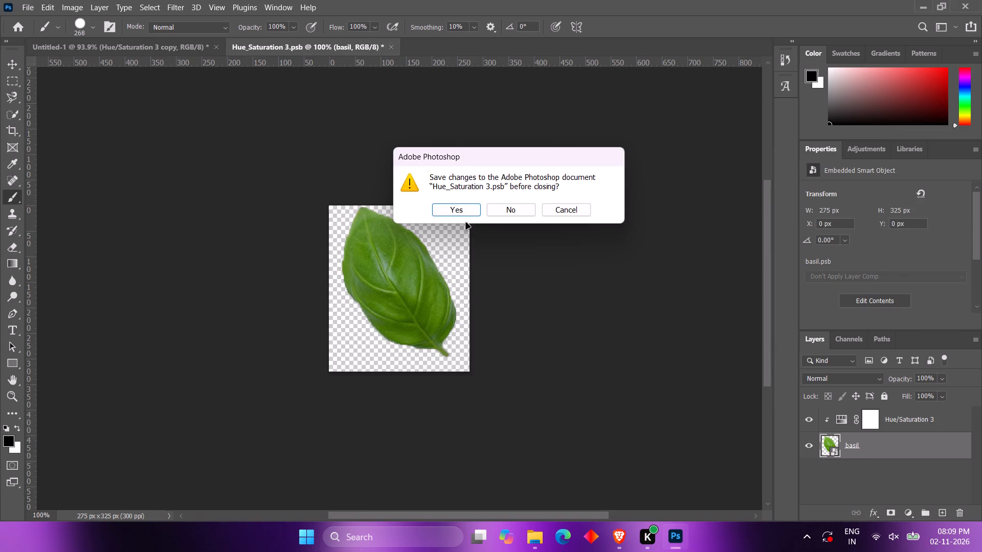
pyautogui.click(466, 212)
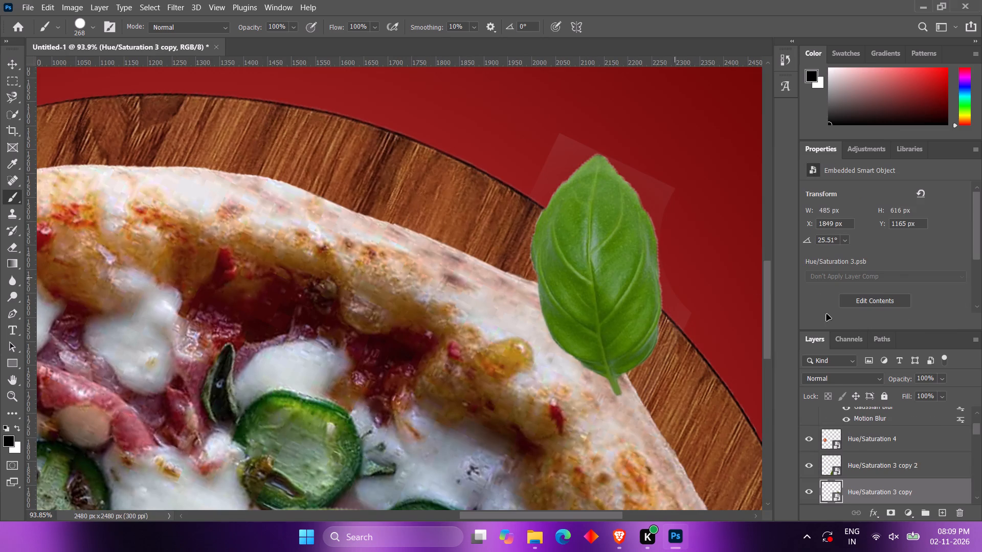
# Reopen the nested basil contents of the leaf on the board's right edge.
pyautogui.keyDown('alt'); pyautogui.scroll(7, 730, 189); pyautogui.keyUp('alt')
pyautogui.keyDown('alt'); pyautogui.scroll(-4, 645, 202); pyautogui.keyUp('alt')
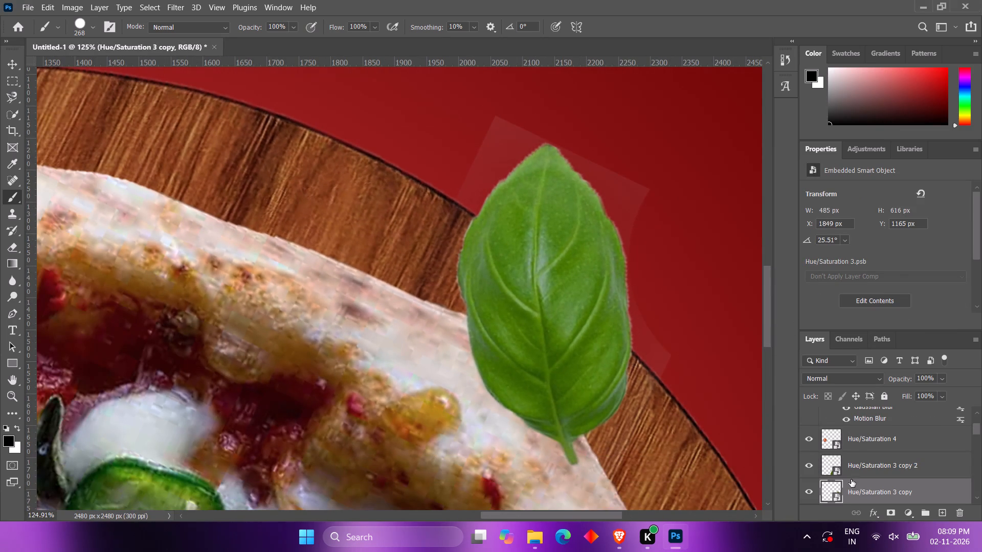
pyautogui.doubleClick(834, 486)
pyautogui.doubleClick(835, 435)
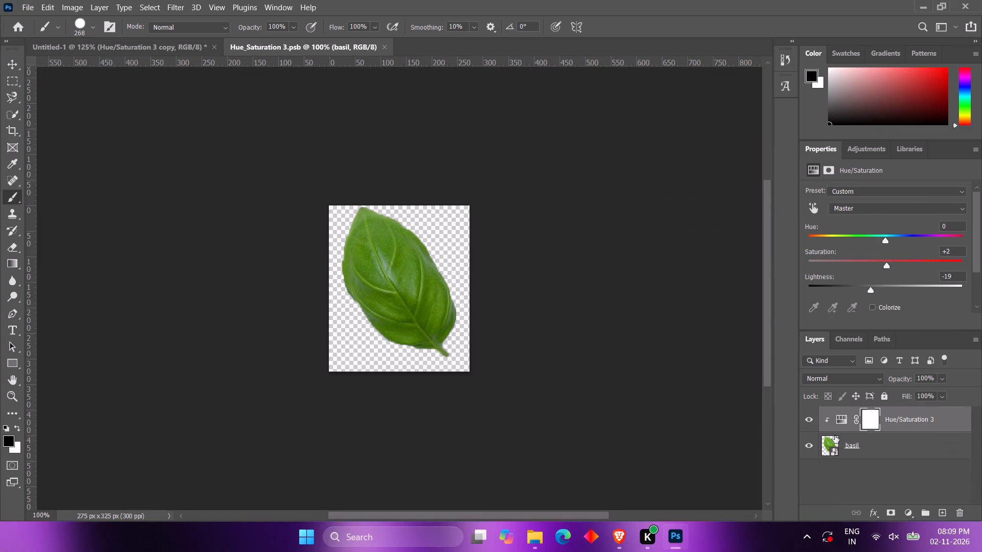
pyautogui.doubleClick(833, 442)
pyautogui.click(934, 119)
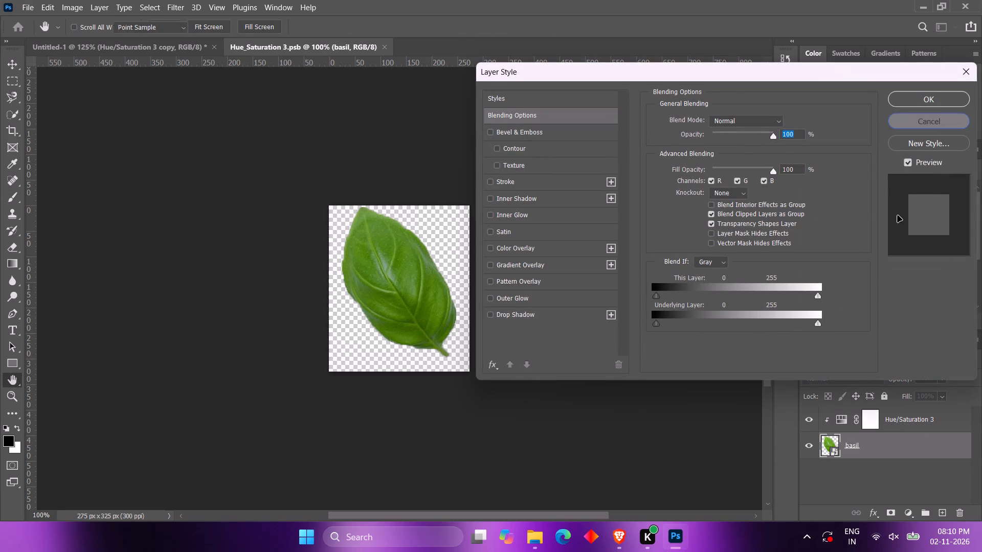
pyautogui.doubleClick(823, 445)
pyautogui.keyDown('alt'); pyautogui.scroll(9, 395, 286); pyautogui.keyUp('alt')
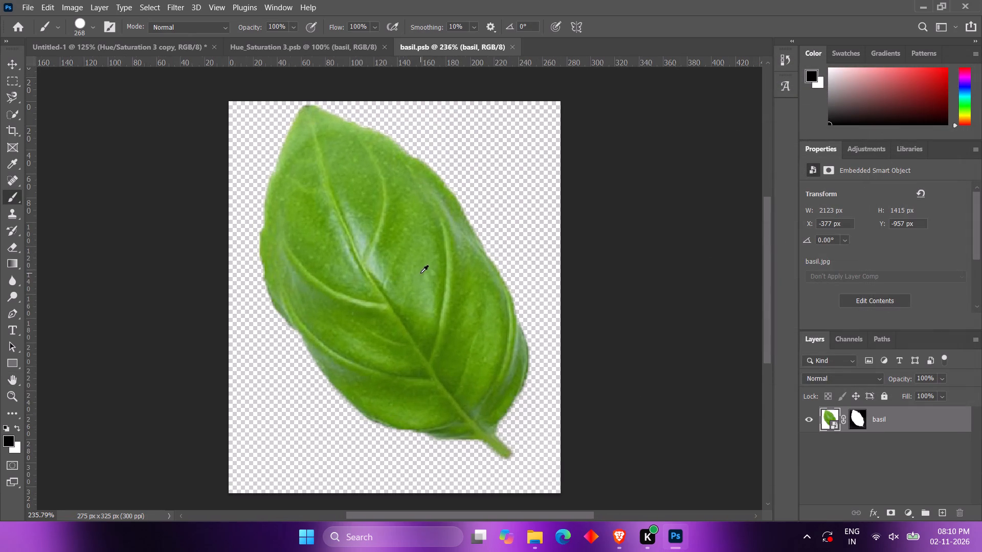
# Select the whole basil leaf, including its stem, with the Quick Selection tool, refining the selection around the stem.
pyautogui.click(14, 112)
pyautogui.moveTo(346, 183); pyautogui.dragTo(361, 257)
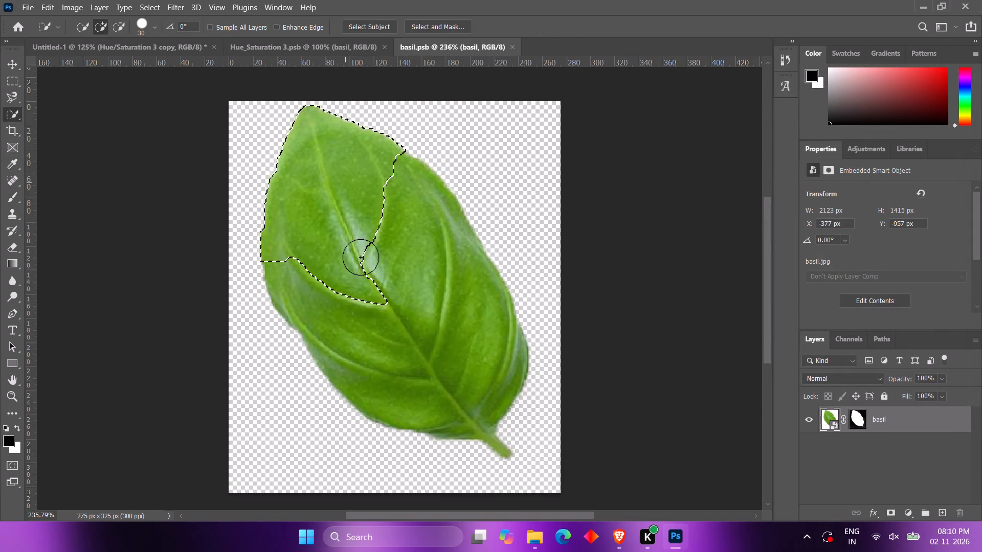
pyautogui.moveTo(361, 257); pyautogui.dragTo(434, 364)
pyautogui.keyDown('alt'); pyautogui.moveTo(487, 428); pyautogui.dragTo(472, 425, button='right'); pyautogui.keyUp('alt')
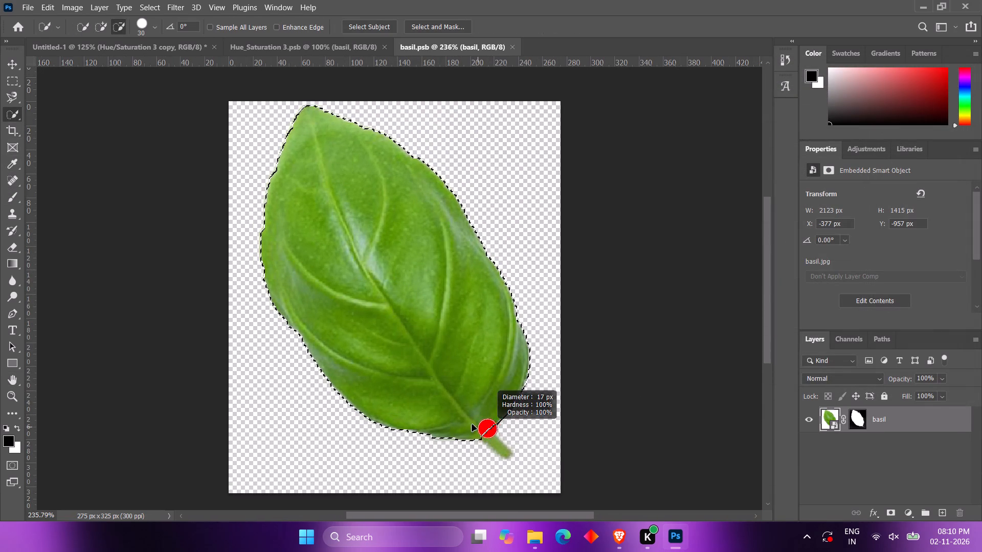
pyautogui.keyDown('alt'); pyautogui.moveTo(472, 425); pyautogui.dragTo(471, 424, button='right'); pyautogui.keyUp('alt')
pyautogui.moveTo(483, 429); pyautogui.dragTo(491, 438)
pyautogui.keyDown('alt'); pyautogui.click(504, 431); pyautogui.keyUp('alt')
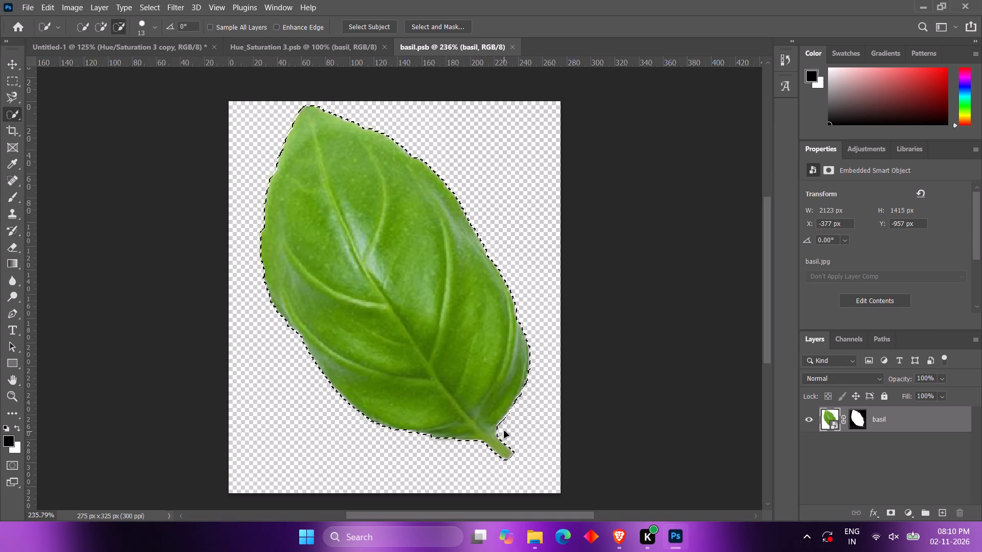
# Invert the leaf selection and paint black on the layer mask with a 588 px brush to hide everything outside it, then deselect.
pyautogui.click(863, 422)
pyautogui.keyDown('alt'); pyautogui.scroll(-6, 397, 318); pyautogui.keyUp('alt')
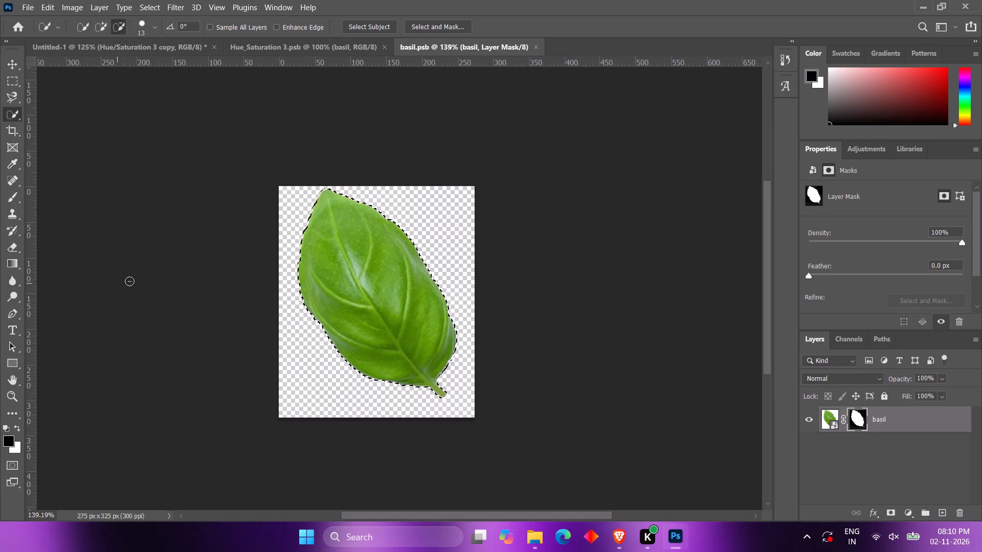
pyautogui.click(13, 196)
pyautogui.keyDown('alt'); pyautogui.moveTo(361, 284); pyautogui.dragTo(504, 294, button='right'); pyautogui.keyUp('alt')
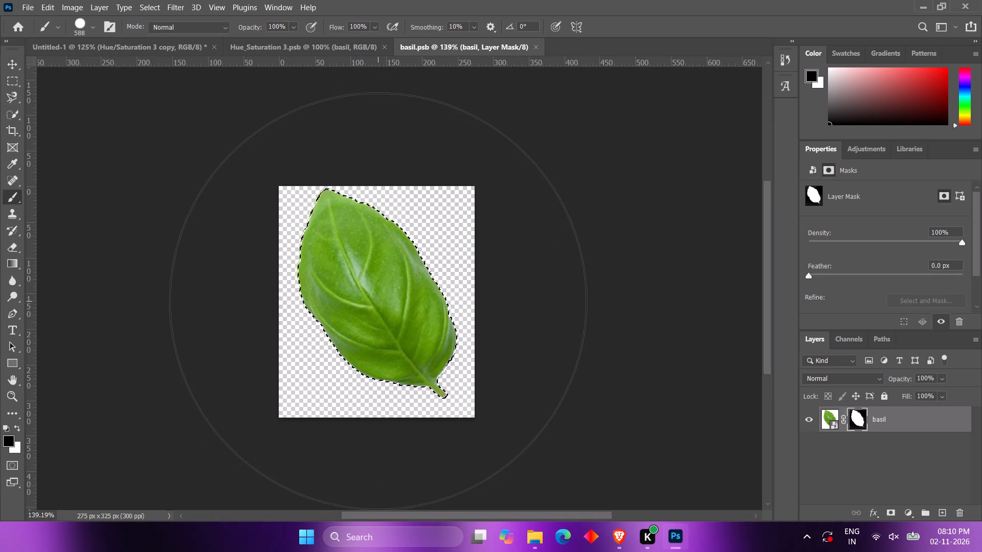
pyautogui.click(378, 301)
pyautogui.hotkey('ctrl', 'z')
pyautogui.hotkey('ctrl', 'shift', 'i')
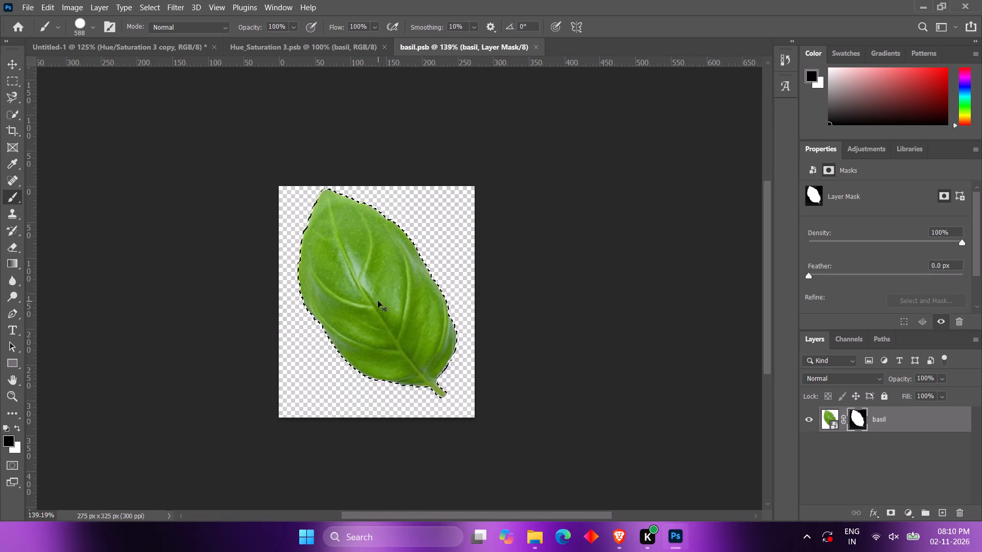
pyautogui.doubleClick(378, 301)
pyautogui.hotkey('ctrl', 'd')
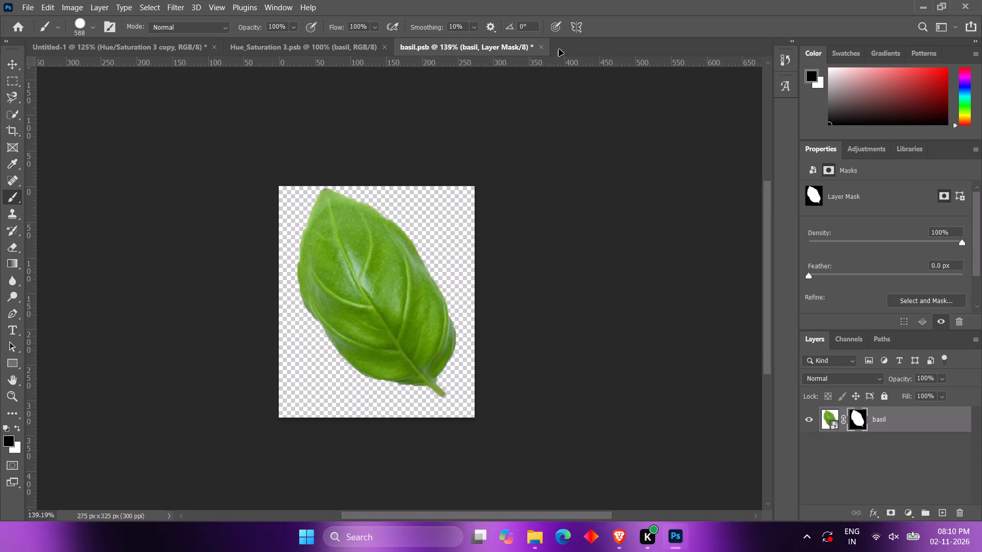
# Save and close both nested leaf documents to update the leaf in the poster.
pyautogui.click(540, 48)
pyautogui.click(465, 206)
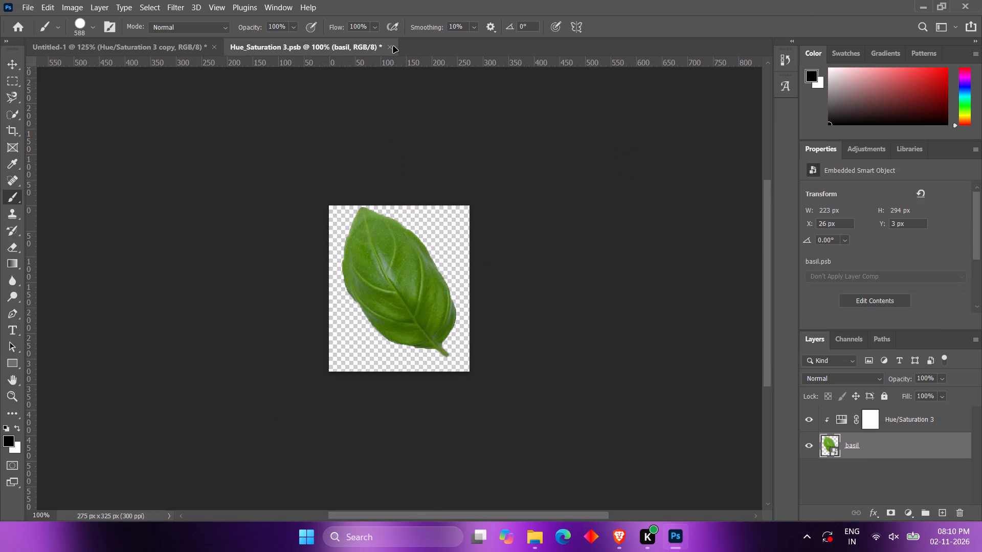
pyautogui.click(393, 47)
pyautogui.click(463, 211)
# Apply a Gaussian Blur with a 2.8 px radius to the tomato slice on the board's upper left edge.
pyautogui.keyDown('alt'); pyautogui.scroll(-5, 516, 237); pyautogui.keyUp('alt')
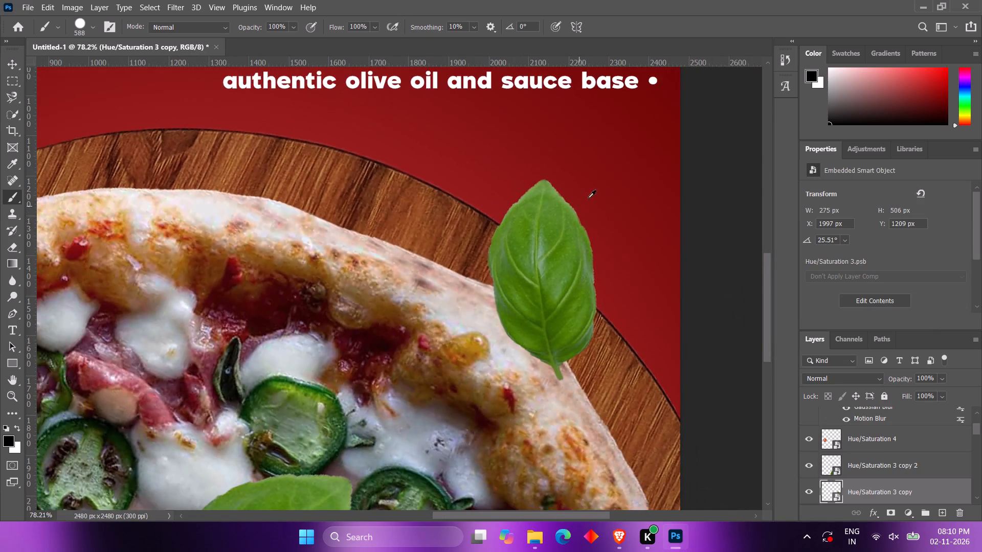
pyautogui.keyDown('alt'); pyautogui.scroll(-10, 613, 178); pyautogui.keyUp('alt')
pyautogui.scroll(14, 438, 304)
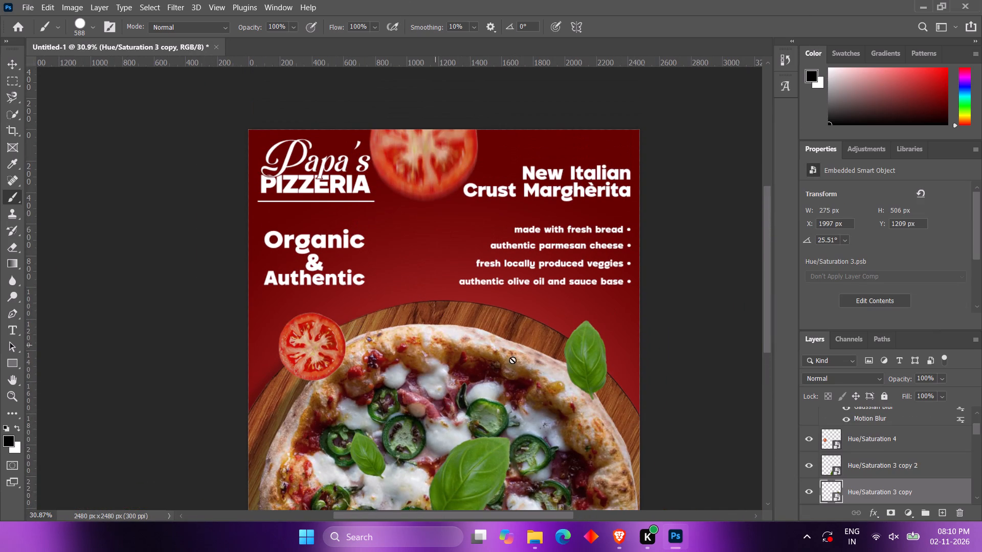
pyautogui.click(881, 431)
pyautogui.scroll(3, 890, 442)
pyautogui.click(170, 0)
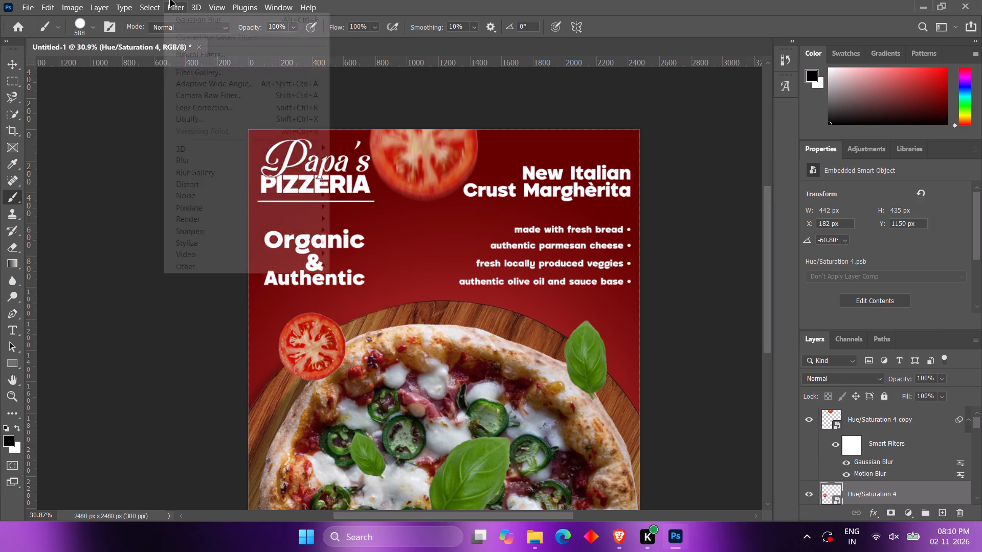
pyautogui.click(228, 158)
pyautogui.click(371, 203)
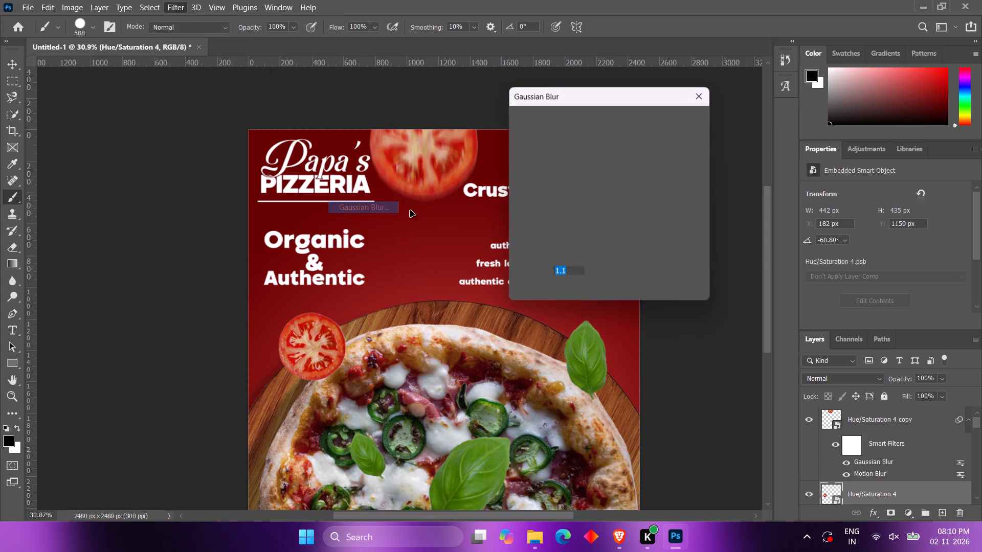
pyautogui.click(530, 290)
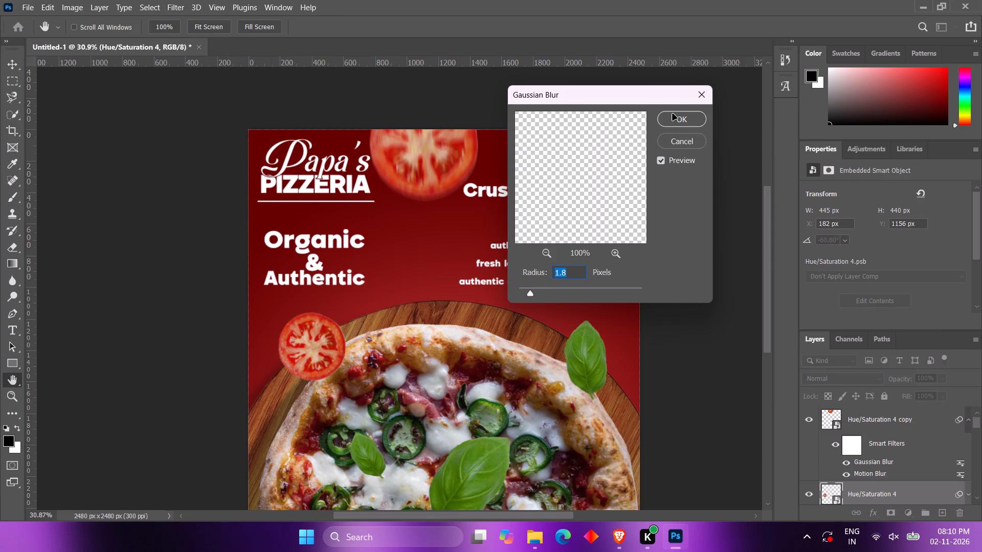
pyautogui.click(540, 291)
pyautogui.click(538, 291)
pyautogui.click(678, 111)
# Apply a Motion Blur at -32° with a 49 px distance to the same tomato slice.
pyautogui.click(159, 9)
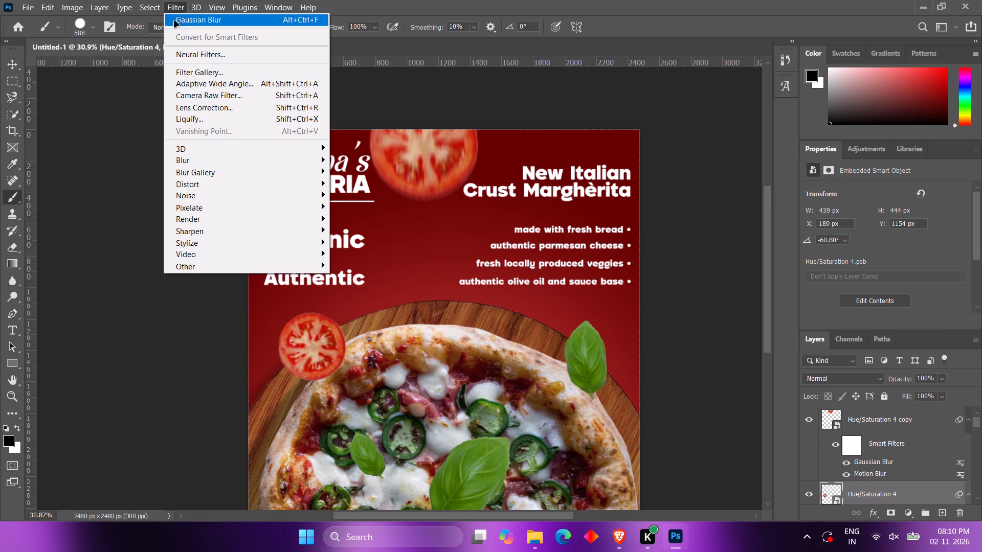
pyautogui.click(208, 157)
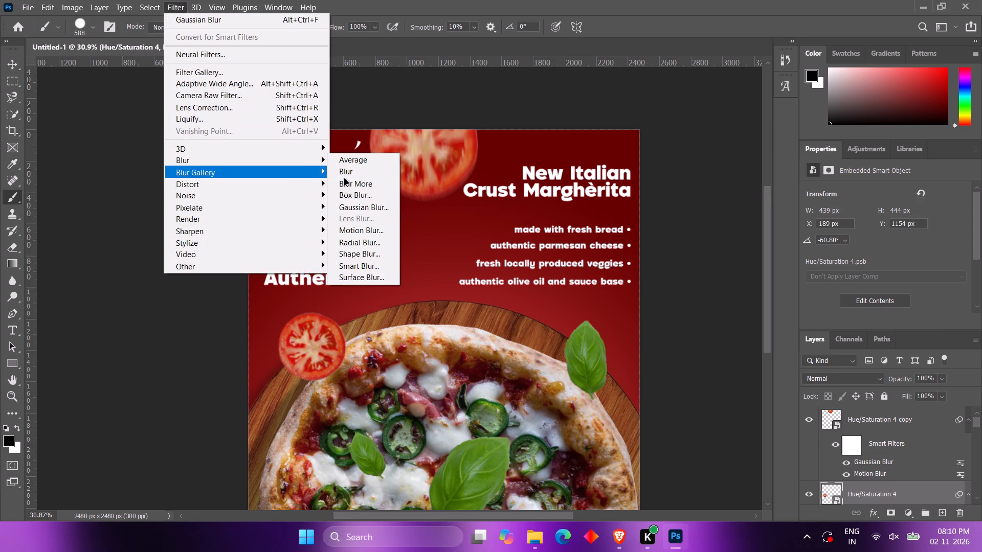
pyautogui.click(380, 234)
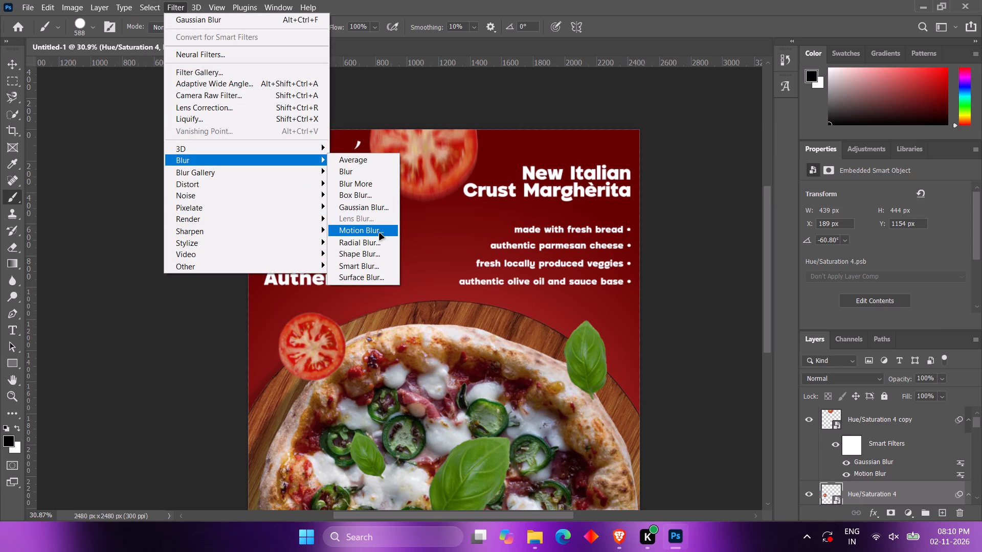
pyautogui.moveTo(682, 296); pyautogui.dragTo(677, 296)
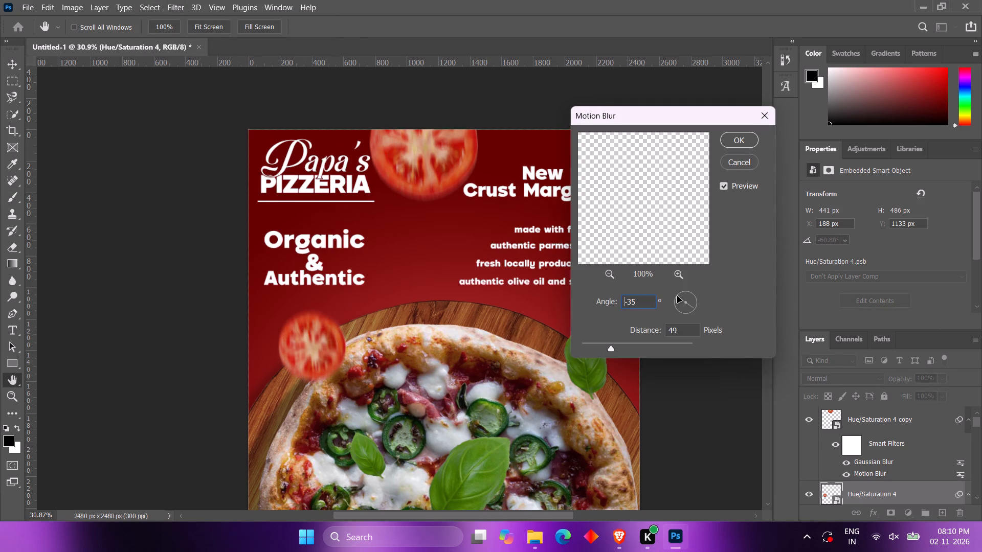
pyautogui.moveTo(677, 296); pyautogui.dragTo(677, 296)
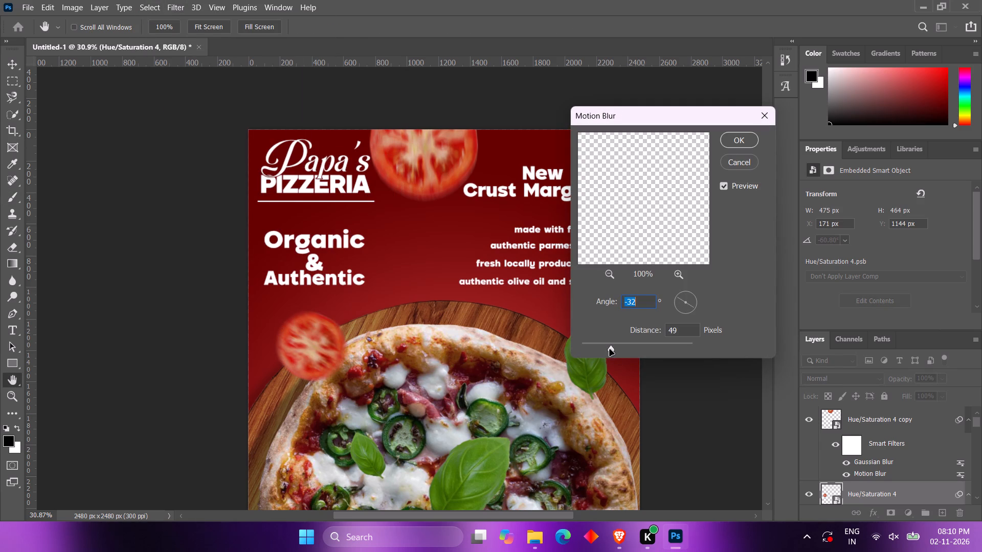
pyautogui.click(739, 144)
# Apply a Gaussian Blur with a 4.4 px radius to the small basil leaf lying on the pizza.
pyautogui.scroll(-6, 437, 178)
pyautogui.scroll(2, 437, 187)
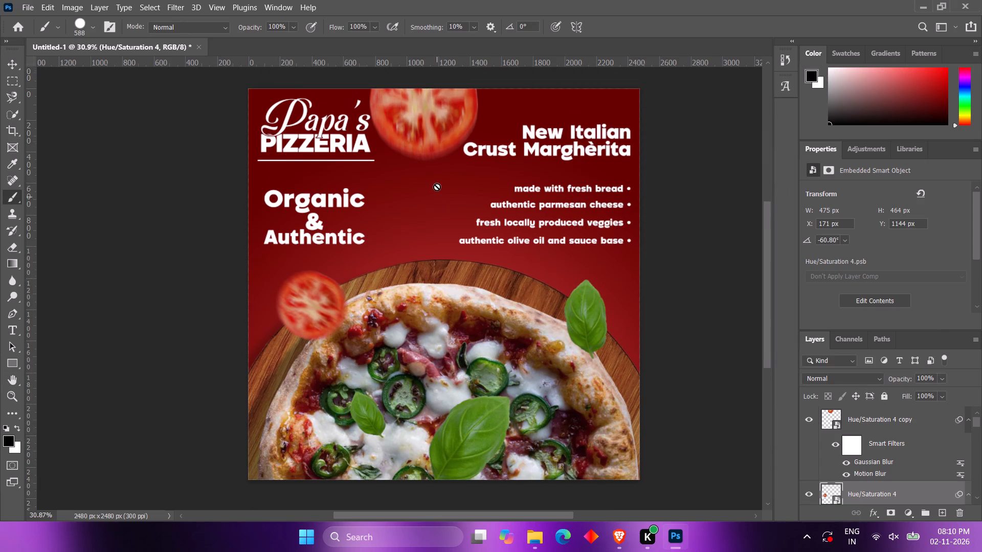
pyautogui.scroll(-5, 437, 187)
pyautogui.keyDown('alt'); pyautogui.scroll(2, 463, 236); pyautogui.keyUp('alt')
pyautogui.keyDown('ctrl'); pyautogui.click(347, 389); pyautogui.keyUp('ctrl')
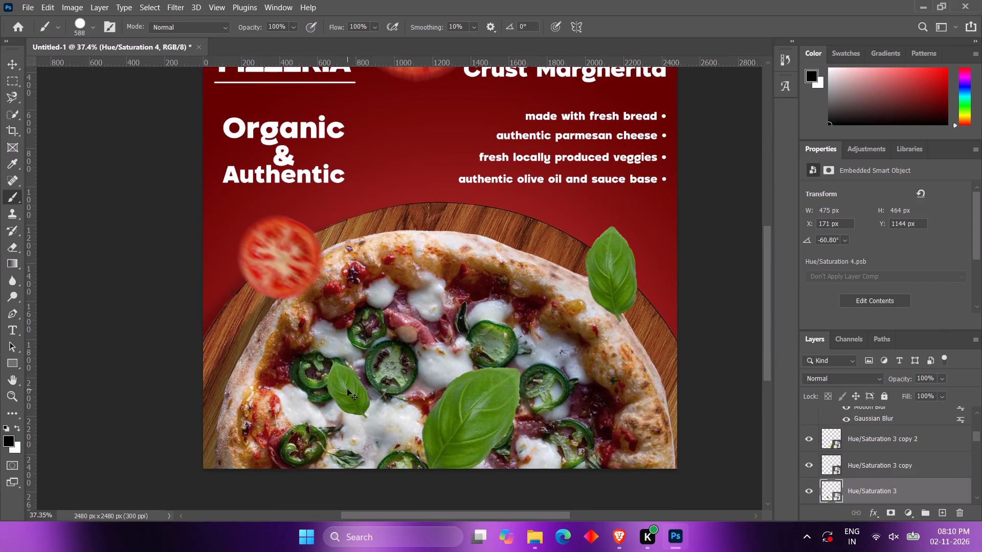
pyautogui.click(176, 0)
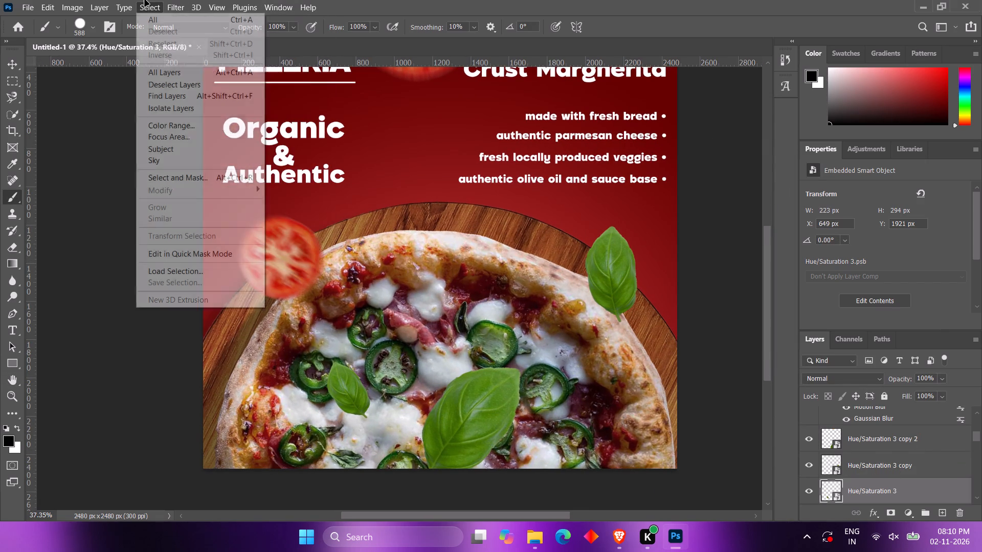
pyautogui.click(214, 162)
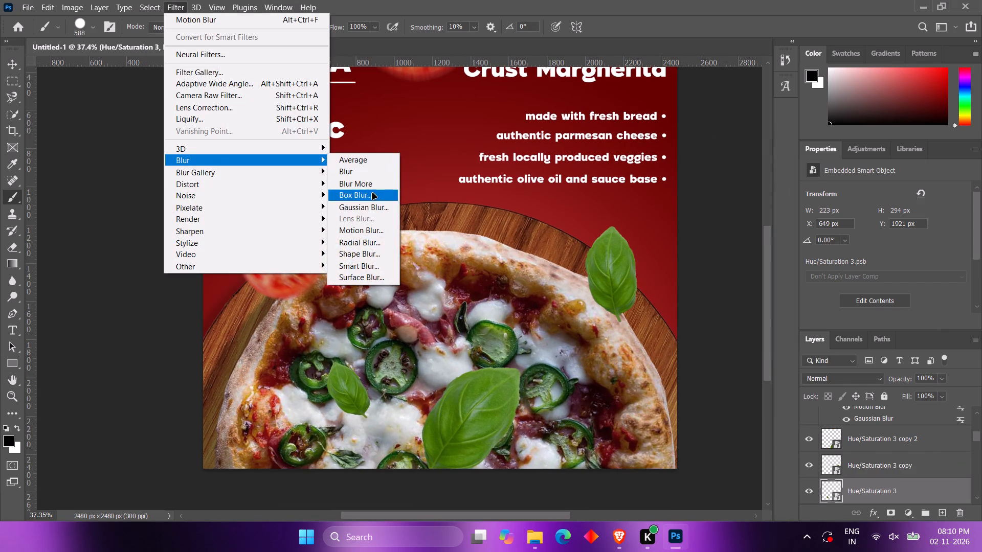
pyautogui.click(371, 212)
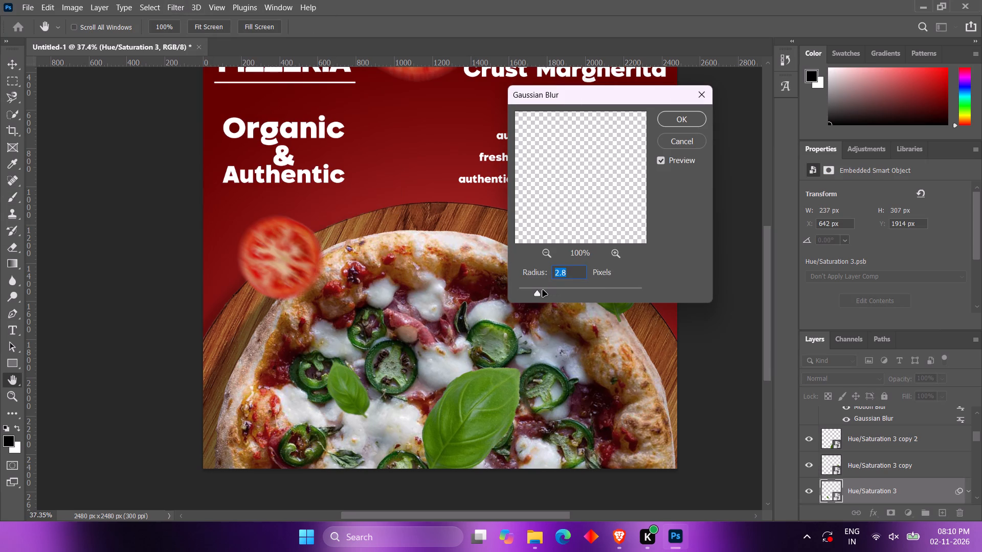
pyautogui.click(548, 290)
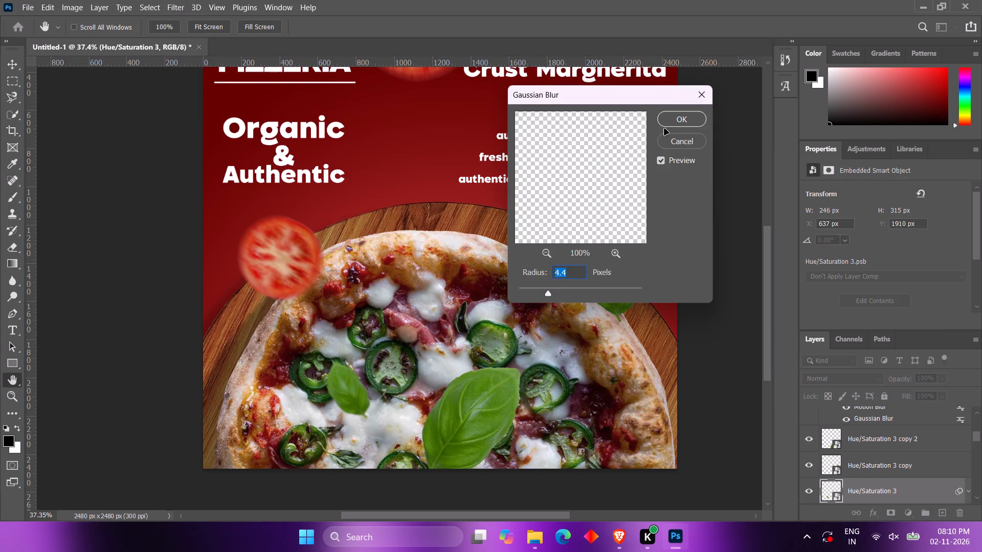
pyautogui.click(670, 122)
# Apply a Motion Blur at 70° with a 49 px distance to the same small basil leaf.
pyautogui.click(175, 0)
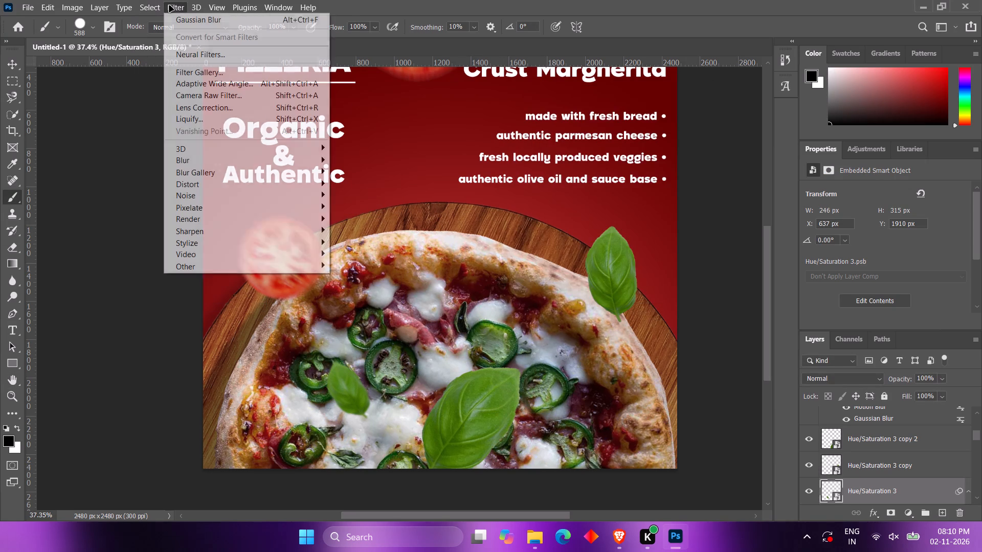
pyautogui.click(221, 161)
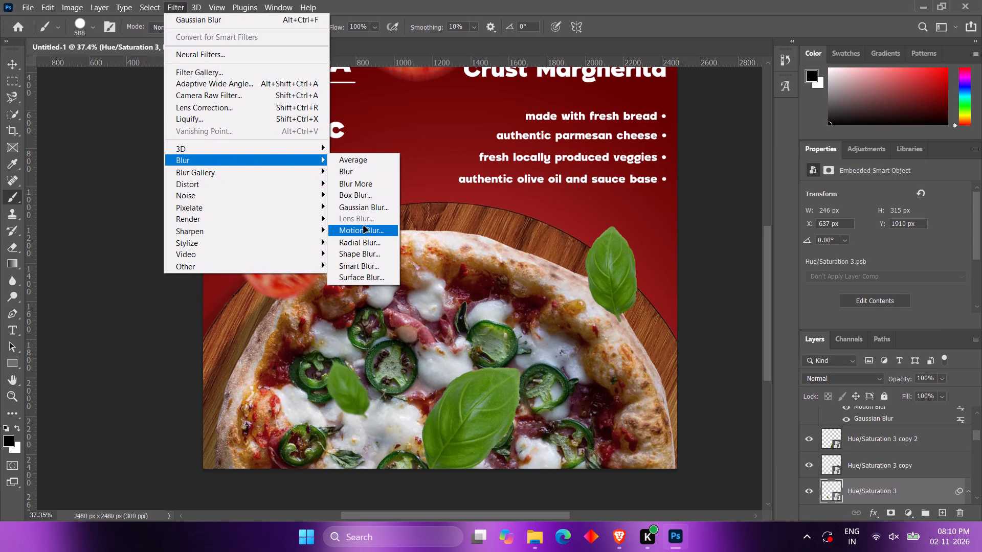
pyautogui.click(364, 226)
pyautogui.moveTo(693, 307); pyautogui.dragTo(690, 309)
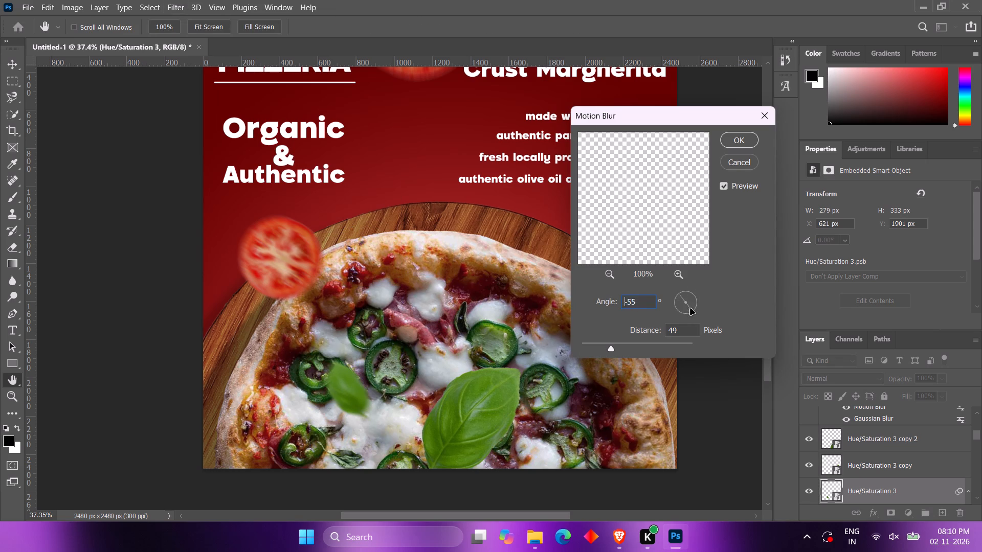
pyautogui.moveTo(690, 309); pyautogui.dragTo(684, 318)
pyautogui.moveTo(684, 318); pyautogui.dragTo(680, 319)
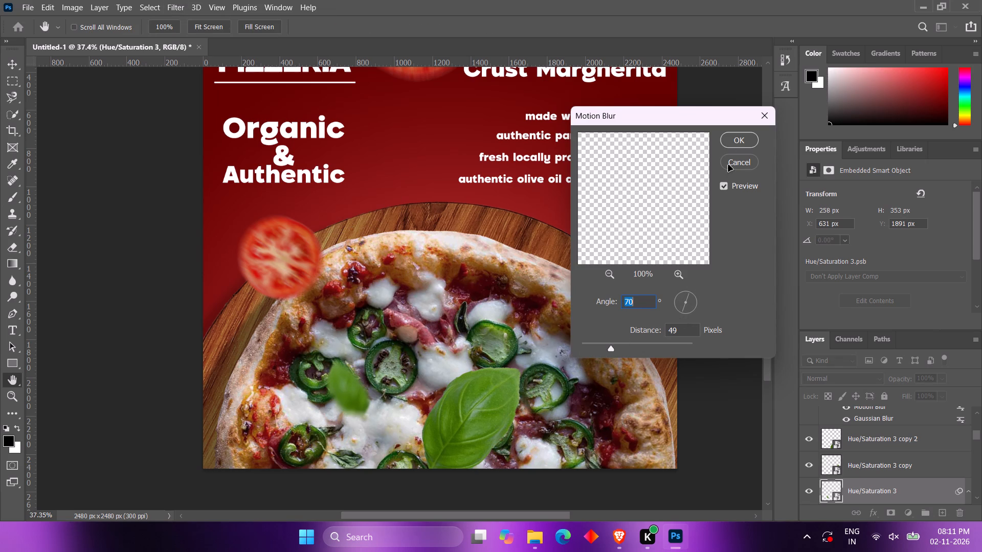
pyautogui.click(741, 136)
# Apply a Gaussian Blur with a 3.4 px radius to the basil leaf on the pizza's upper right crust.
pyautogui.keyDown('alt'); pyautogui.scroll(-4, 257, 311); pyautogui.keyUp('alt')
pyautogui.keyDown('alt'); pyautogui.scroll(3, 490, 276); pyautogui.keyUp('alt')
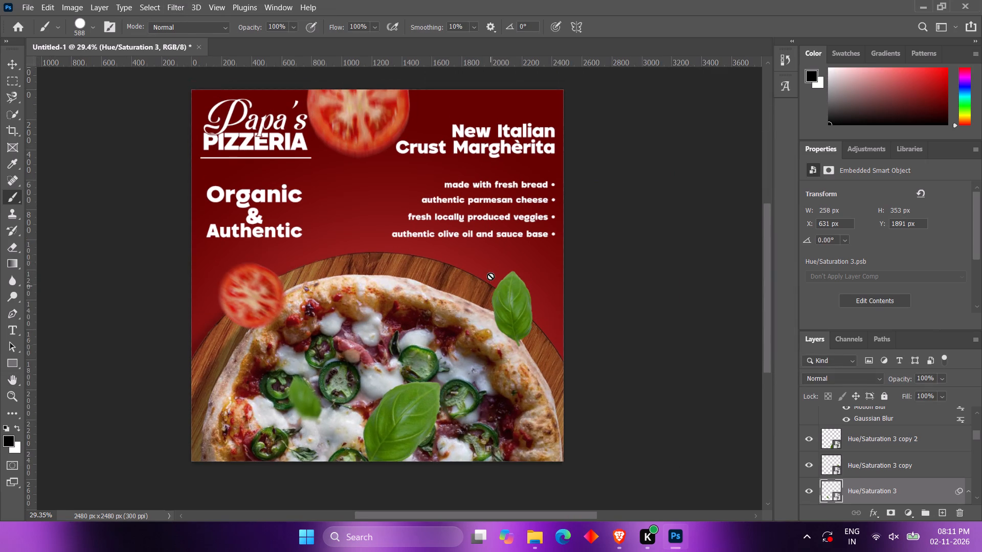
pyautogui.keyDown('alt'); pyautogui.scroll(2, 490, 276); pyautogui.keyUp('alt')
pyautogui.keyDown('ctrl'); pyautogui.click(515, 317); pyautogui.keyUp('ctrl')
pyautogui.click(170, 0)
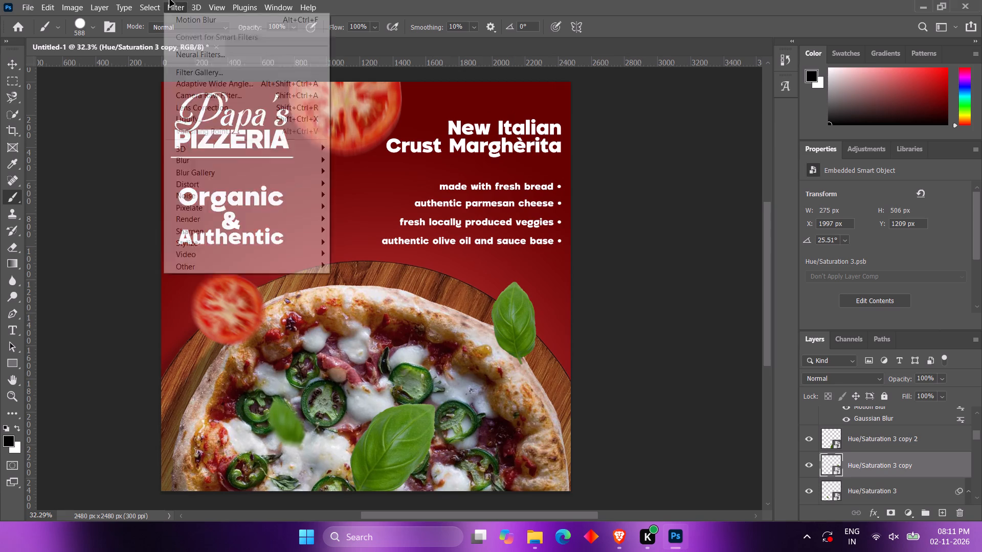
pyautogui.click(375, 204)
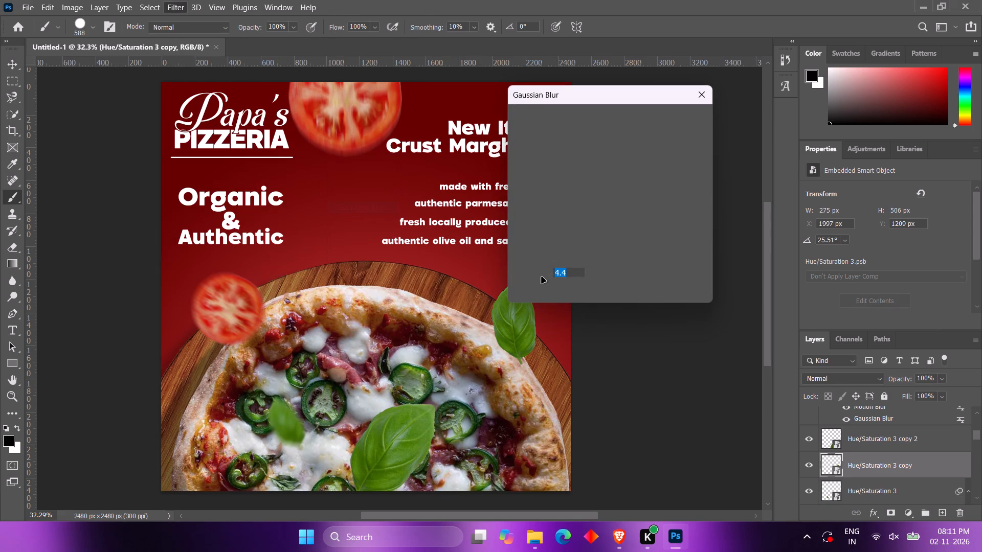
pyautogui.click(544, 289)
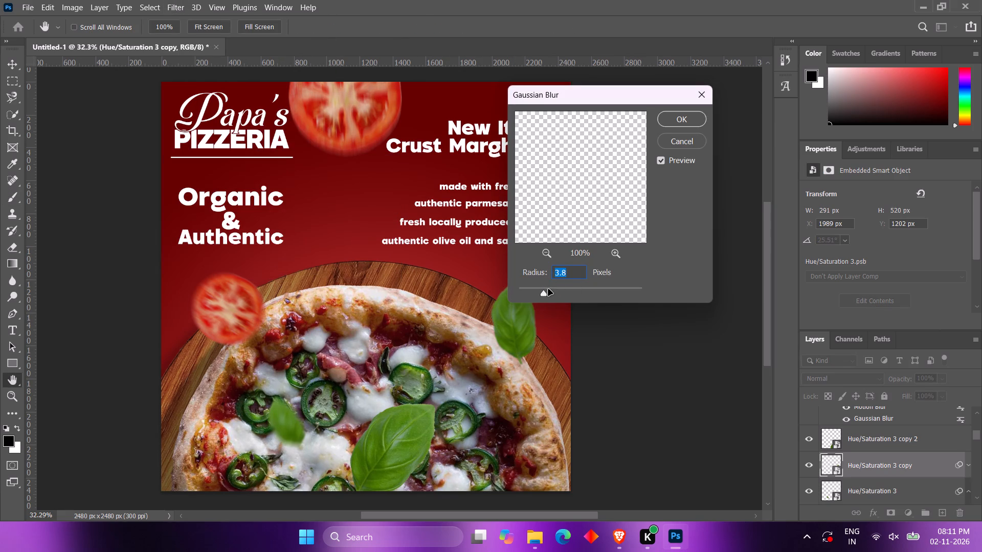
pyautogui.click(541, 289)
pyautogui.click(673, 123)
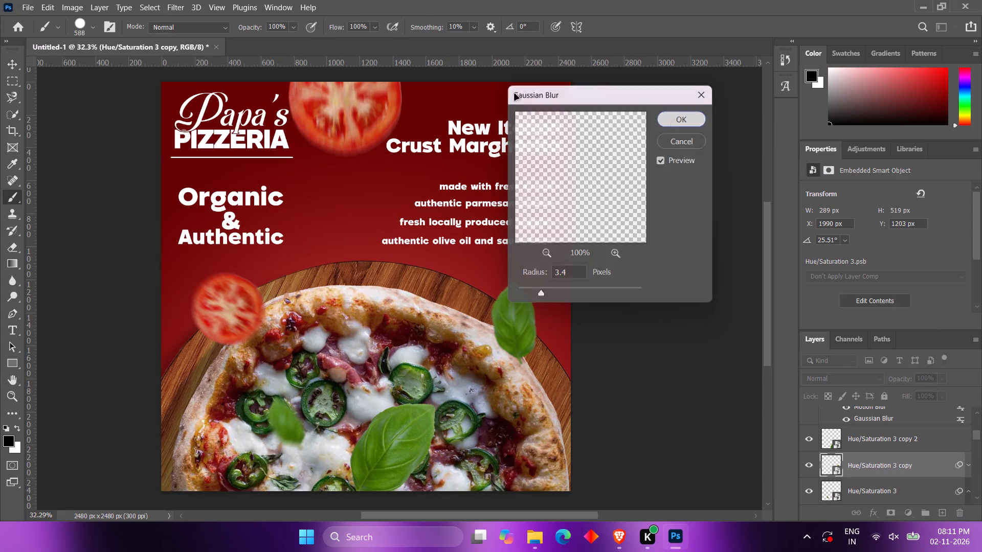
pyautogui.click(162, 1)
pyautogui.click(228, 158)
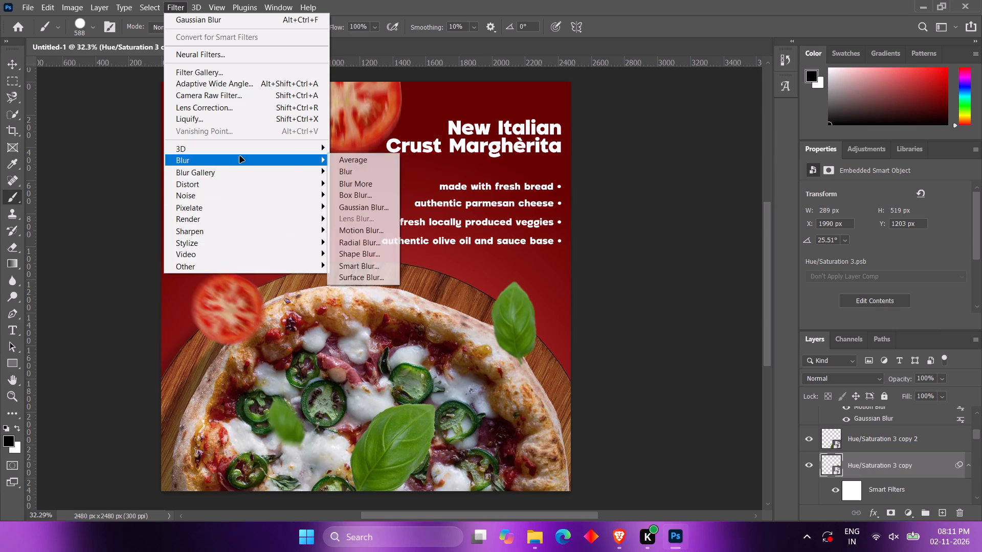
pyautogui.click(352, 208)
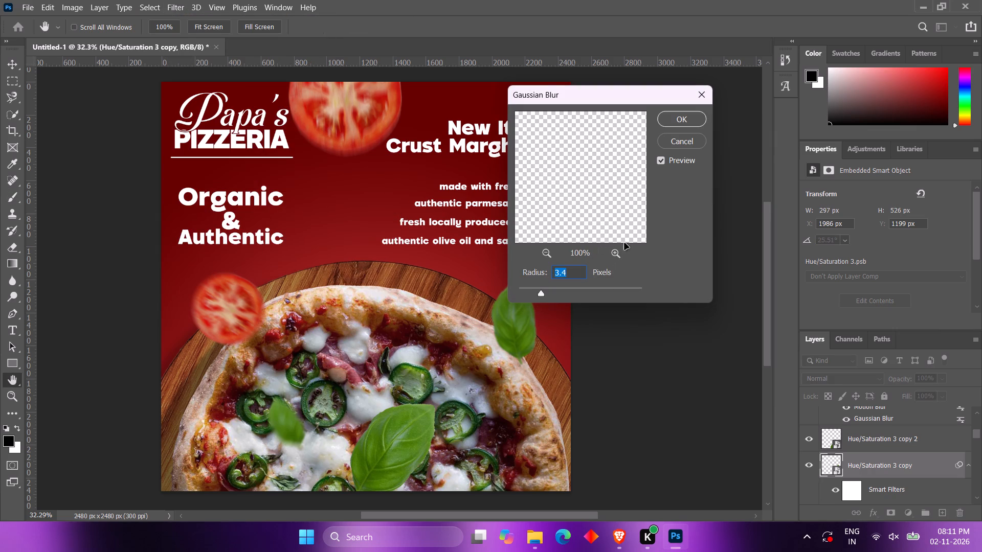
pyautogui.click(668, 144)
# Apply a Motion Blur at 44° with a 49 px distance to the basil leaf on the upper right crust.
pyautogui.click(177, 1)
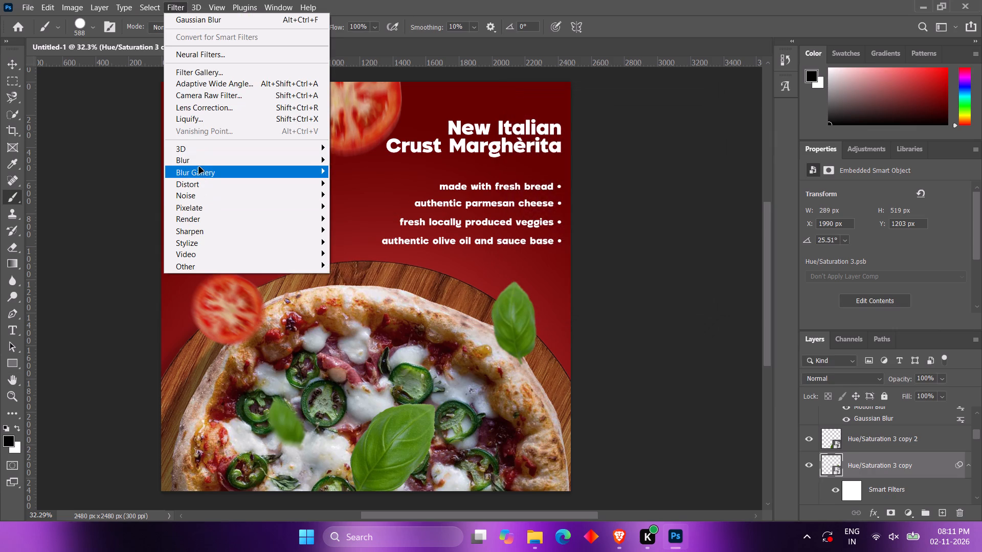
pyautogui.click(199, 164)
pyautogui.click(363, 225)
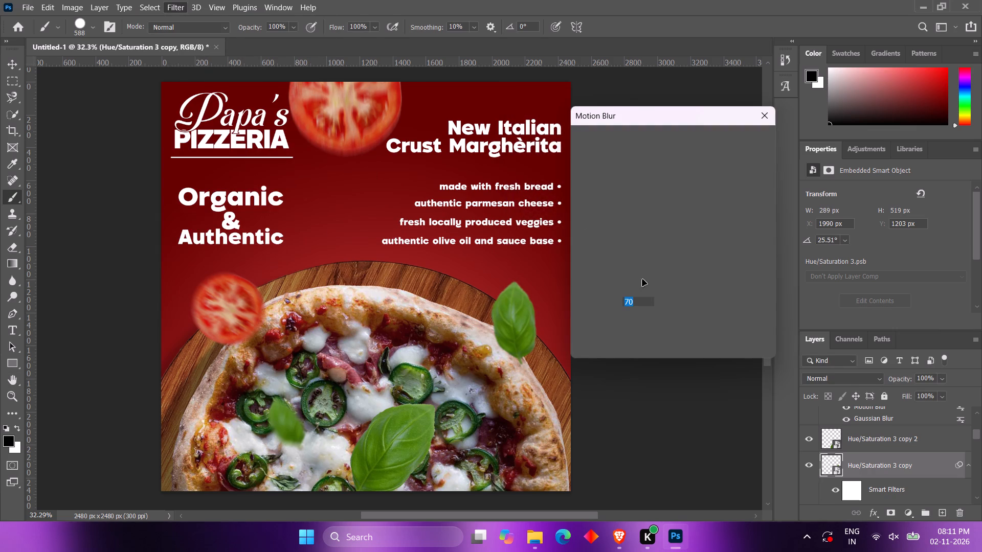
pyautogui.click(682, 307)
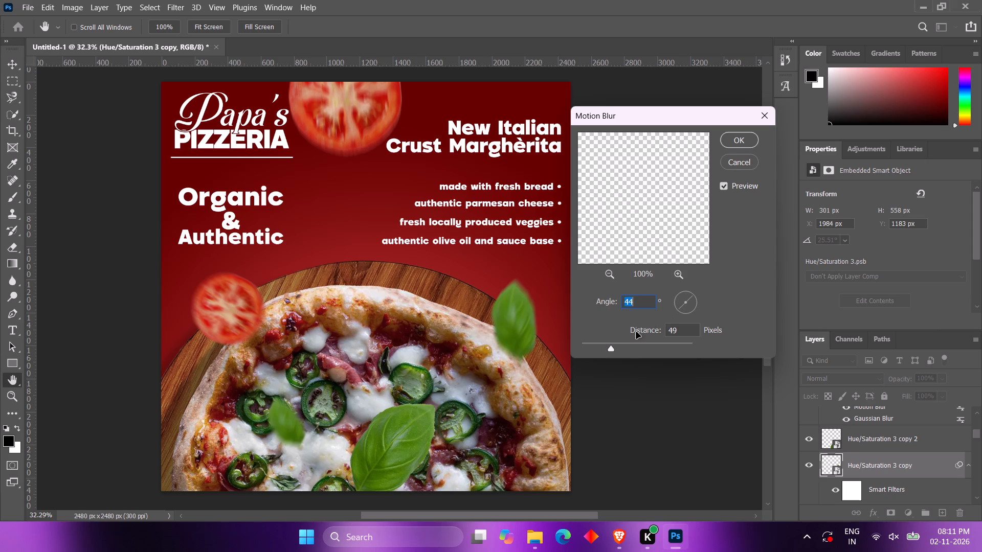
pyautogui.click(744, 140)
# Apply a Gaussian Blur with a 1.9 px radius to the large basil leaf at the poster's bottom edge.
pyautogui.keyDown('ctrl'); pyautogui.click(409, 433); pyautogui.keyUp('ctrl')
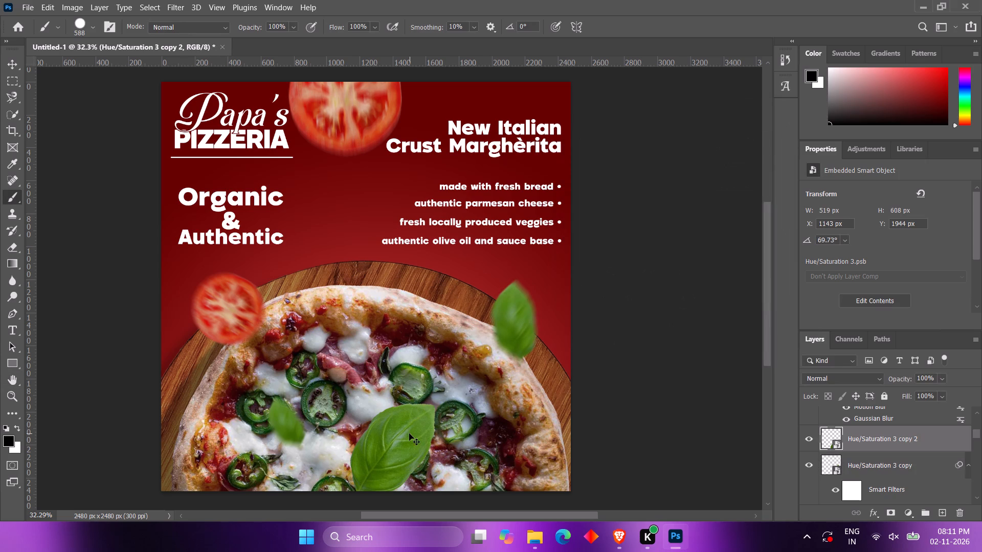
pyautogui.click(168, 0)
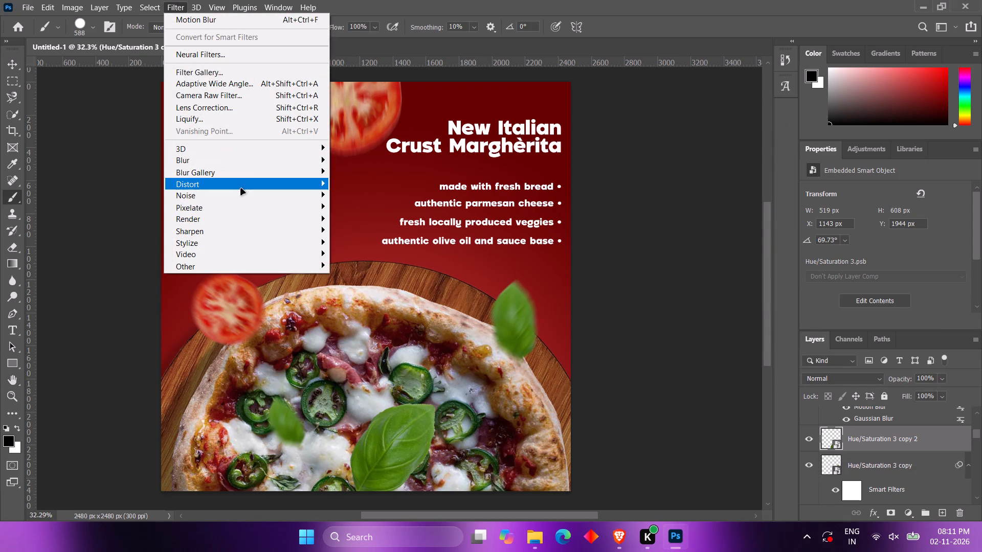
pyautogui.click(236, 165)
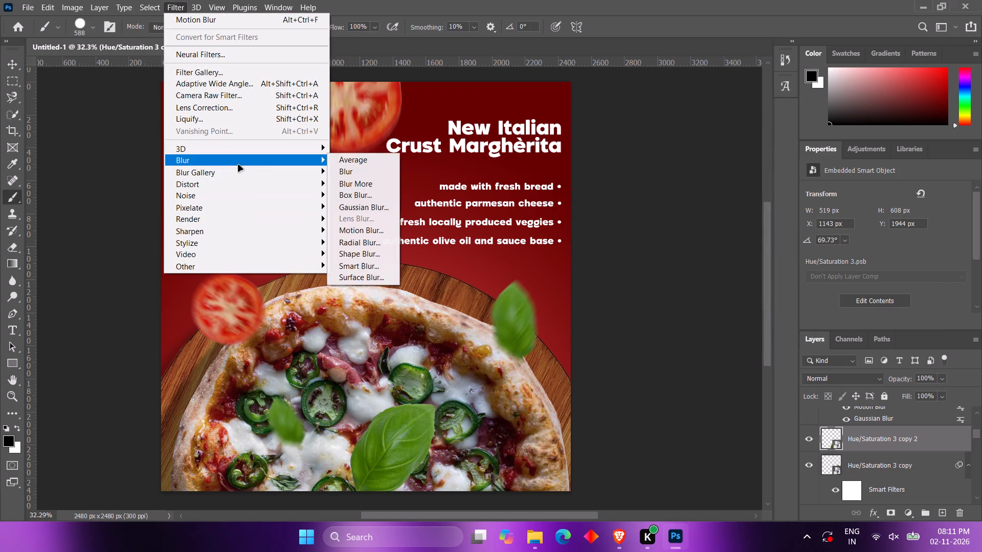
pyautogui.click(373, 210)
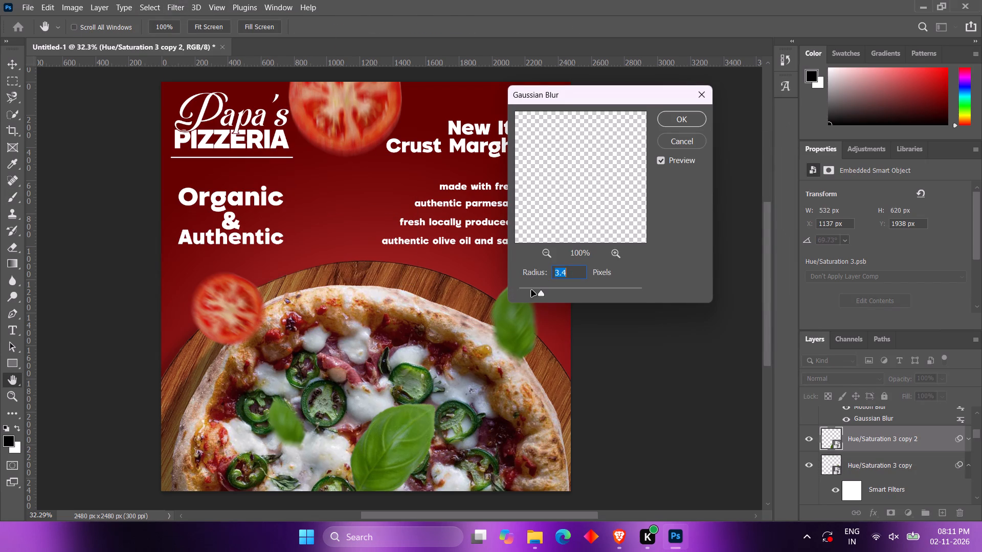
pyautogui.click(531, 290)
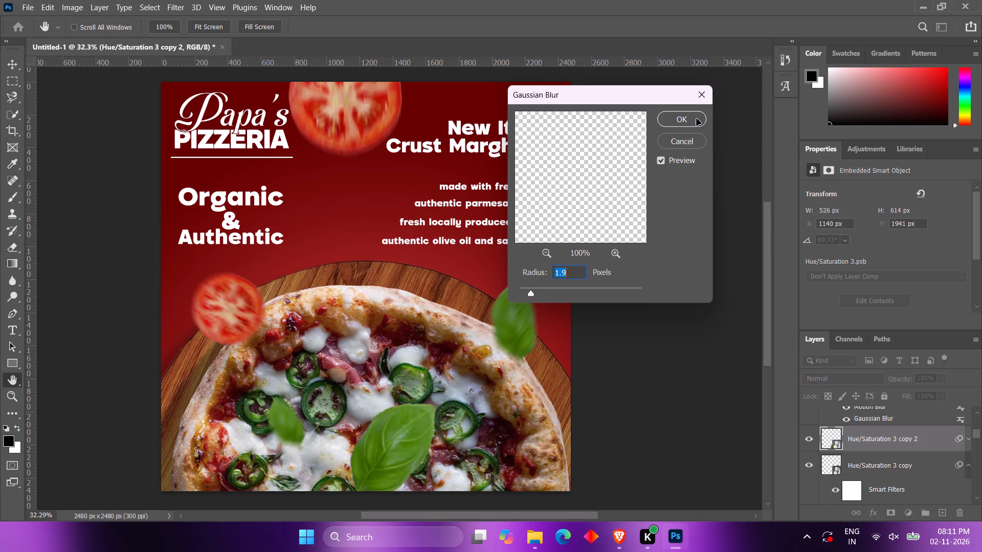
pyautogui.click(697, 119)
# Compare the large basil leaf with its smart filters hidden and shown.
pyautogui.scroll(-6, 436, 418)
pyautogui.scroll(11, 428, 411)
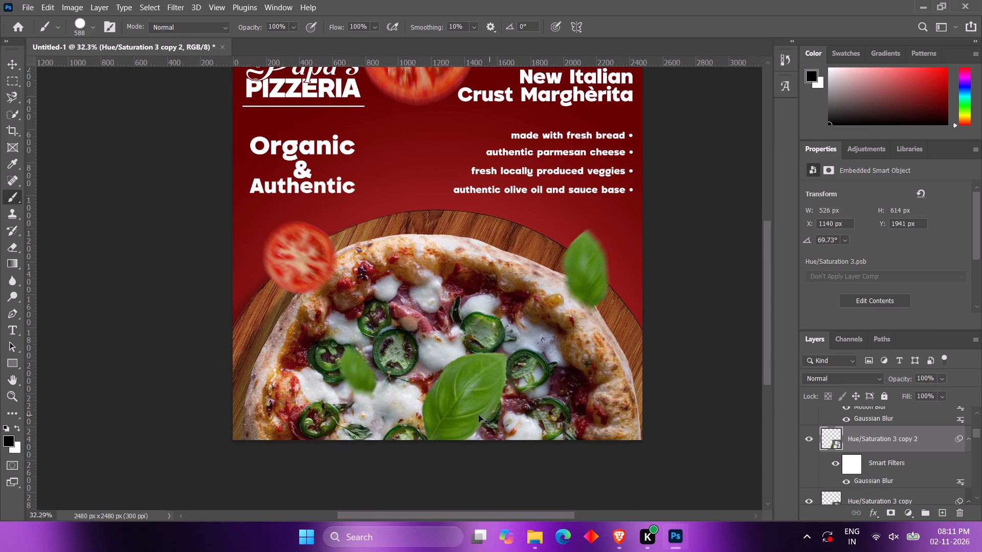
pyautogui.scroll(5, 479, 415)
pyautogui.click(837, 464)
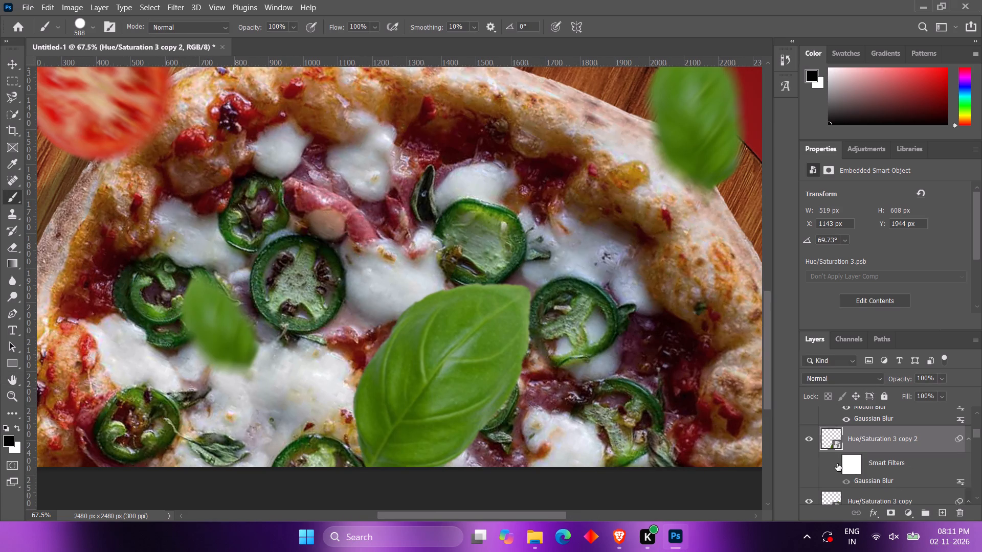
pyautogui.click(837, 464)
pyautogui.keyDown('alt'); pyautogui.scroll(-9, 436, 426); pyautogui.keyUp('alt')
pyautogui.keyDown('alt'); pyautogui.scroll(1, 626, 362); pyautogui.keyUp('alt')
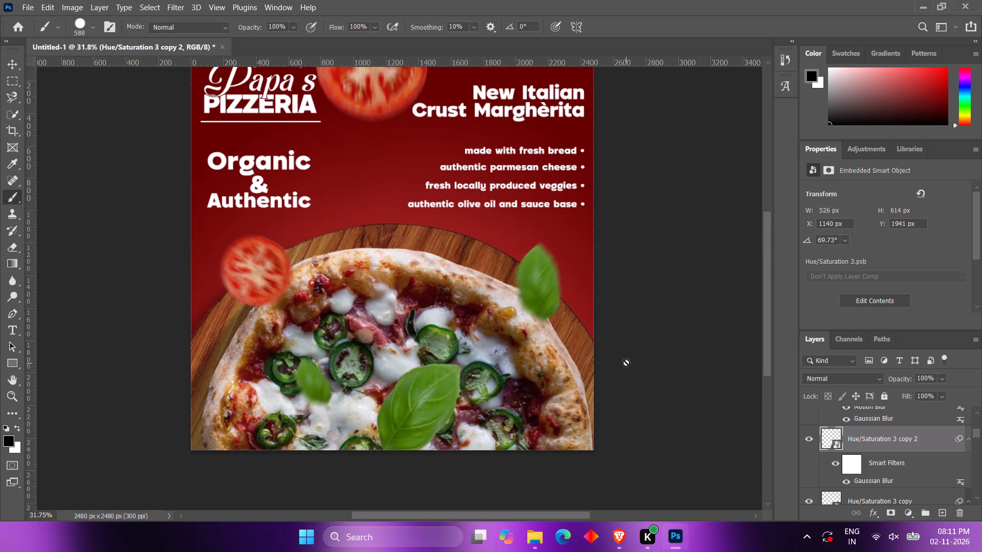
pyautogui.keyDown('alt'); pyautogui.scroll(2, 626, 362); pyautogui.keyUp('alt')
# Apply a Motion Blur at 83° with a slightly increased distance to the large basil leaf at the bottom edge.
pyautogui.click(172, 3)
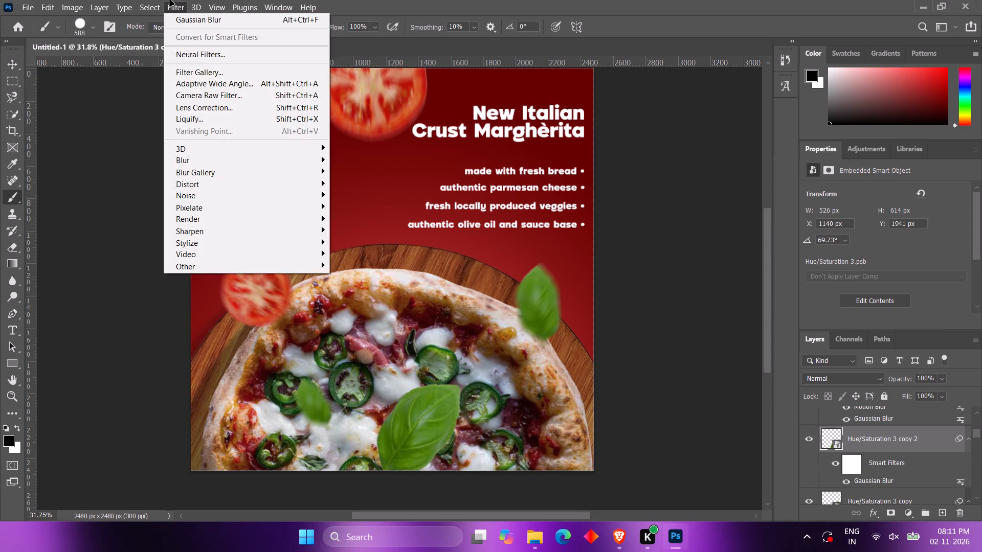
pyautogui.click(367, 226)
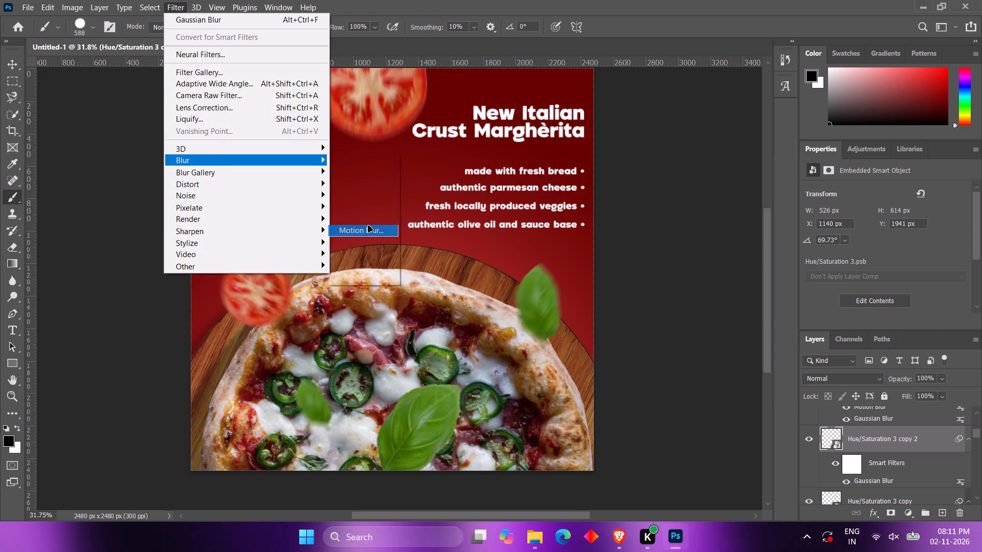
pyautogui.moveTo(681, 308); pyautogui.dragTo(684, 318)
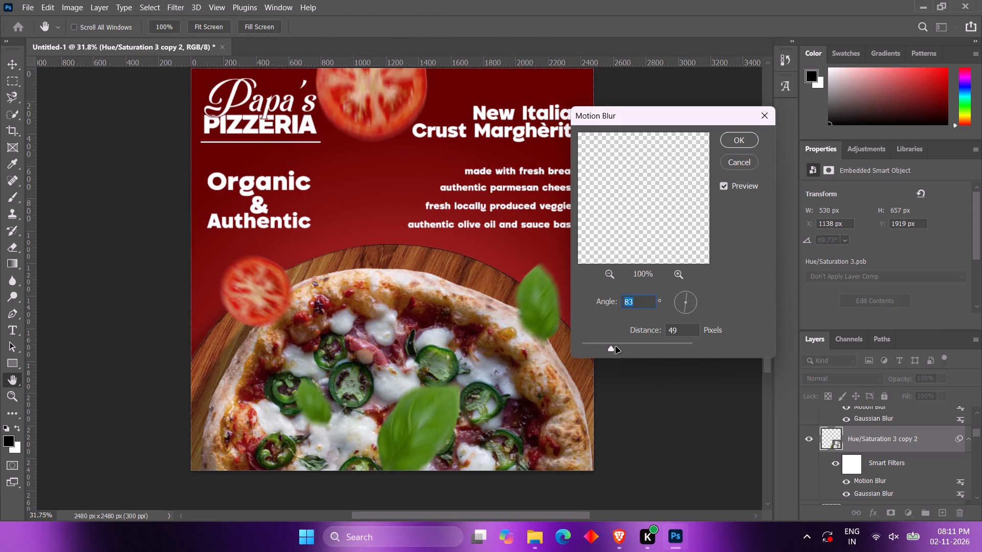
pyautogui.click(616, 347)
pyautogui.click(739, 140)
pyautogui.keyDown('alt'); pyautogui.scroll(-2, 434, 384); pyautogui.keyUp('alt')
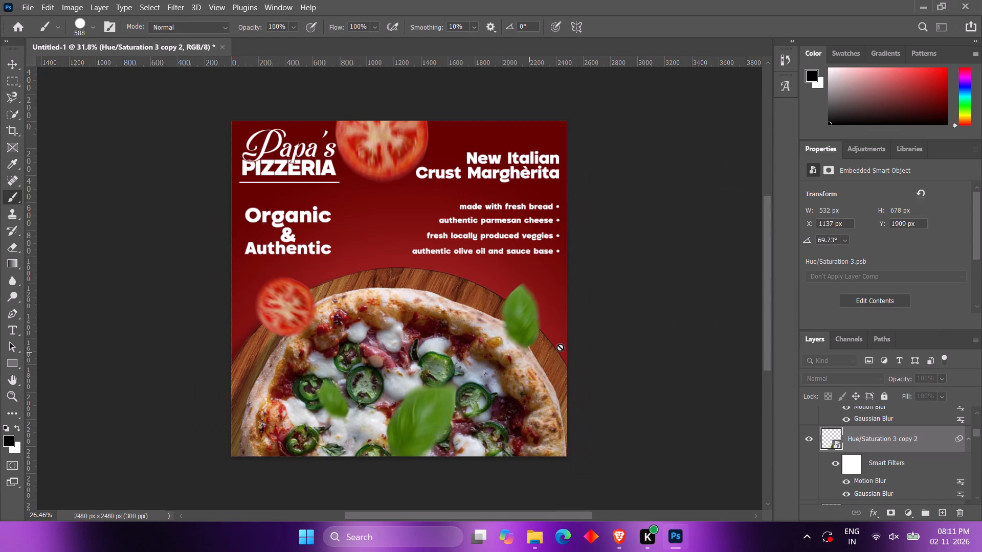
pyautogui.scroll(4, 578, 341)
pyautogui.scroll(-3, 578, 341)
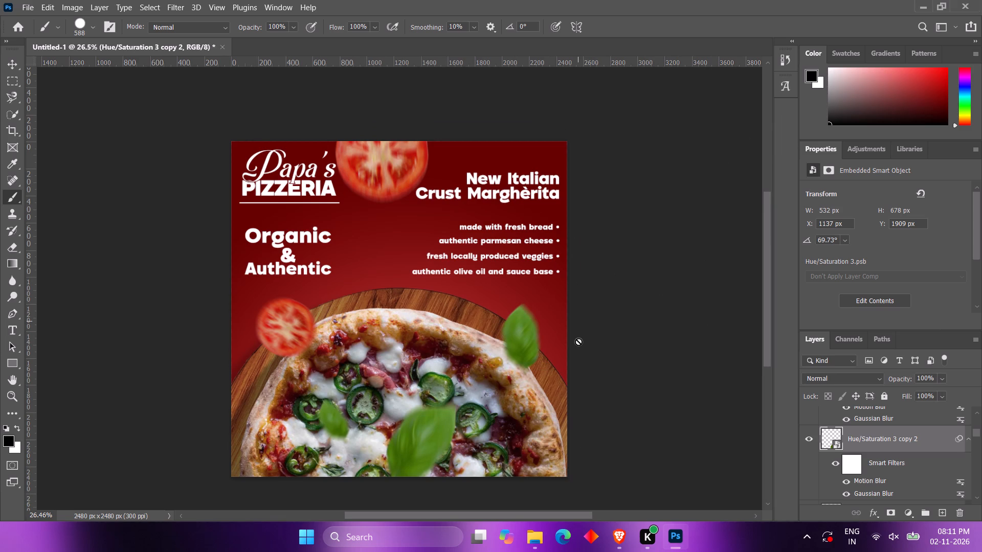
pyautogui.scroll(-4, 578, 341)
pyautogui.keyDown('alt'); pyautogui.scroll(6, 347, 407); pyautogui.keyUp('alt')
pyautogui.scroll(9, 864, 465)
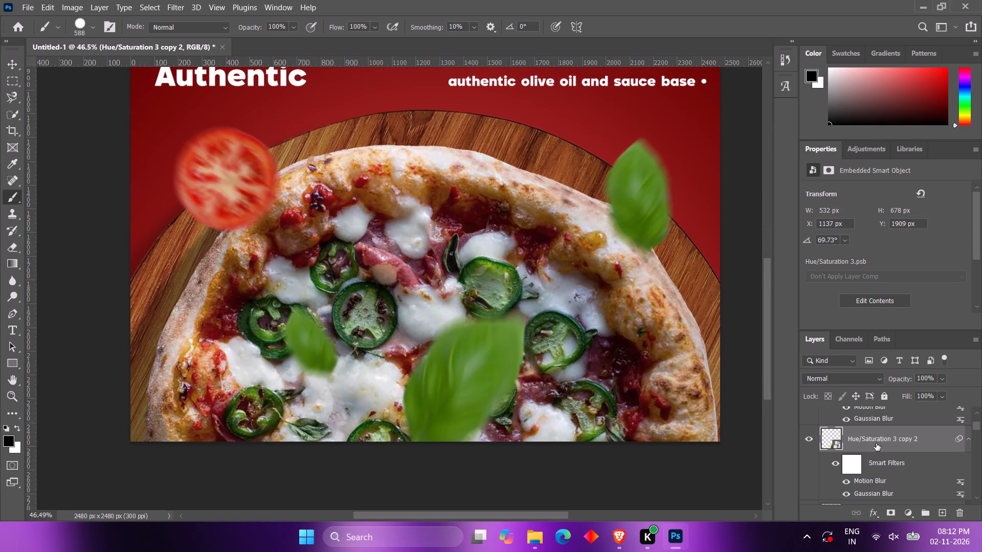
# Paint a soft black shadow along the poster's bottom edge on a new top layer, using a brush of about 3473 px.
pyautogui.click(883, 425)
pyautogui.click(946, 510)
pyautogui.keyDown('alt'); pyautogui.scroll(-3, 584, 391); pyautogui.keyUp('alt')
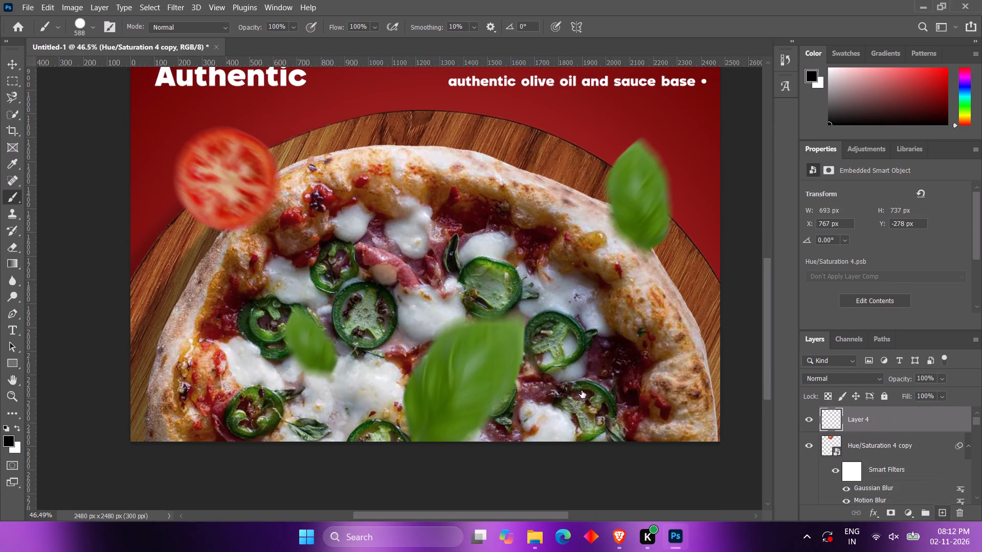
pyautogui.keyDown('alt'); pyautogui.scroll(-2, 582, 390); pyautogui.keyUp('alt')
pyautogui.keyDown('alt'); pyautogui.moveTo(371, 331); pyautogui.dragTo(637, 334, button='right'); pyautogui.keyUp('alt')
pyautogui.keyDown('alt'); pyautogui.scroll(-6, 448, 354); pyautogui.keyUp('alt')
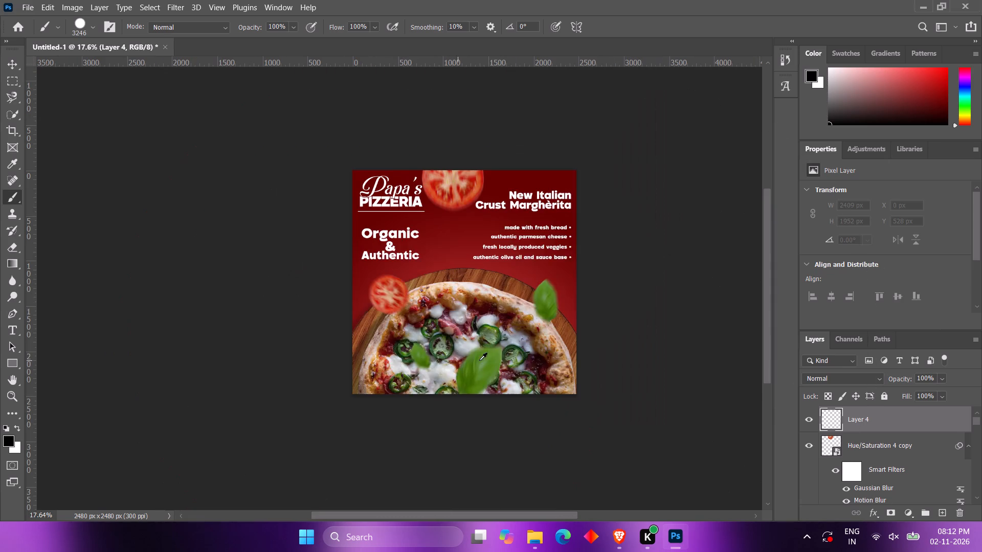
pyautogui.keyDown('alt'); pyautogui.moveTo(487, 360); pyautogui.dragTo(488, 113, button='right'); pyautogui.keyUp('alt')
pyautogui.keyDown('alt'); pyautogui.moveTo(490, 403); pyautogui.dragTo(502, 262, button='right'); pyautogui.keyUp('alt')
pyautogui.keyDown('alt'); pyautogui.moveTo(461, 398); pyautogui.dragTo(485, 387, button='right'); pyautogui.keyUp('alt')
pyautogui.keyDown('alt'); pyautogui.moveTo(449, 315); pyautogui.dragTo(442, 151, button='right'); pyautogui.keyUp('alt')
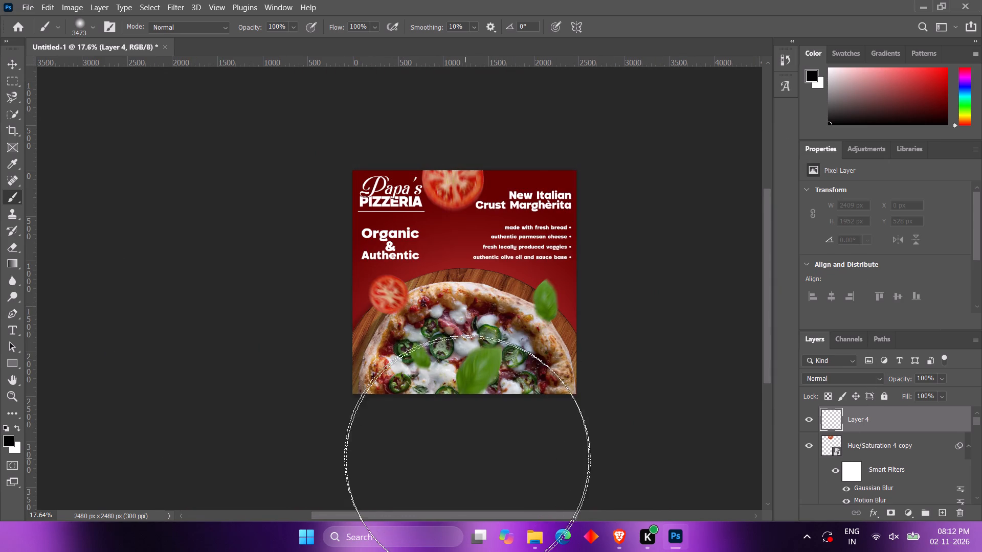
pyautogui.click(463, 448)
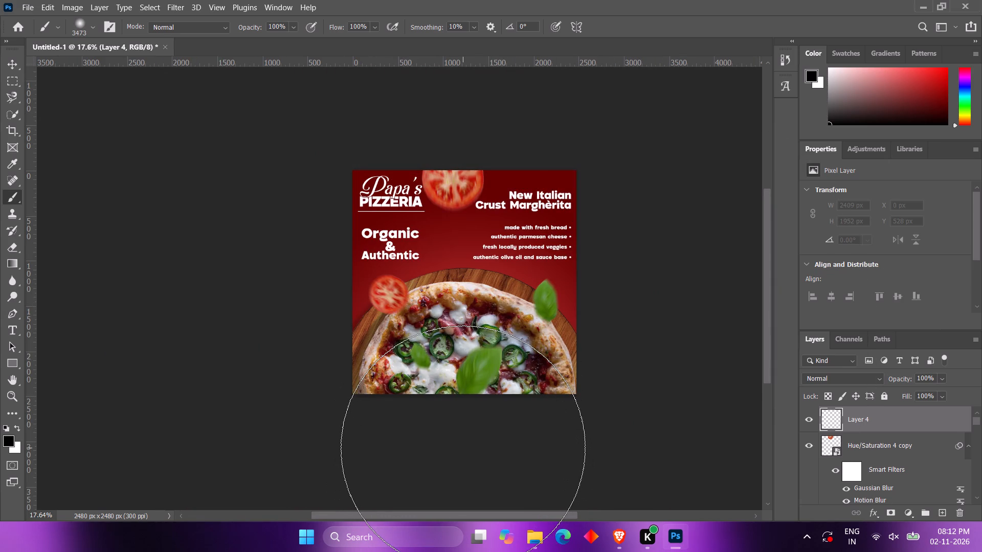
pyautogui.click(463, 448)
# Set the opacity of the bottom shadow layer to 28%.
pyautogui.keyDown('alt'); pyautogui.scroll(-1, 478, 405); pyautogui.keyUp('alt')
pyautogui.keyDown('alt'); pyautogui.scroll(10, 489, 394); pyautogui.keyUp('alt')
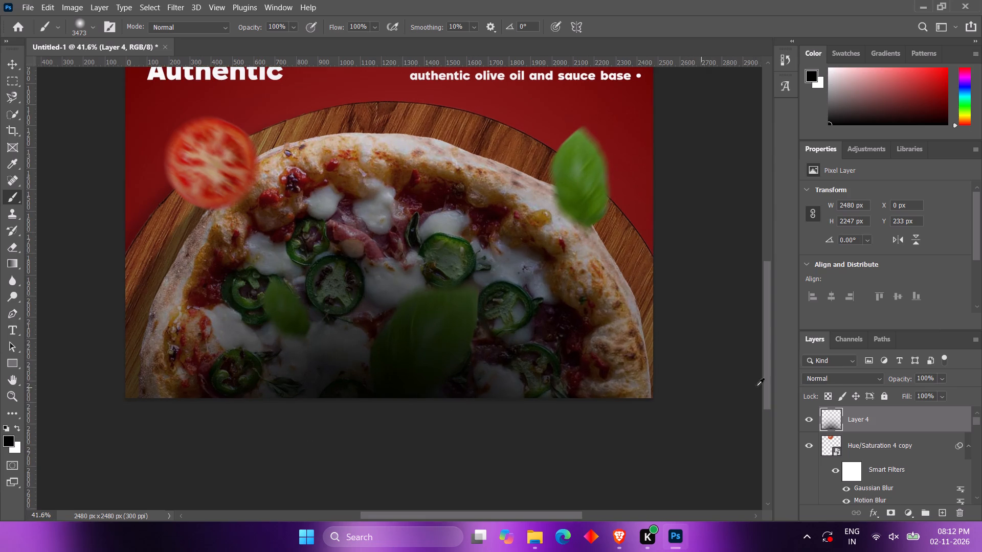
pyautogui.click(946, 381)
pyautogui.click(907, 392)
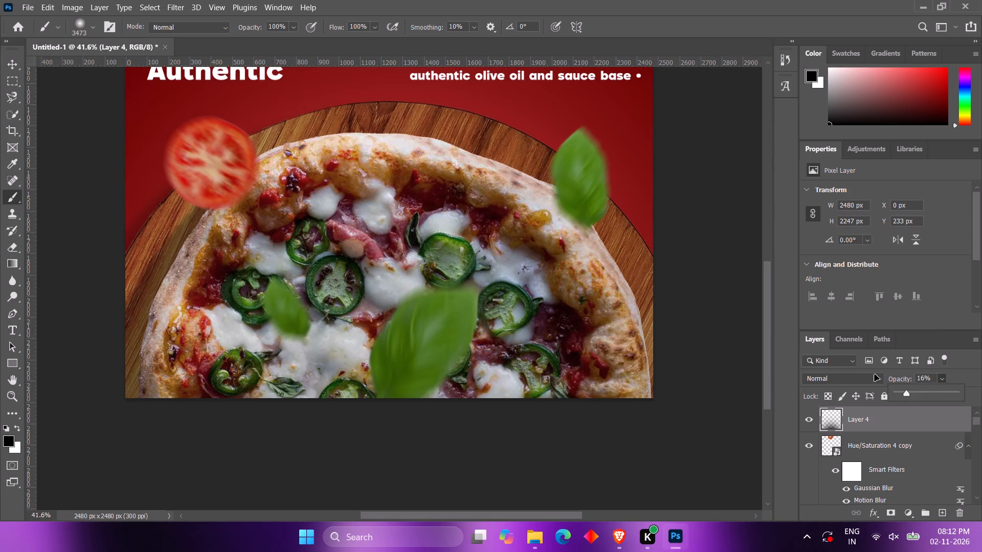
pyautogui.click(913, 393)
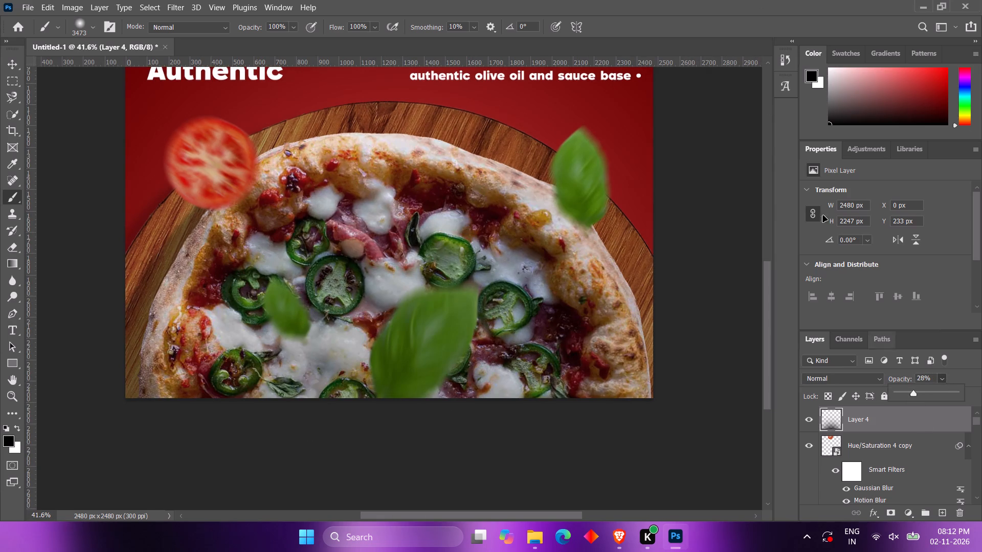
pyautogui.click(676, 0)
# Add the white text "Total Slices : 6" near the bottom centre of the pizza.
pyautogui.keyDown('alt'); pyautogui.scroll(-4, 619, 320); pyautogui.keyUp('alt')
pyautogui.keyDown('alt'); pyautogui.scroll(5, 484, 316); pyautogui.keyUp('alt')
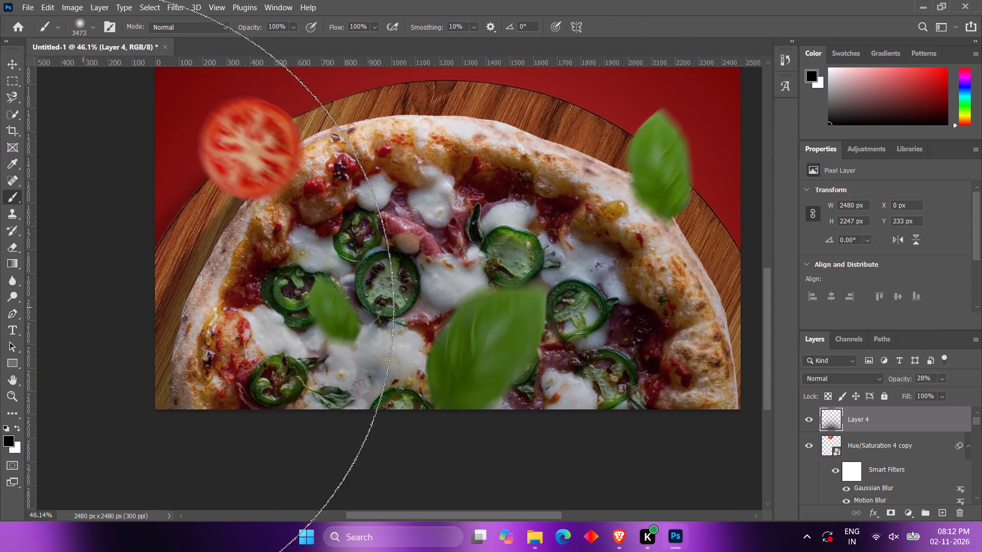
pyautogui.click(9, 329)
pyautogui.click(455, 394)
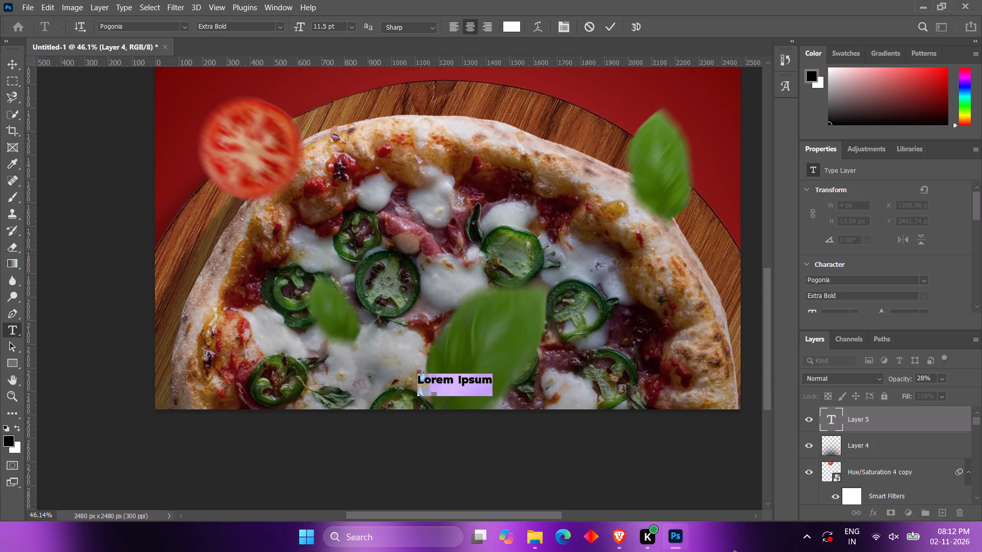
pyautogui.write('to')
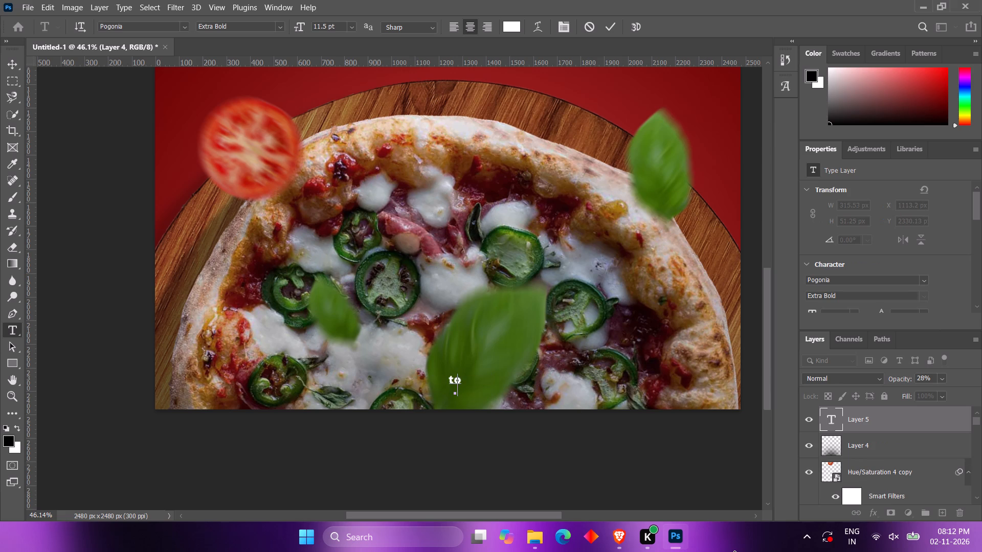
pyautogui.press('BackSpace')
pyautogui.press('BackSpace')
pyautogui.press('t')
pyautogui.hotkey('shift', 'BackSpace')
pyautogui.write('Total SLlic')
pyautogui.press('BackSpace')
pyautogui.press('BackSpace')
pyautogui.press('BackSpace')
pyautogui.press('BackSpace')
pyautogui.press('k')
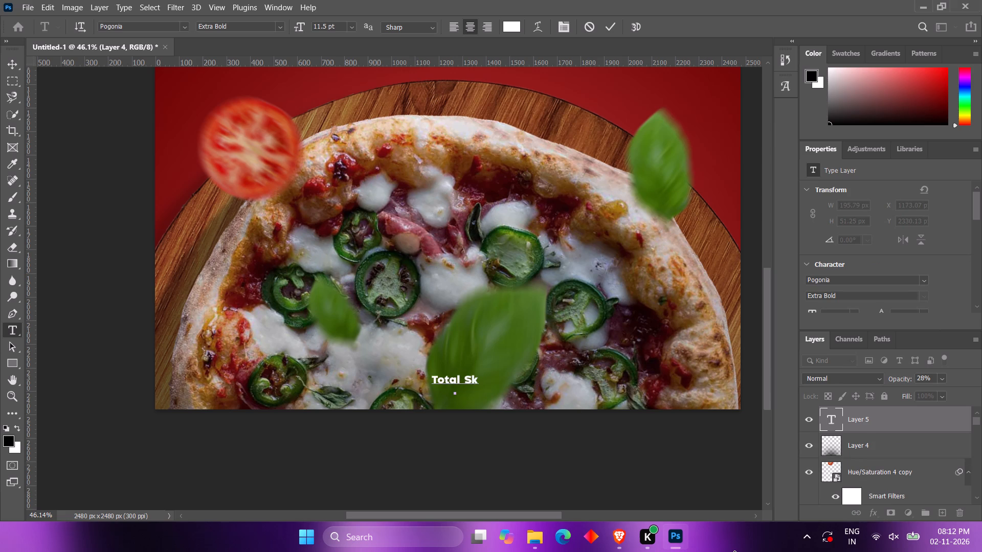
pyautogui.press('BackSpace')
pyautogui.write('lices')
pyautogui.press('space')
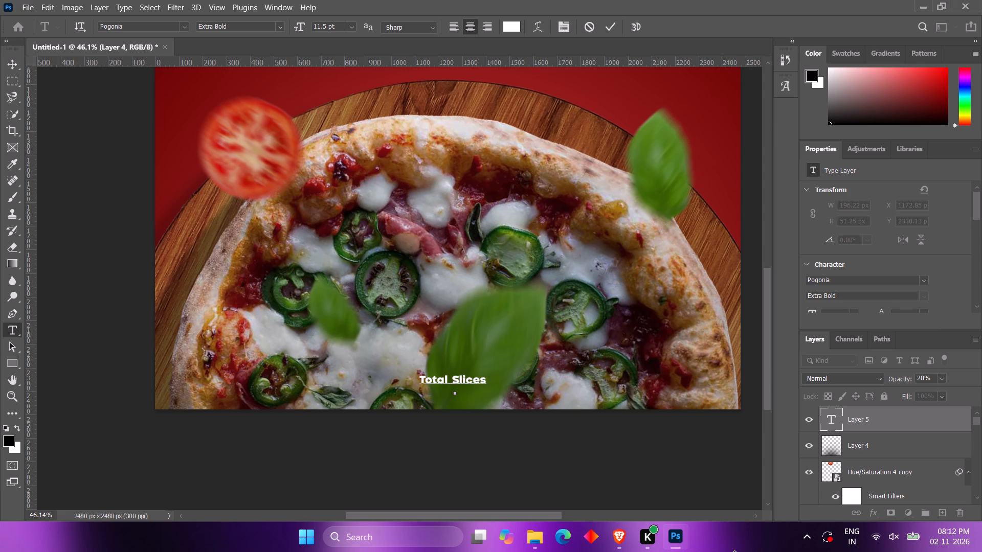
pyautogui.write(': 9')
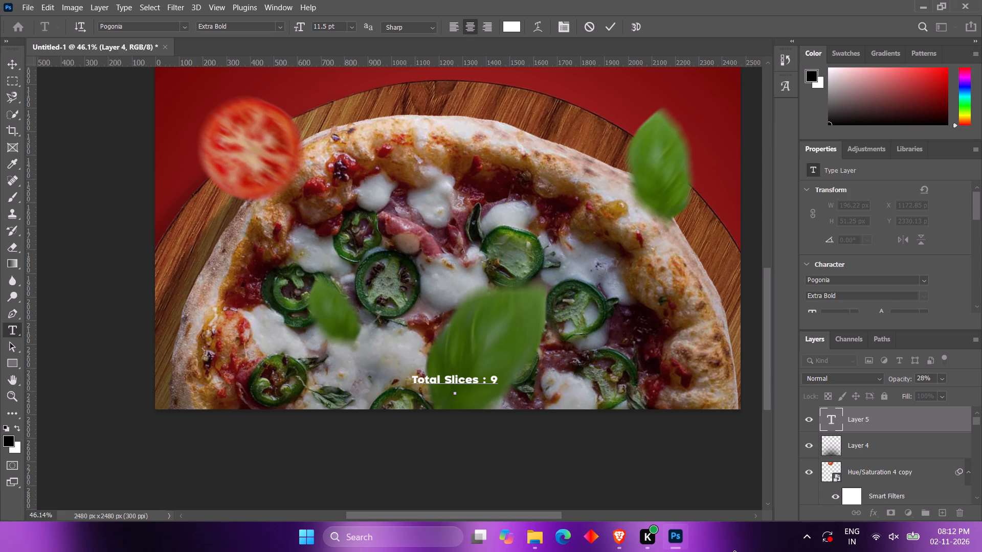
pyautogui.press('BackSpace')
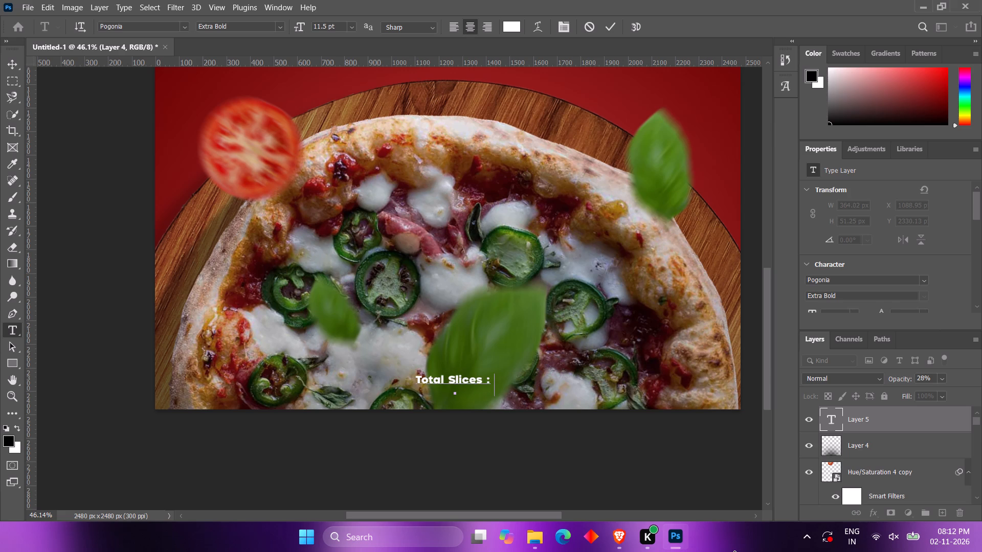
pyautogui.press('6')
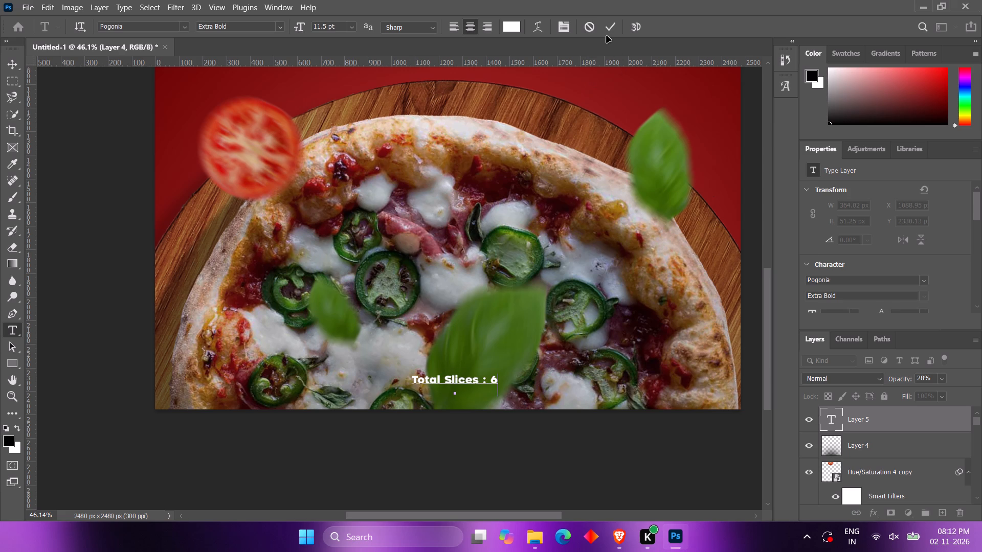
pyautogui.click(607, 36)
pyautogui.click(609, 29)
# Duplicate the "Total Slices : 6" text beside the original and change the copy to "Net Wt. : 439g".
pyautogui.keyDown('ctrl'); pyautogui.keyDown('alt'); pyautogui.moveTo(478, 380); pyautogui.dragTo(590, 380); pyautogui.keyUp('alt'); pyautogui.keyUp('ctrl')
pyautogui.doubleClick(840, 419)
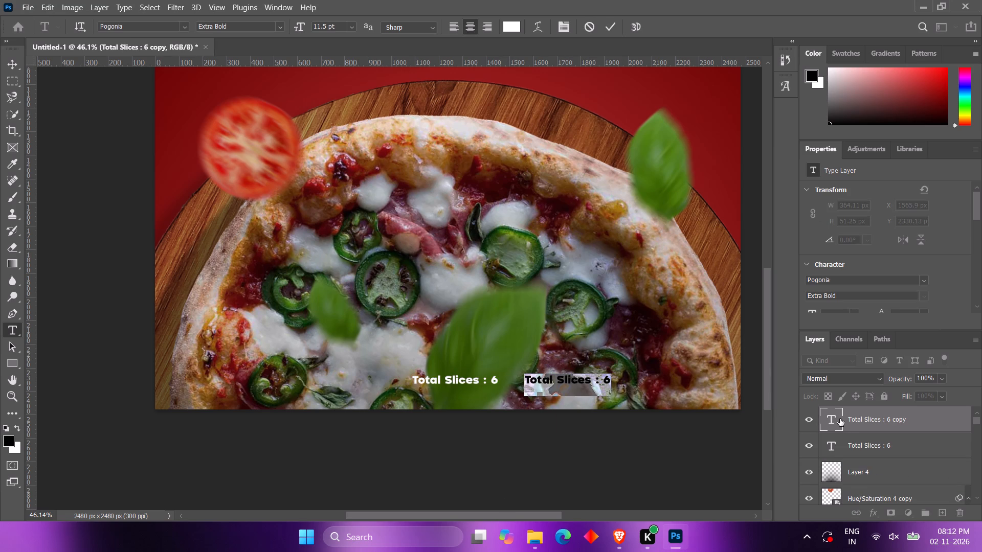
pyautogui.write('Net W')
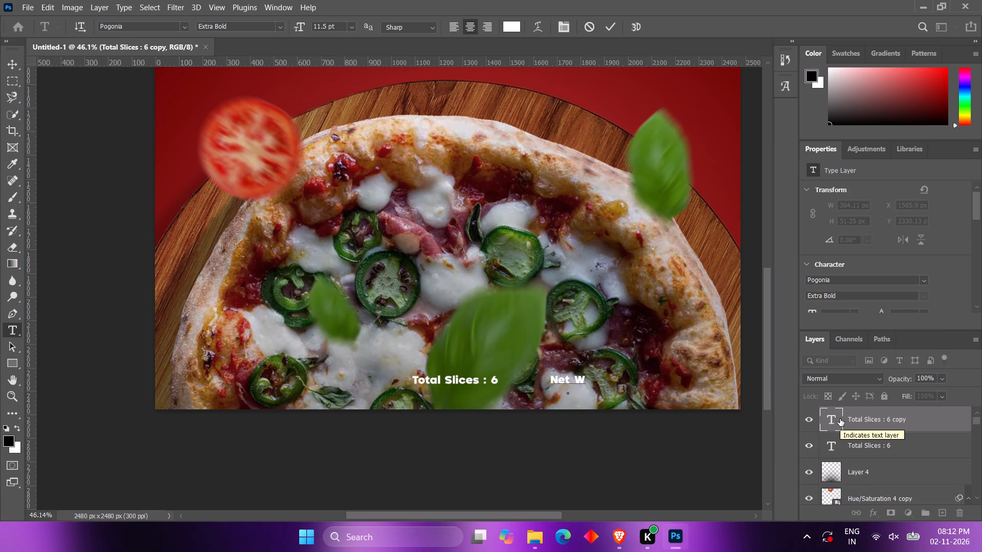
pyautogui.write('t. :')
pyautogui.press('space')
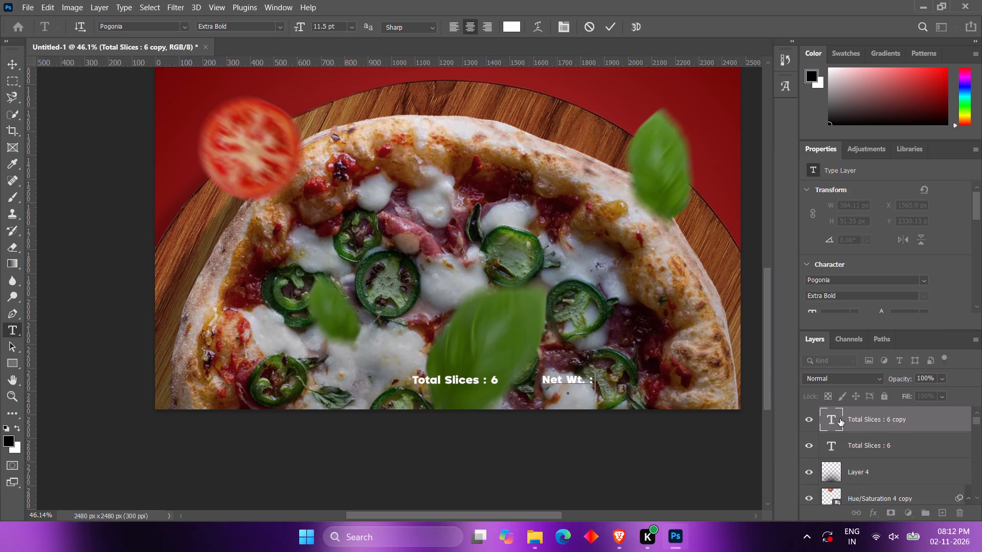
pyautogui.press('4')
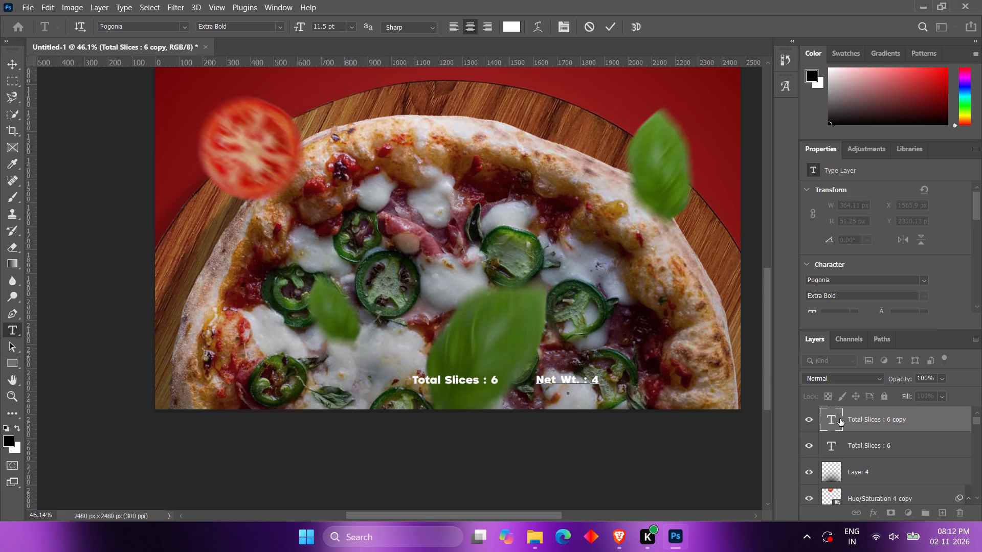
pyautogui.write('39g')
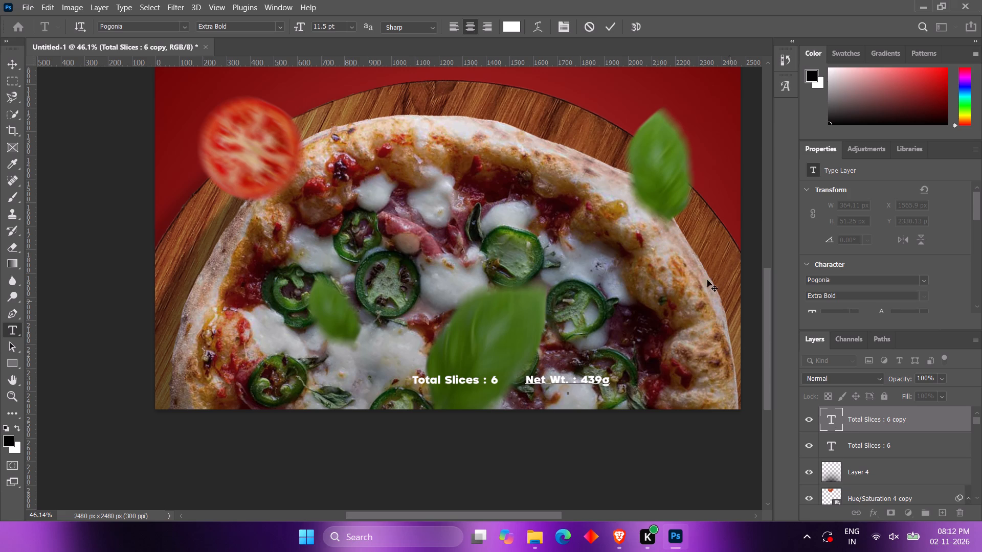
pyautogui.click(611, 26)
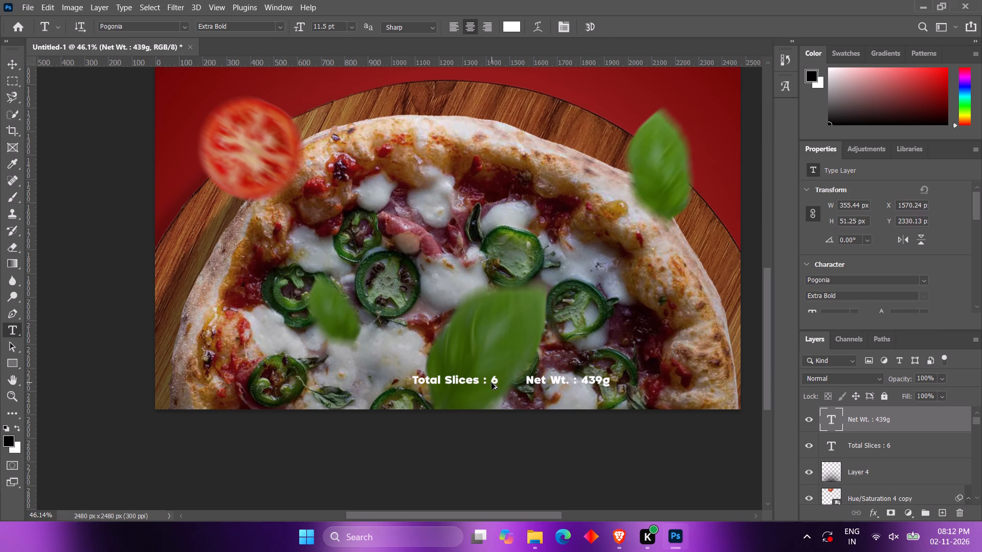
# Move the "Total Slices : 6" text to the poster's bottom left corner, in line with the PIZZERIA logo's left edge.
pyautogui.keyDown('alt'); pyautogui.scroll(-5, 431, 404); pyautogui.keyUp('alt')
pyautogui.keyDown('ctrl'); pyautogui.moveTo(470, 389); pyautogui.dragTo(460, 396); pyautogui.keyUp('ctrl')
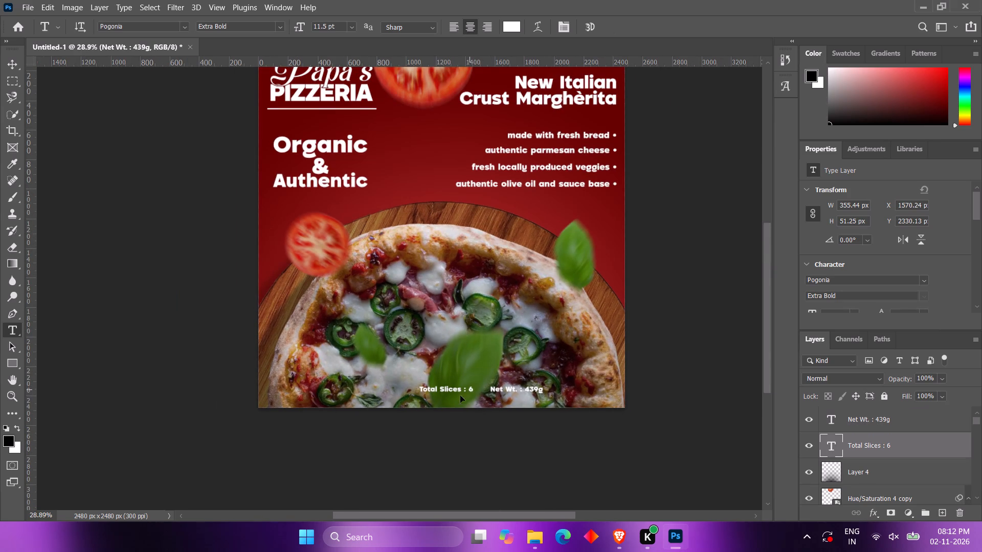
pyautogui.keyDown('ctrl'); pyautogui.moveTo(460, 396); pyautogui.dragTo(320, 393); pyautogui.keyUp('ctrl')
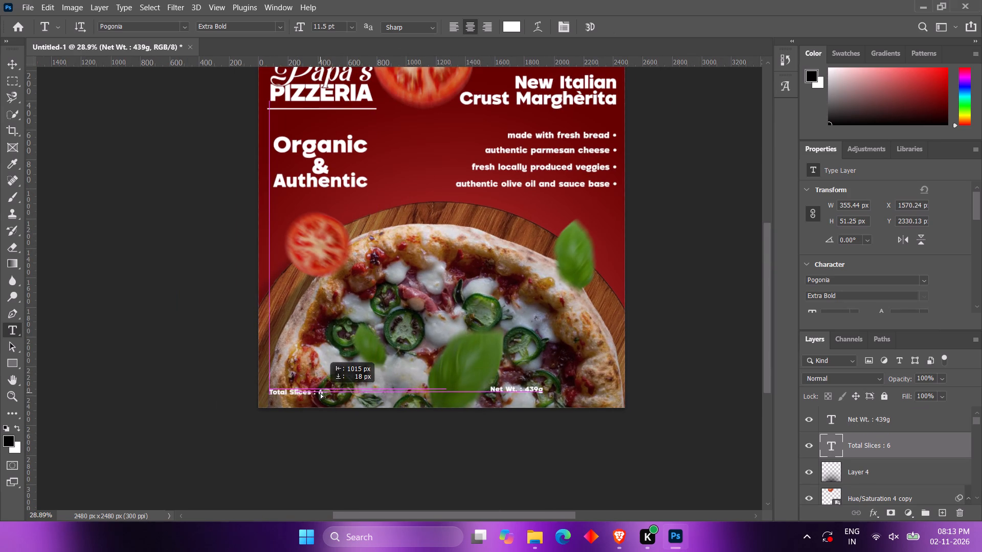
pyautogui.keyDown('ctrl'); pyautogui.moveTo(320, 393); pyautogui.dragTo(321, 393); pyautogui.keyUp('ctrl')
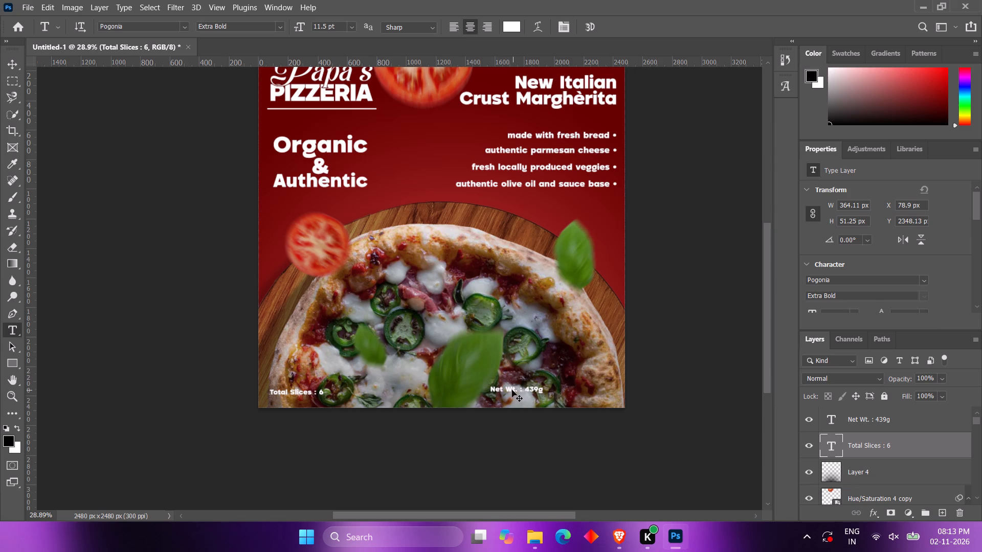
# Move the "Net Wt. : 439g" text to the poster's bottom right corner, roughly level with the "Total Slices : 6" text.
pyautogui.keyDown('ctrl'); pyautogui.moveTo(512, 390); pyautogui.dragTo(584, 396); pyautogui.keyUp('ctrl')
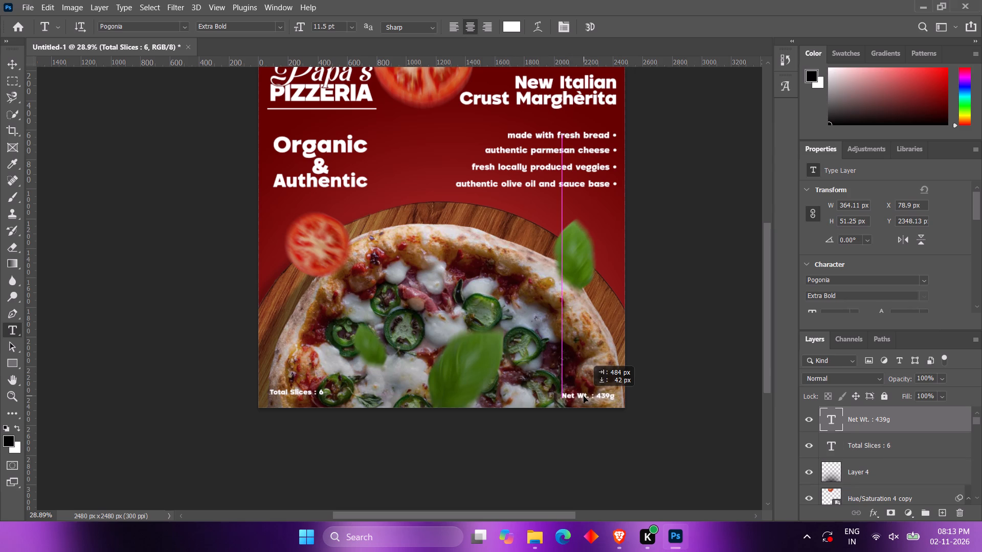
pyautogui.keyDown('ctrl'); pyautogui.moveTo(584, 396); pyautogui.dragTo(584, 394); pyautogui.keyUp('ctrl')
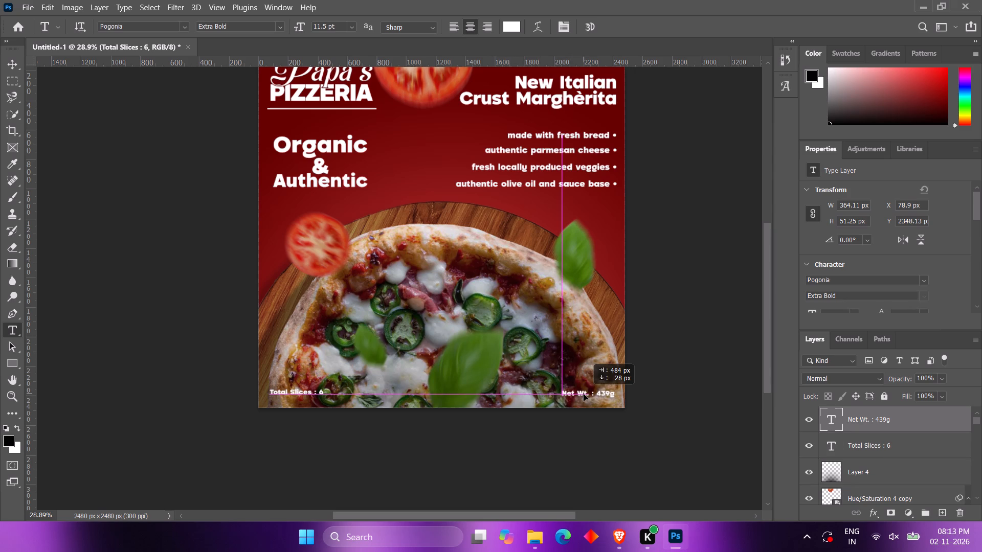
pyautogui.keyDown('ctrl'); pyautogui.moveTo(584, 394); pyautogui.dragTo(584, 392); pyautogui.keyUp('ctrl')
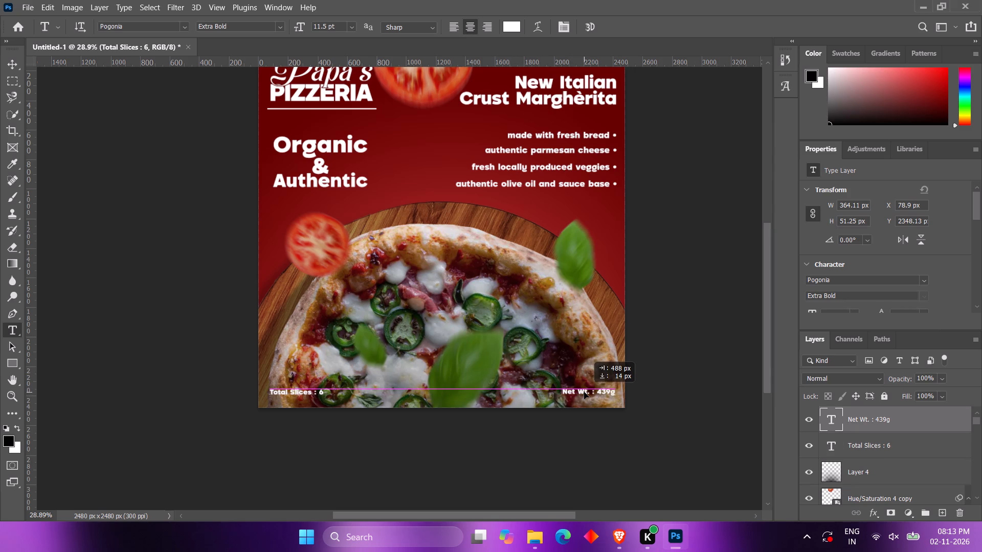
pyautogui.keyDown('ctrl'); pyautogui.moveTo(584, 392); pyautogui.dragTo(584, 392); pyautogui.keyUp('ctrl')
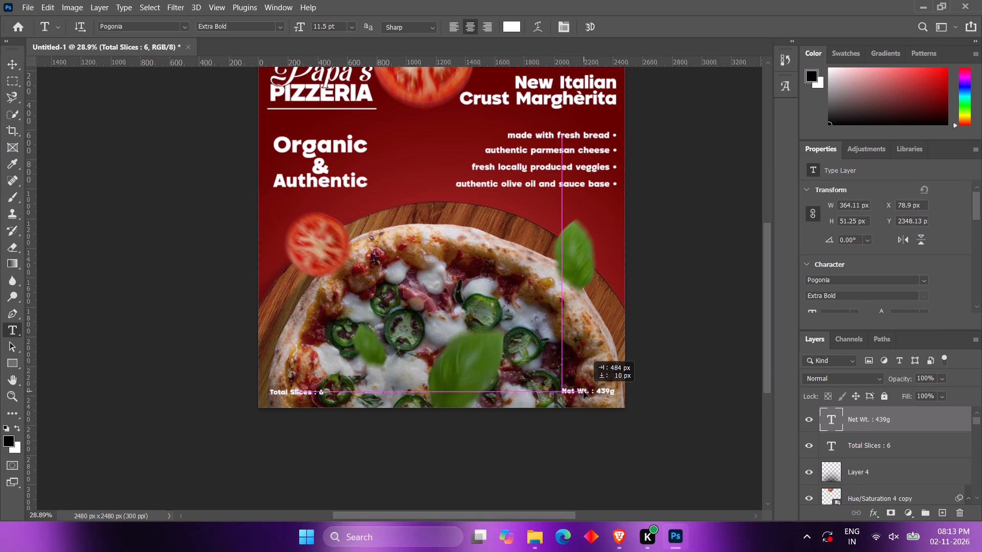
pyautogui.keyDown('ctrl'); pyautogui.moveTo(584, 392); pyautogui.dragTo(582, 392); pyautogui.keyUp('ctrl')
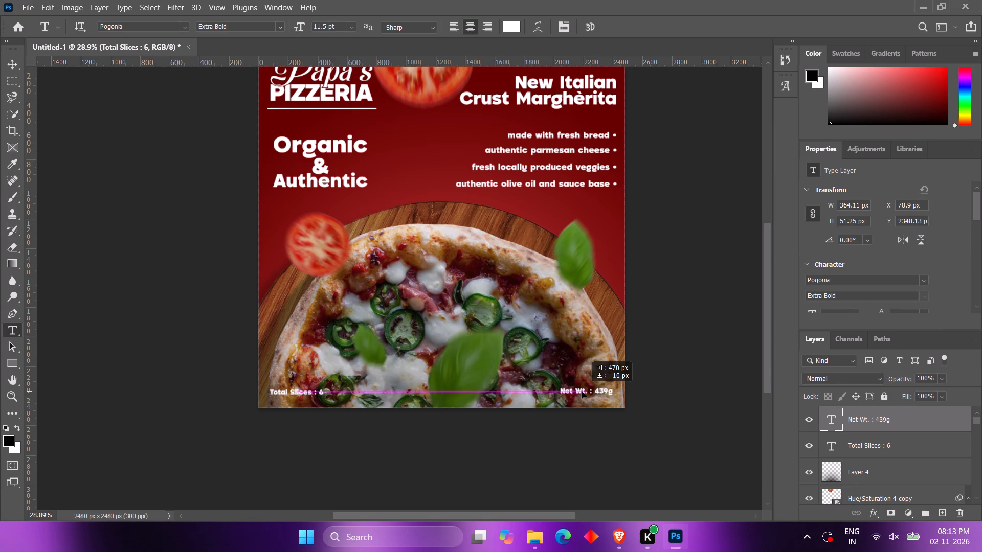
pyautogui.keyDown('ctrl'); pyautogui.moveTo(582, 392); pyautogui.dragTo(581, 392); pyautogui.keyUp('ctrl')
# Begin saving the poster on the computer as a Photoshop file, choosing the PS folder on New Volume (E:) as the location.
pyautogui.keyDown('alt'); pyautogui.scroll(-2, 601, 431); pyautogui.keyUp('alt')
pyautogui.scroll(2, 608, 415)
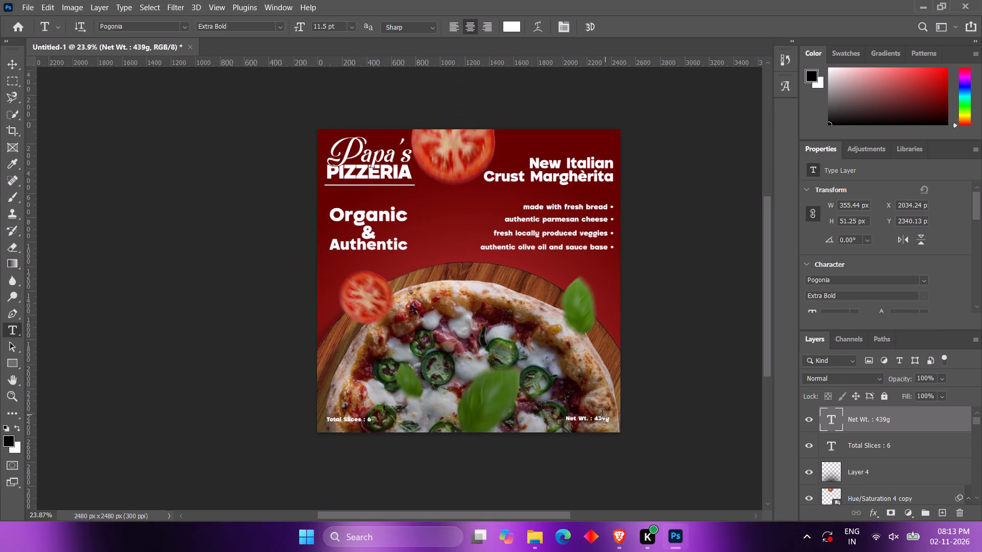
pyautogui.scroll(7, 602, 415)
pyautogui.scroll(-3, 607, 409)
pyautogui.hotkey('ctrl', 's')
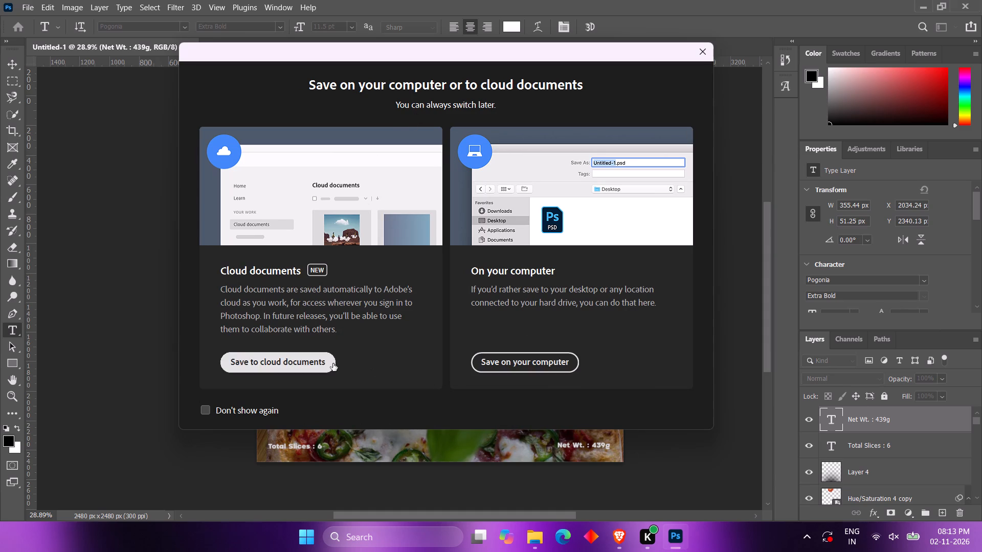
pyautogui.click(553, 370)
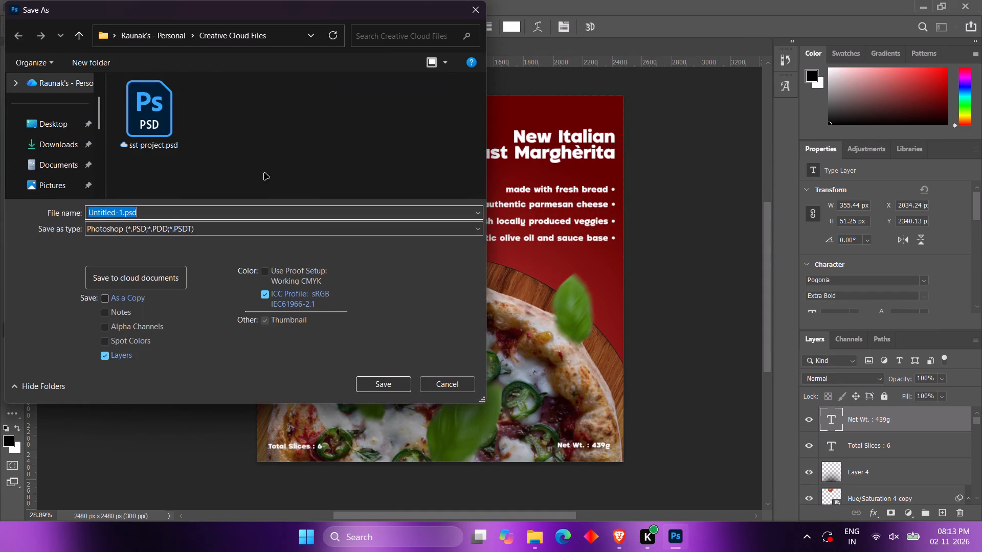
pyautogui.scroll(-3, 92, 121)
pyautogui.click(83, 129)
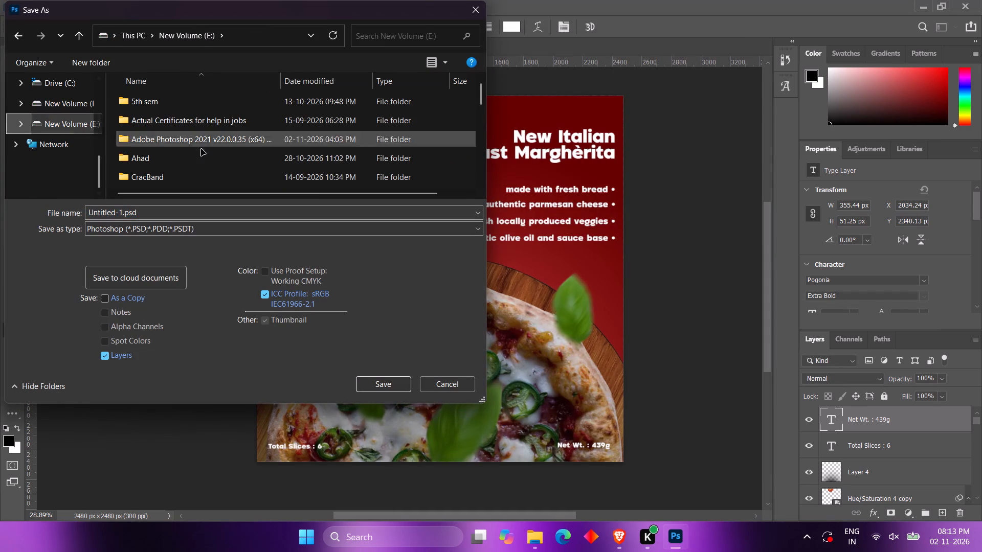
pyautogui.scroll(-3, 192, 166)
pyautogui.doubleClick(178, 171)
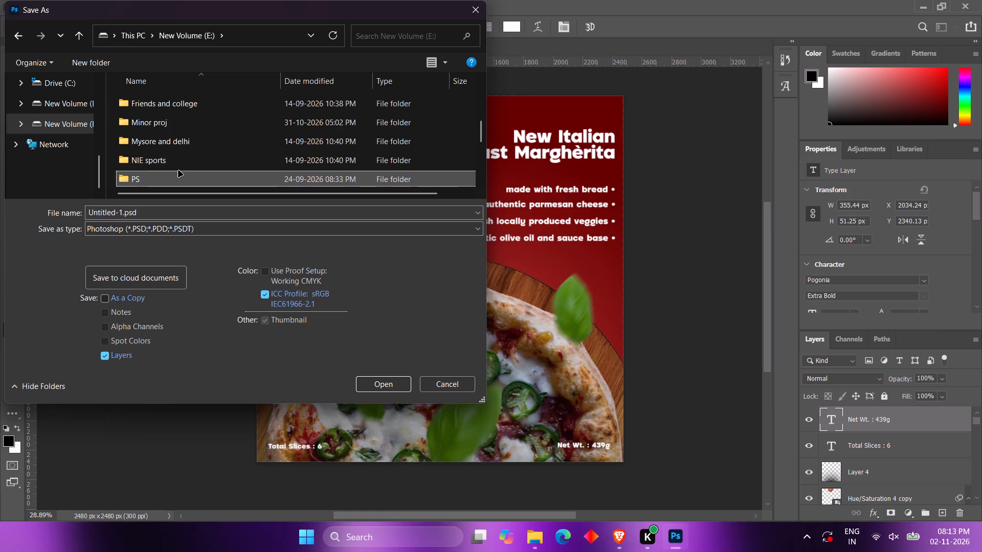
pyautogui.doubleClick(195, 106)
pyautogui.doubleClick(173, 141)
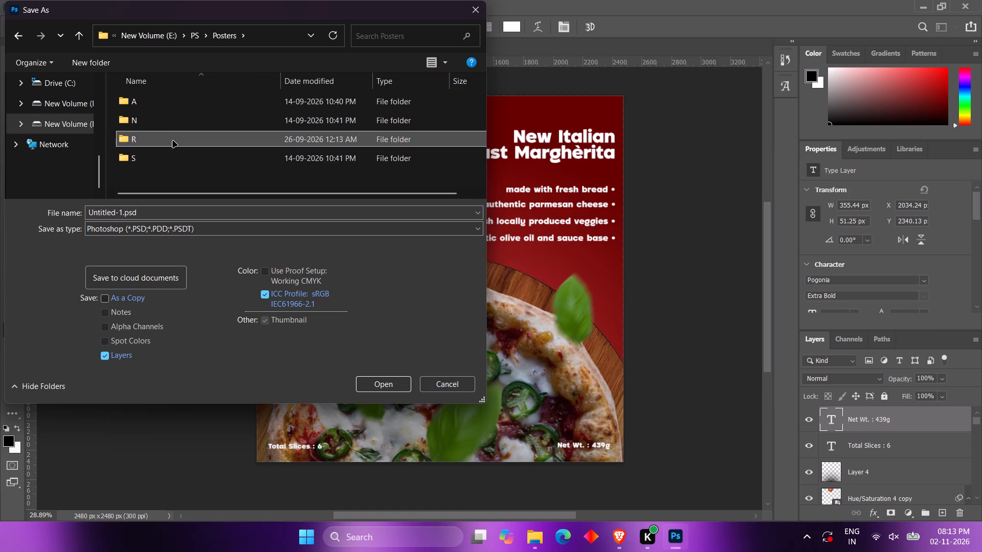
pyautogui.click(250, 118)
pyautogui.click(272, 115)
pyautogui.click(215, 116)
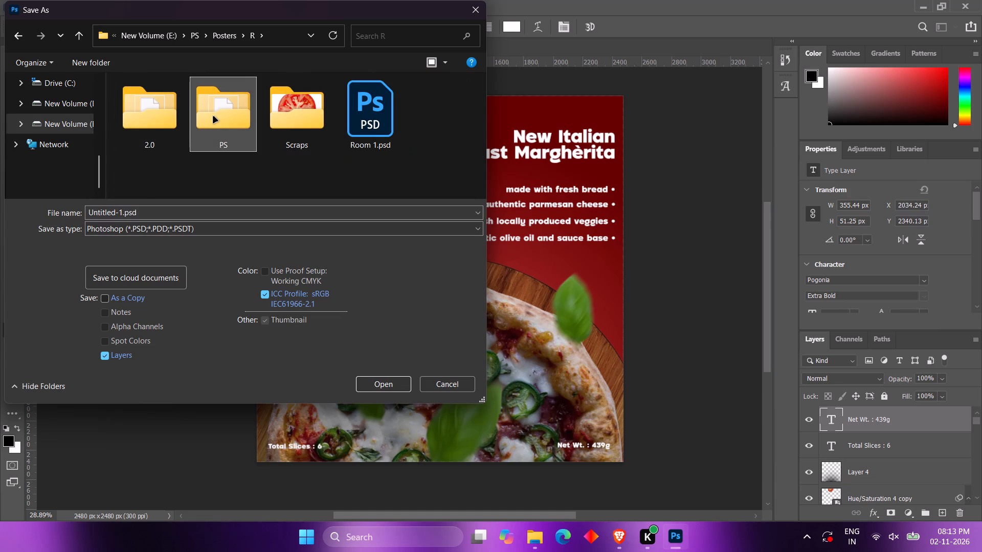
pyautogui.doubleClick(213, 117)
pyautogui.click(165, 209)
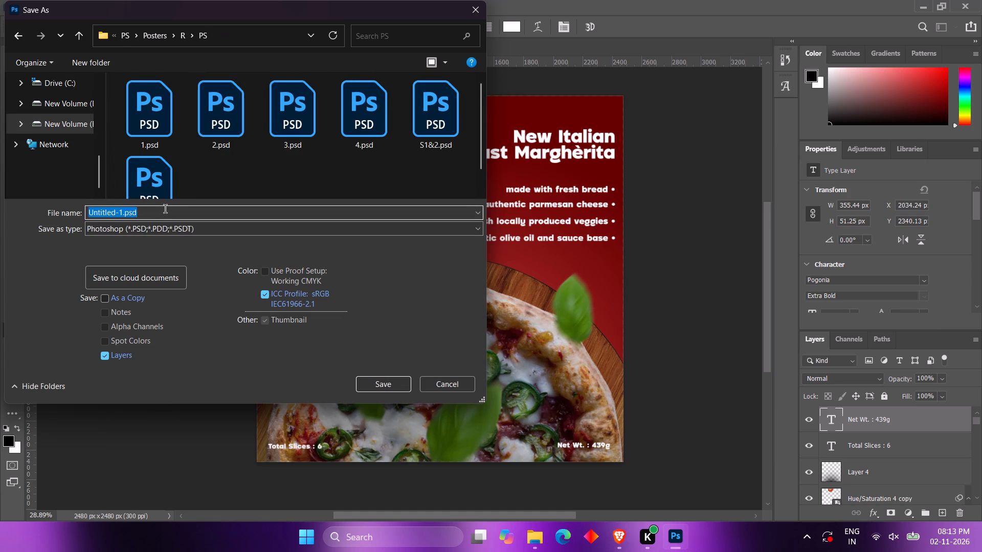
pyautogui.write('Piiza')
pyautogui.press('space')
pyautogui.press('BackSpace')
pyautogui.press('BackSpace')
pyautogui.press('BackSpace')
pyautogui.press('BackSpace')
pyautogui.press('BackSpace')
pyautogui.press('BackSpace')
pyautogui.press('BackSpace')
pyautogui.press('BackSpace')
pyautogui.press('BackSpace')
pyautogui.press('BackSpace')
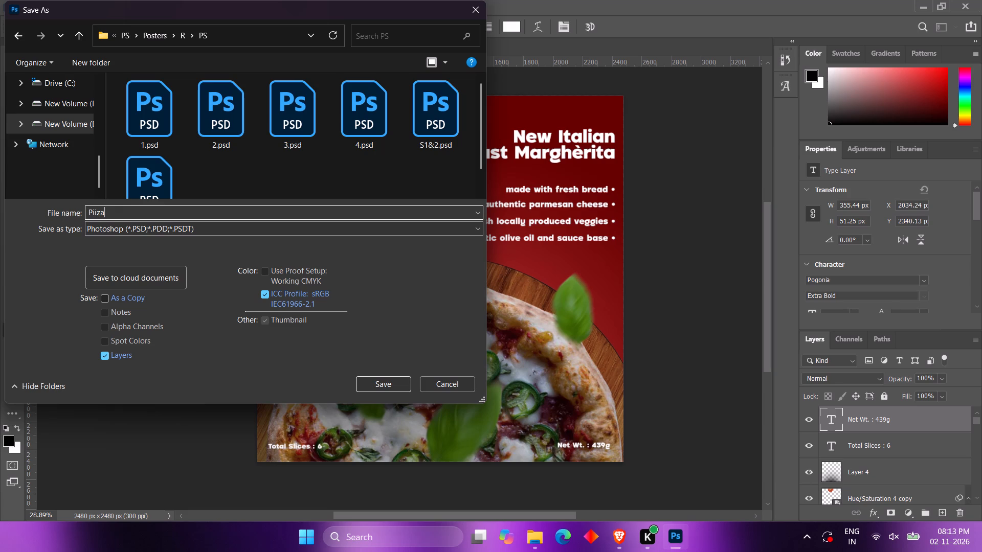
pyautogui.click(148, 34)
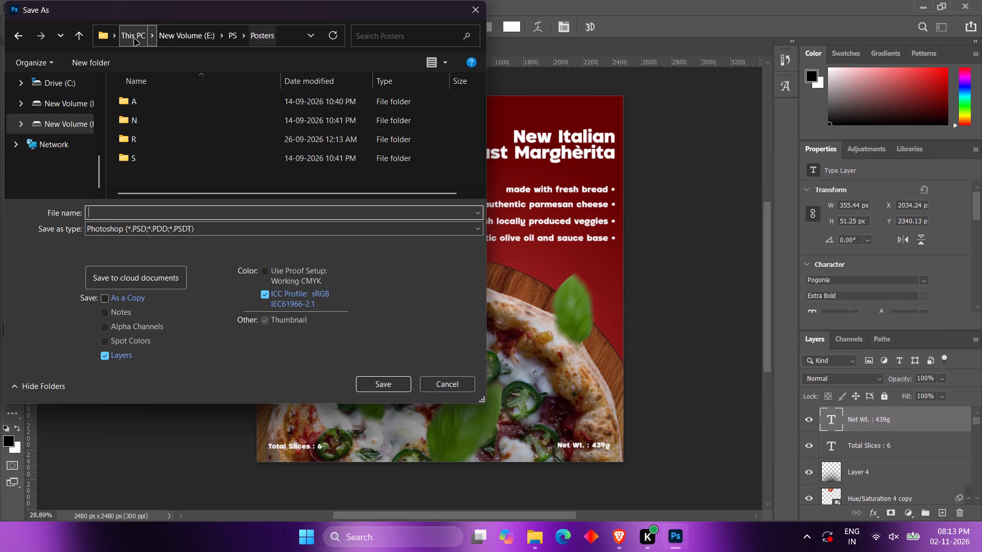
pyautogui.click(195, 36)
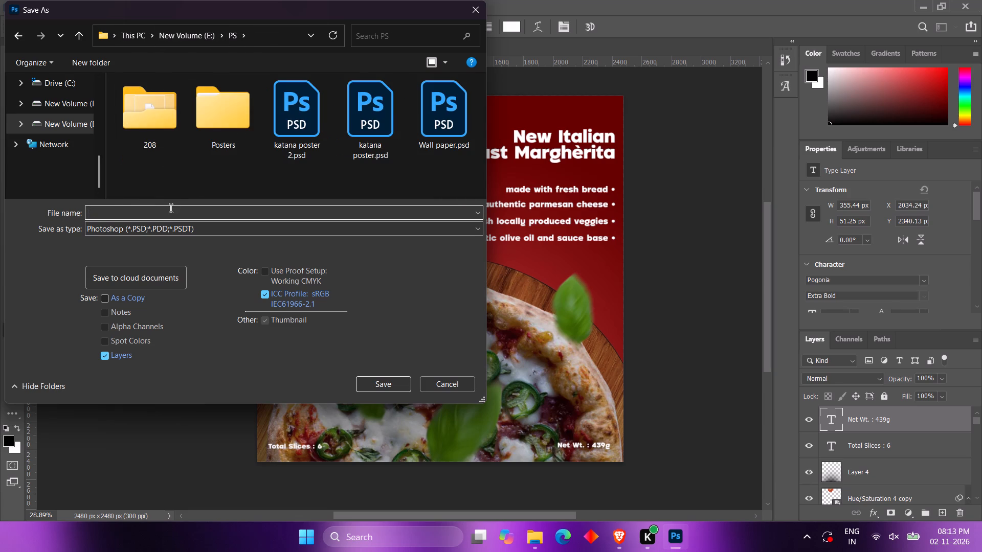
# Save the Photoshop file as "Gend masti papas pizzeria poster" with Maximize Compatibility turned off.
pyautogui.click(162, 211)
pyautogui.write('Gend masti papas pizzeria poster')
pyautogui.press('Return')
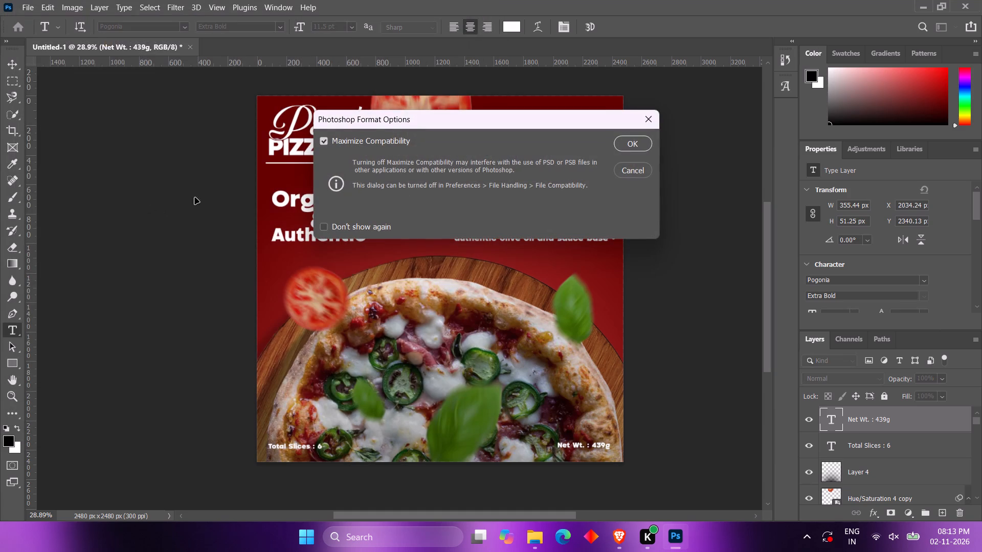
pyautogui.click(324, 142)
pyautogui.click(633, 149)
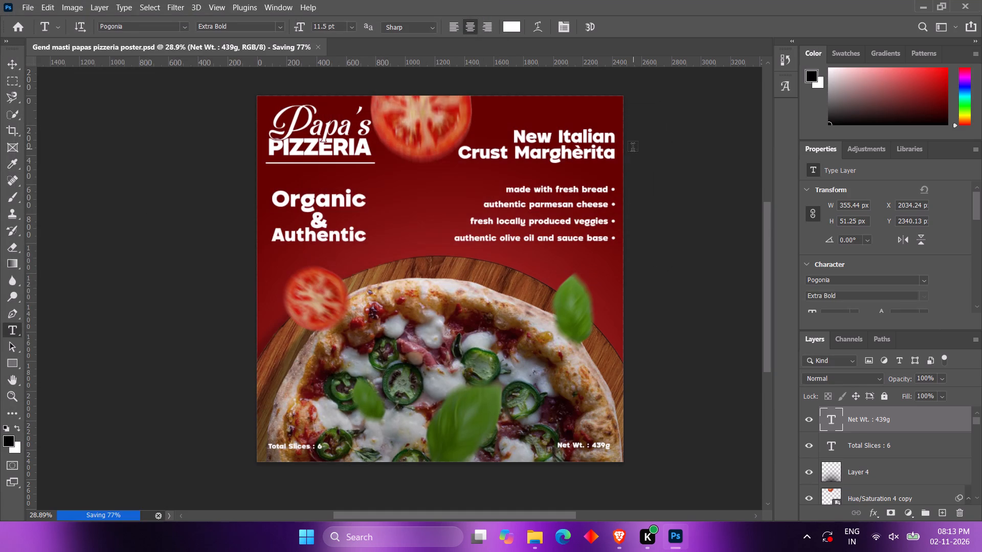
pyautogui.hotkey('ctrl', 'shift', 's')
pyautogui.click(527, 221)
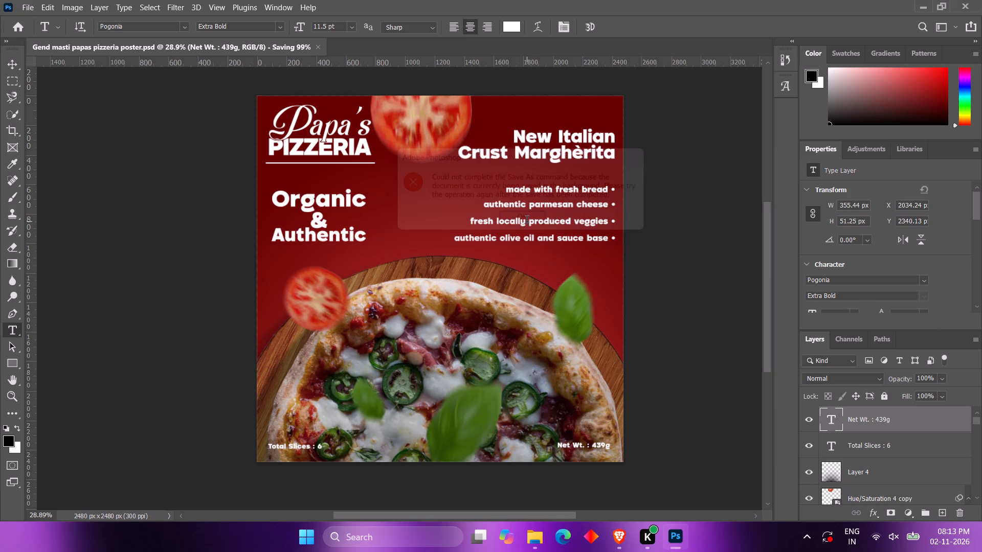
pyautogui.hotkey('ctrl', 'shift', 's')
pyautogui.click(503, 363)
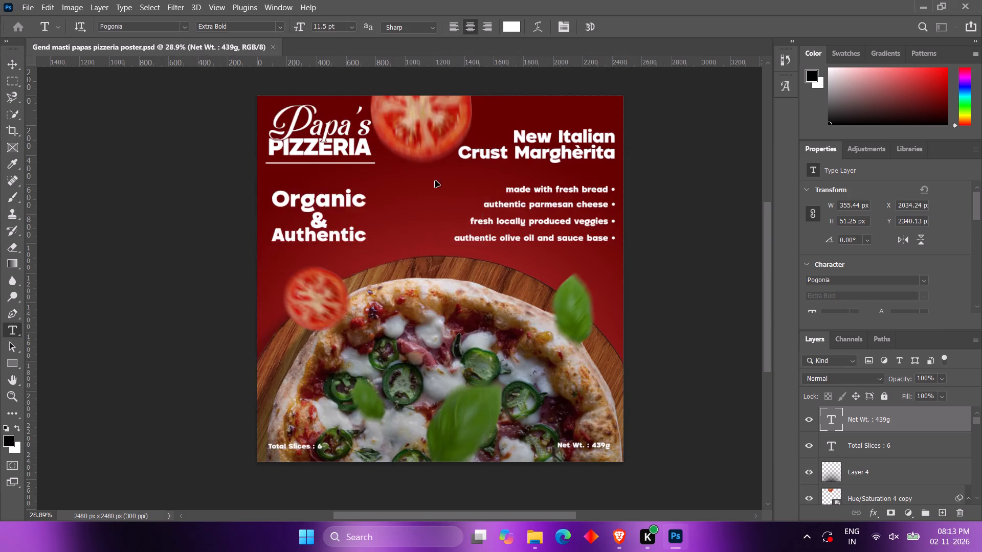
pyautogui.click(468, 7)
# Export the poster in JPG format to the PS folder on New Volume (E:) under the name "Gend masti papas pizzeria poster".
pyautogui.hotkey('ctrl', 'alt', 'shift', 'w')
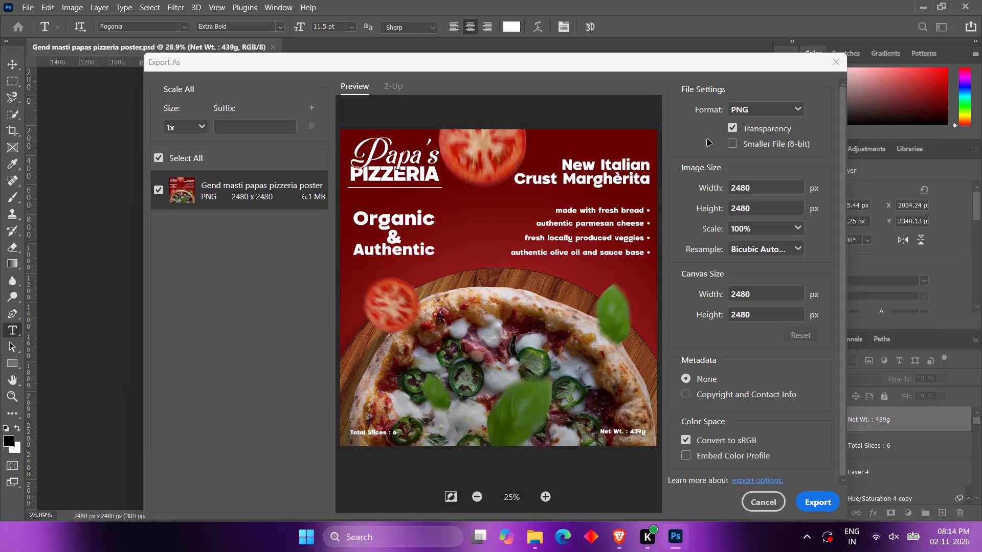
pyautogui.click(774, 110)
pyautogui.click(769, 147)
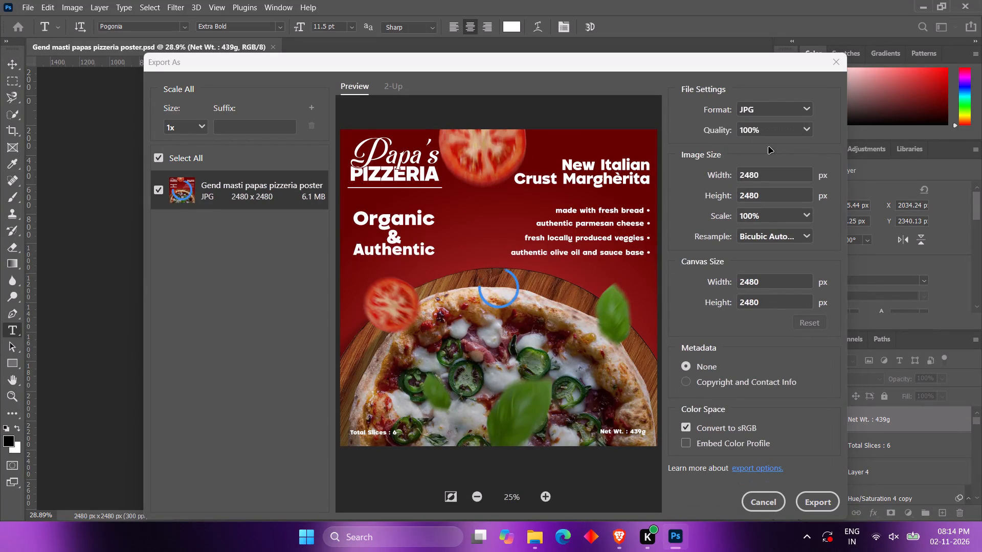
pyautogui.click(804, 497)
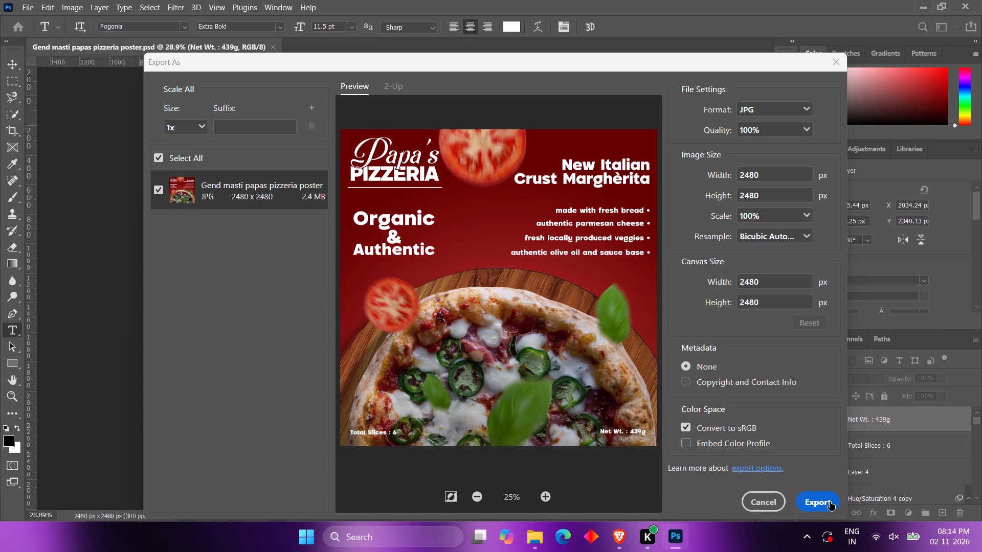
pyautogui.click(830, 501)
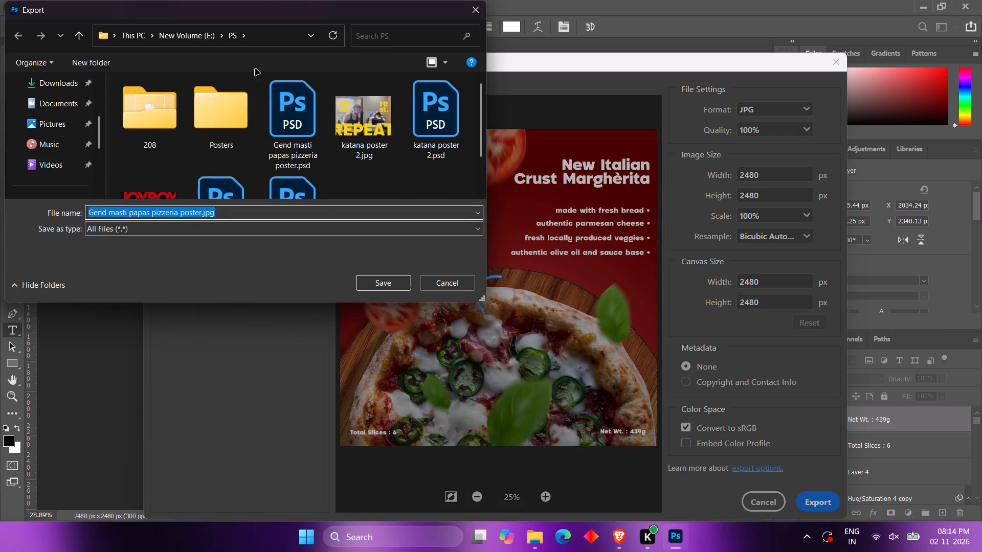
pyautogui.scroll(-1, 235, 100)
pyautogui.scroll(1, 362, 155)
pyautogui.click(305, 147)
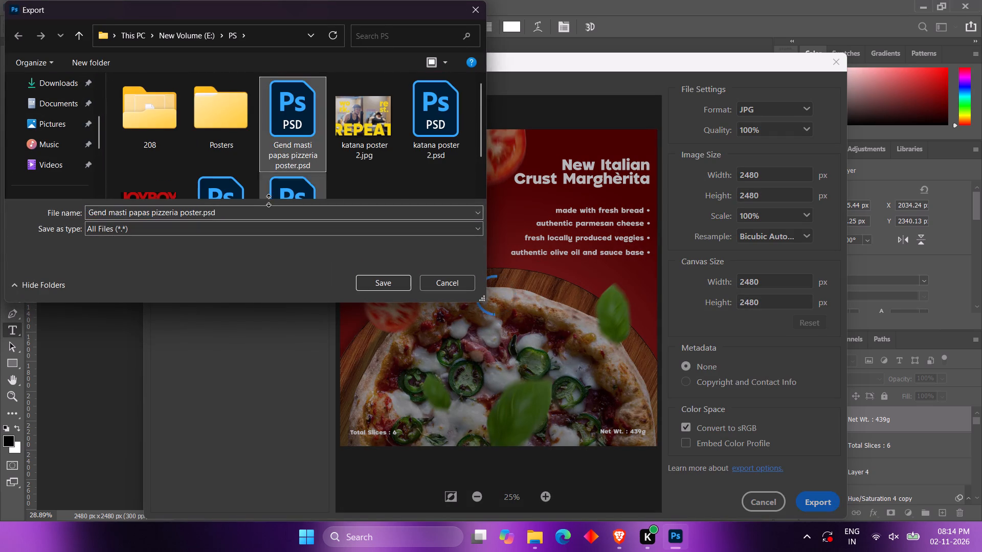
pyautogui.tripleClick(259, 208)
pyautogui.press('BackSpace')
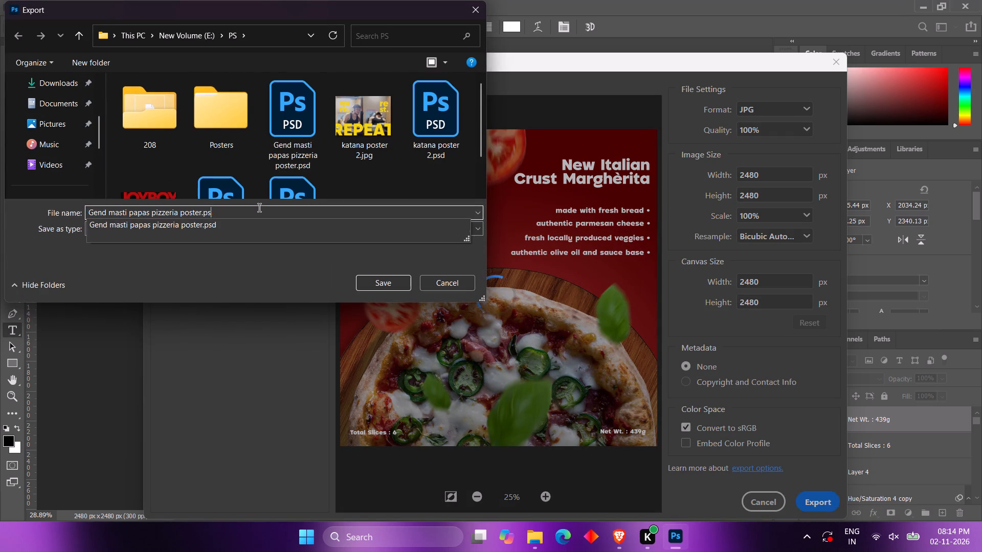
pyautogui.press('BackSpace')
pyautogui.press('BackSpace')
pyautogui.press('BackSpace')
pyautogui.press('Return')
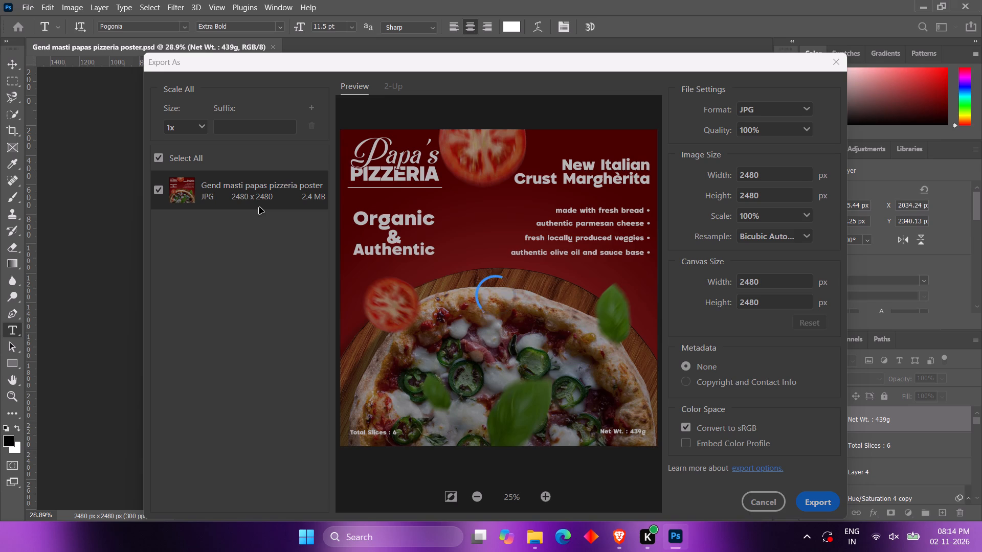
# Close the application and save the remaining changes to the poster file.
pyautogui.click(978, 1)
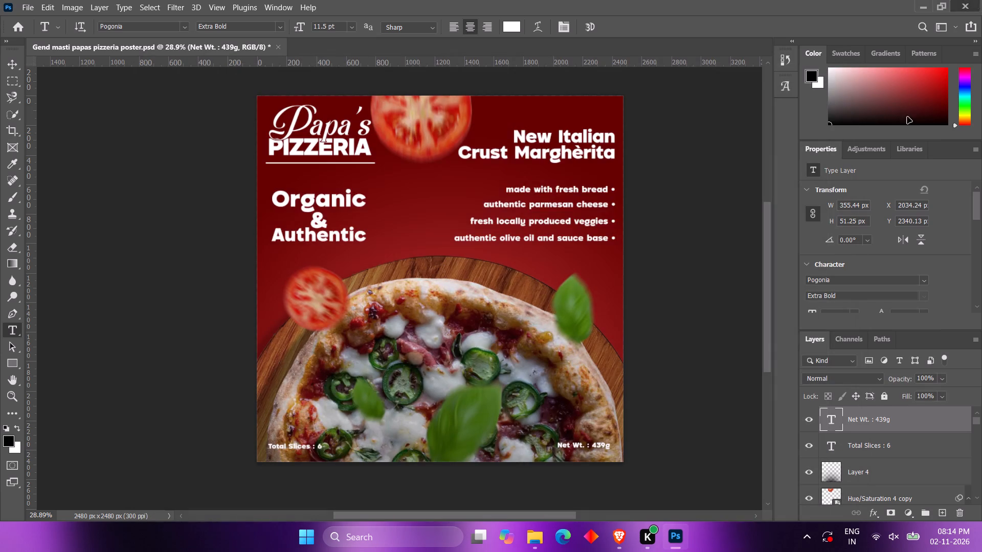
pyautogui.click(460, 209)
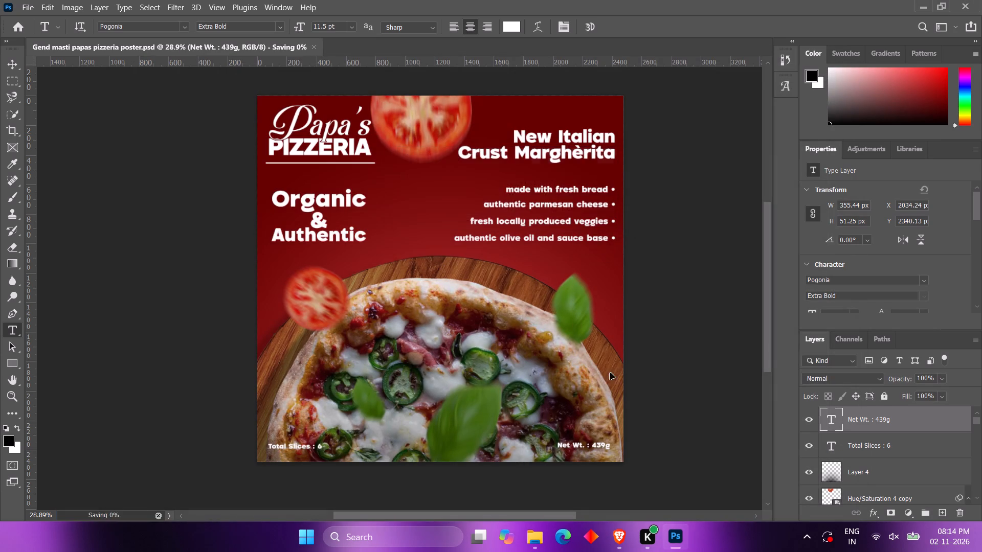